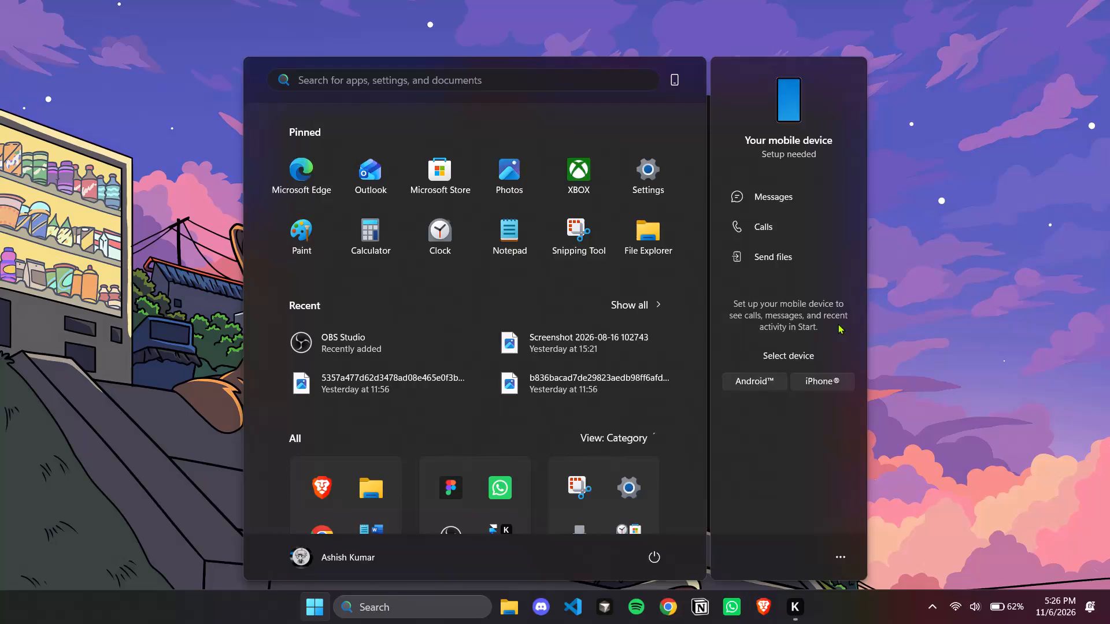
Search the computer for "figma" and launch the Figma desktop app.
{"action": "key", "text": "a"}
{"action": "key", "text": "BackSpace"}
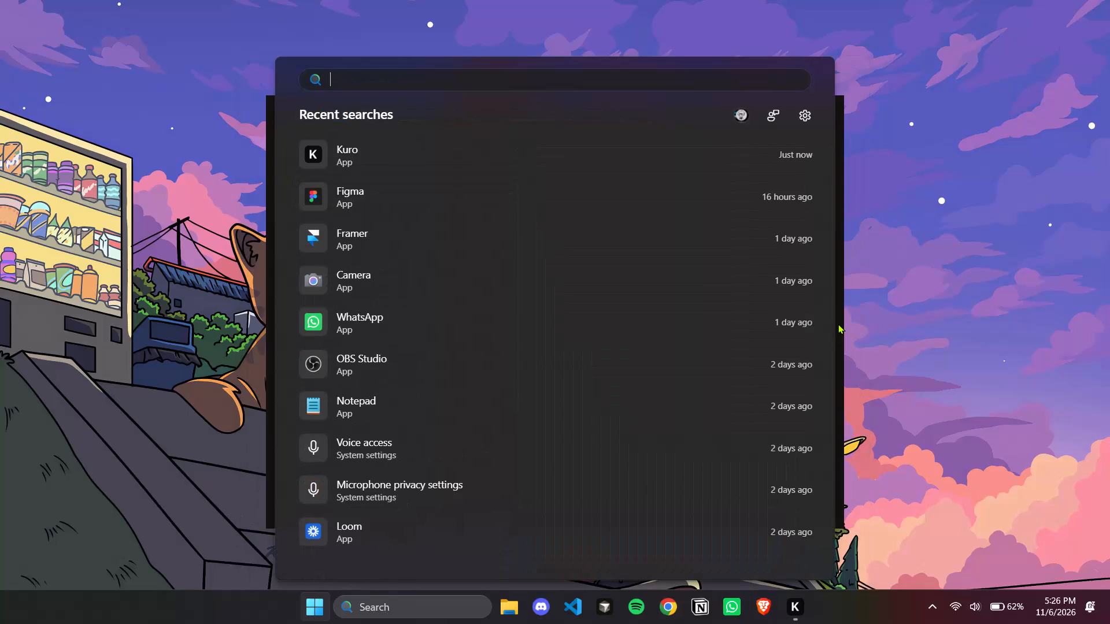
{"action": "type", "text": "figma"}
{"action": "key", "text": "Return"}
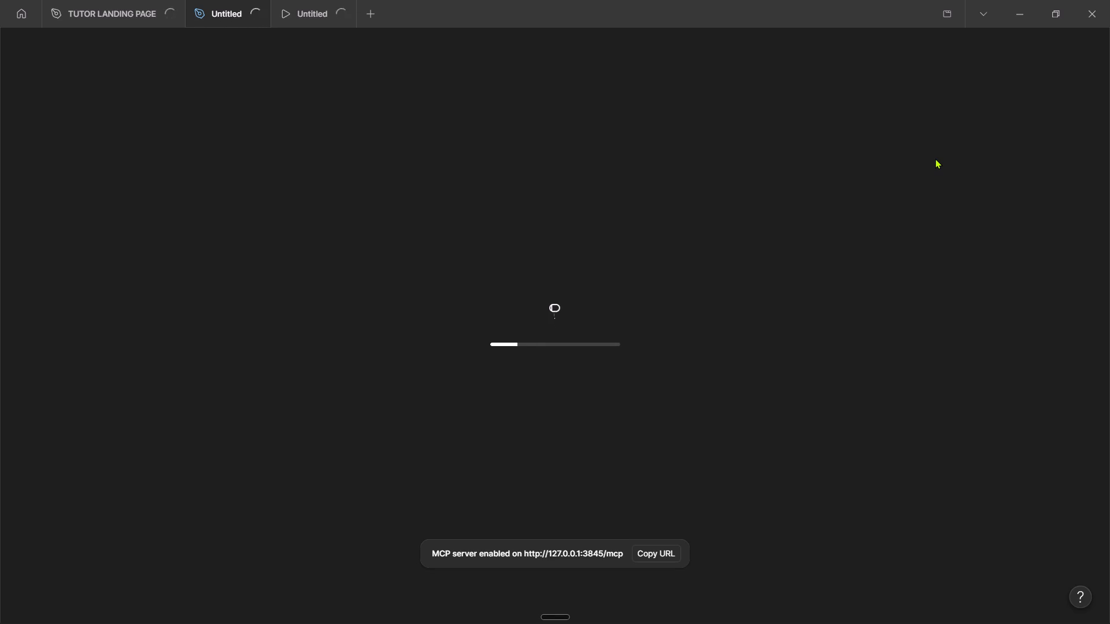
{"action": "left_click", "coordinate": [935, 158]}
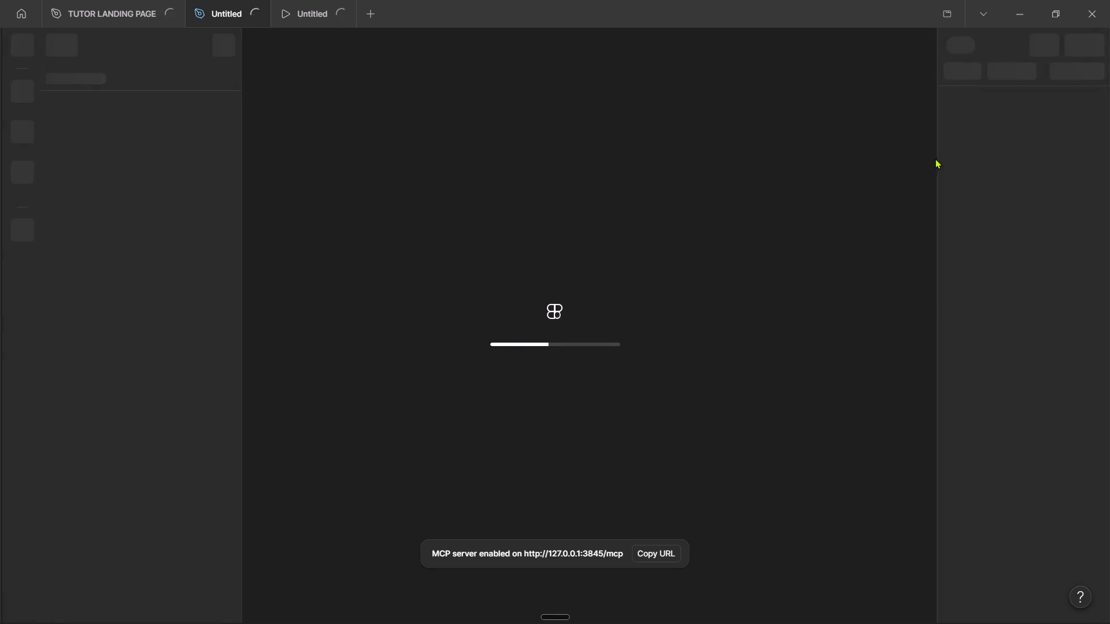
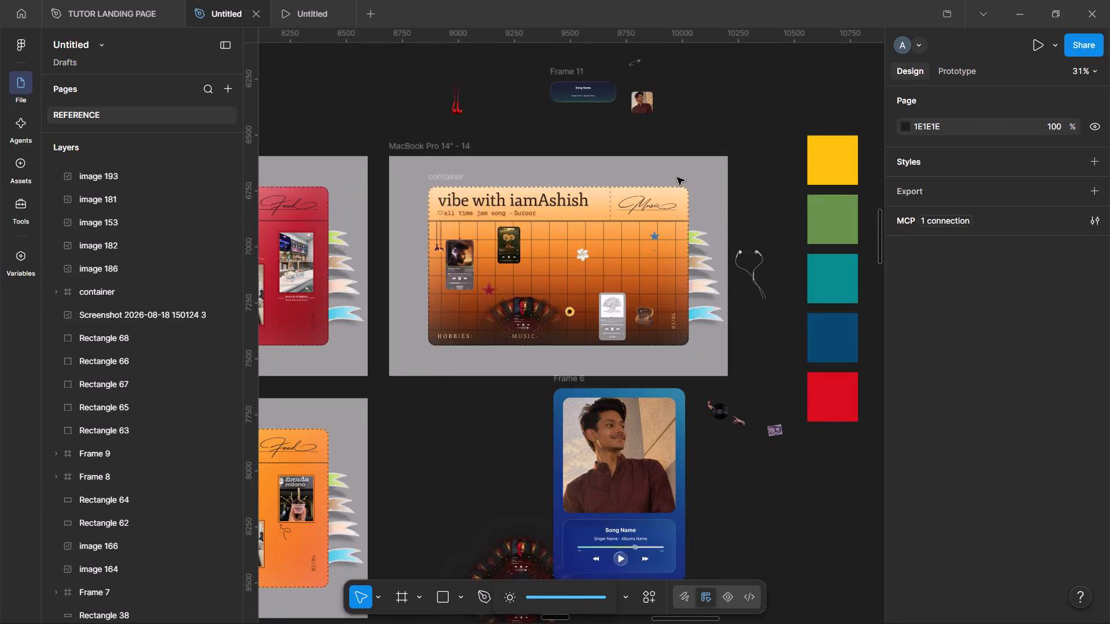
Examine the orange music board's song cards, stickers and the loose assets beside it.
{"action": "scroll", "coordinate": [476, 177], "scroll_direction": "down", "scroll_amount": 1}
{"action": "scroll", "coordinate": [476, 177], "scroll_direction": "left", "scroll_amount": 1}
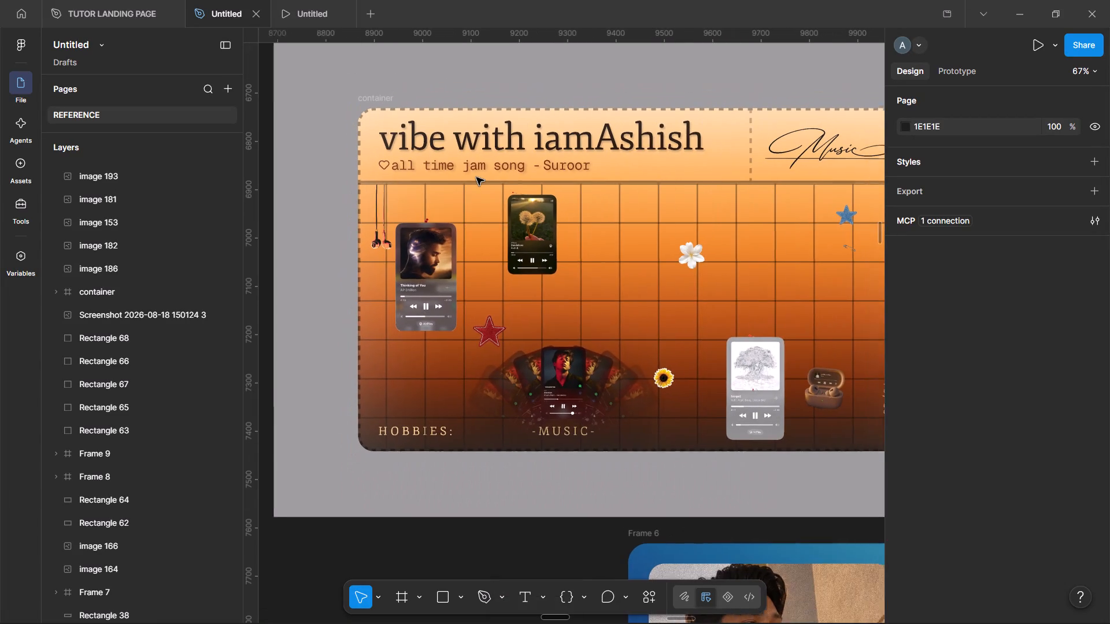
{"action": "scroll", "coordinate": [476, 177], "scroll_direction": "left", "scroll_amount": 1}
{"action": "scroll", "coordinate": [461, 248], "scroll_direction": "right", "scroll_amount": 1}
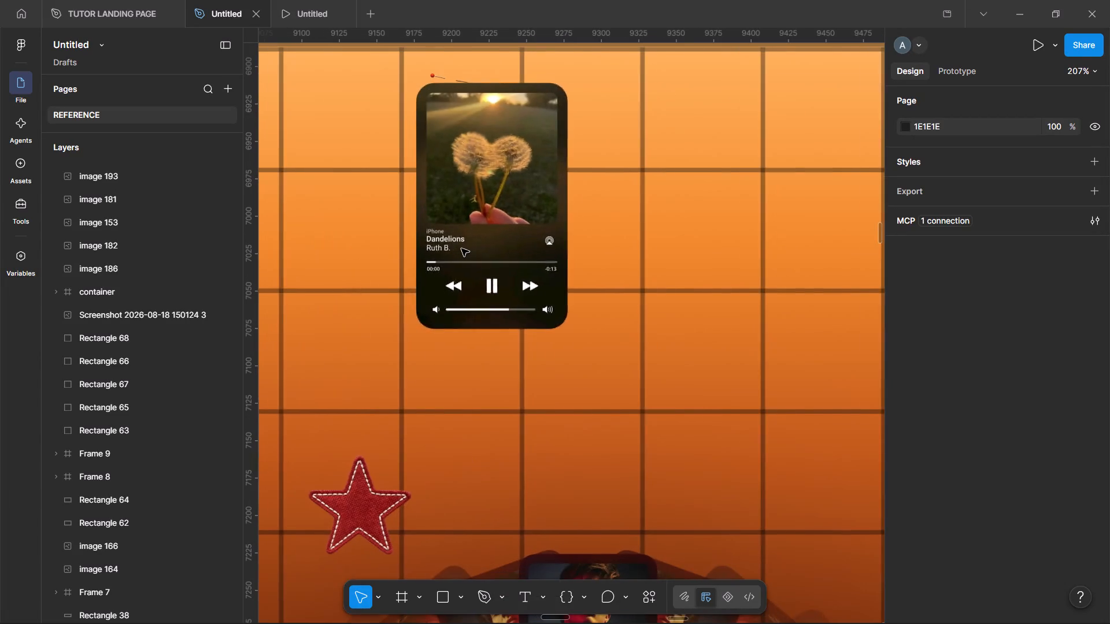
{"action": "scroll", "coordinate": [461, 248], "scroll_direction": "right", "scroll_amount": 2}
{"action": "scroll", "coordinate": [461, 248], "scroll_direction": "left", "scroll_amount": 2}
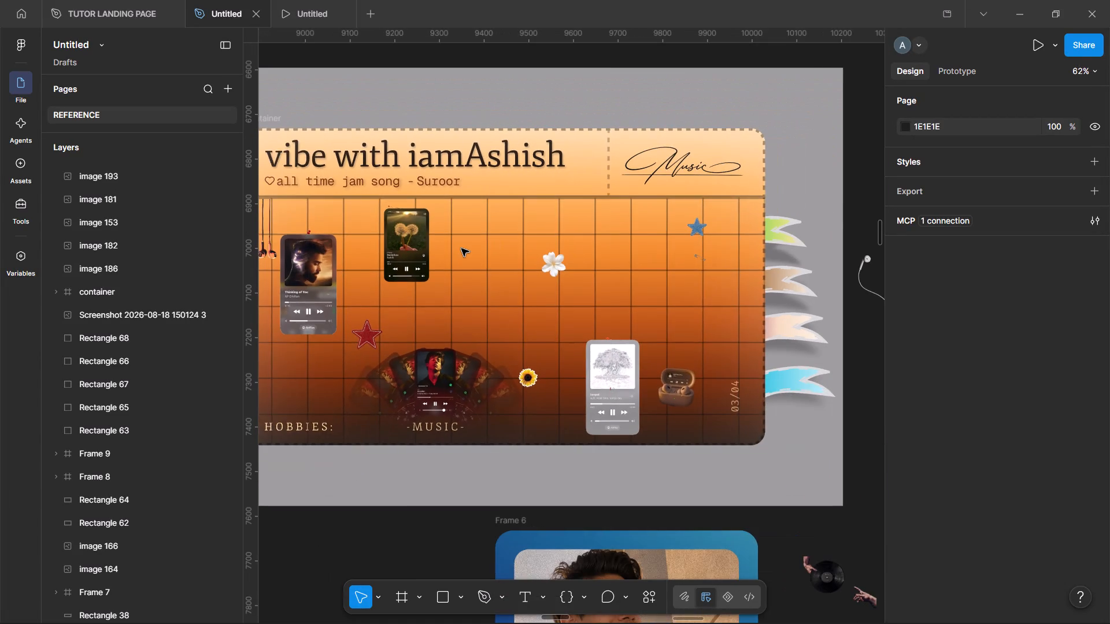
{"action": "scroll", "coordinate": [461, 248], "scroll_direction": "left", "scroll_amount": 2}
{"action": "scroll", "coordinate": [461, 248], "scroll_direction": "down", "scroll_amount": 1}
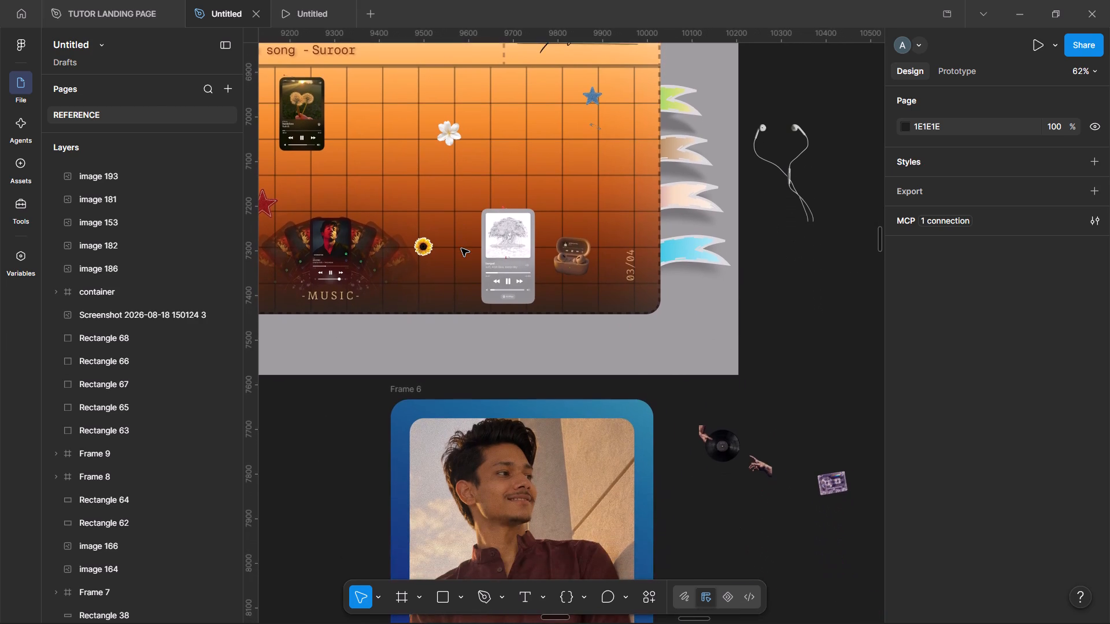
{"action": "scroll", "coordinate": [461, 248], "scroll_direction": "right", "scroll_amount": 1}
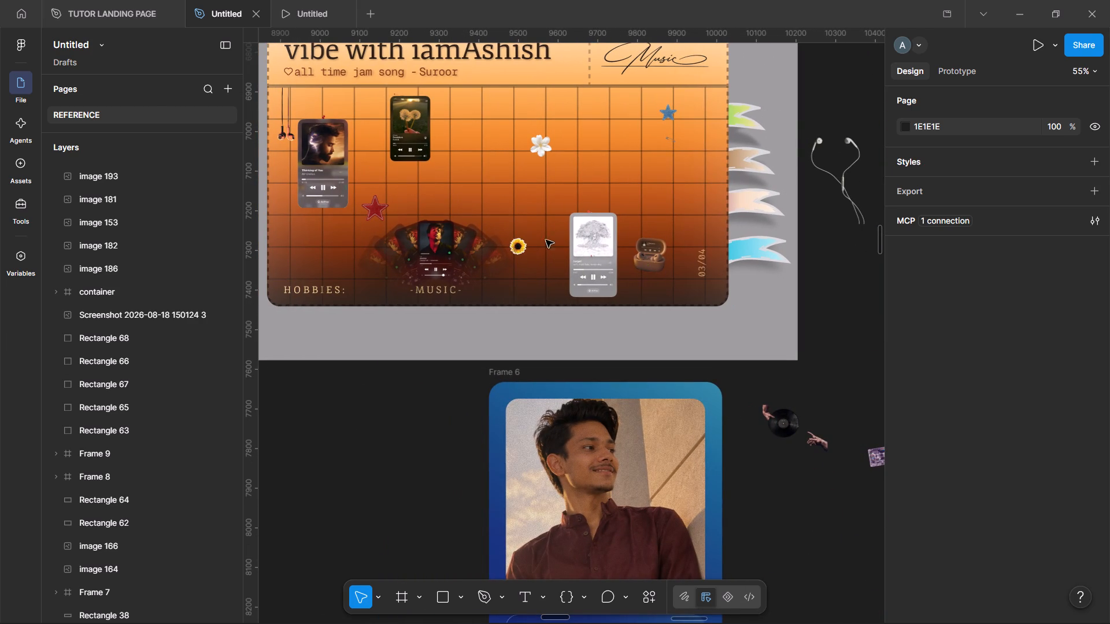
Set the opacity of the sunflower image beside the fanned song cards to 70%.
{"action": "left_click", "coordinate": [512, 243]}
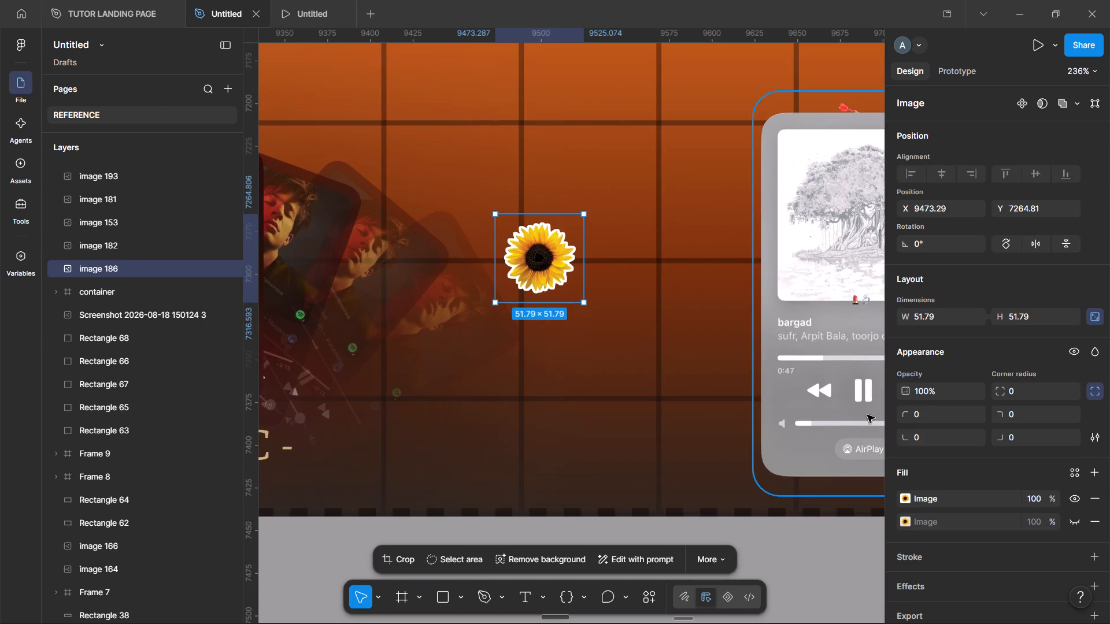
{"action": "scroll", "coordinate": [651, 333], "scroll_direction": "right", "scroll_amount": 4}
{"action": "left_click", "coordinate": [343, 150]}
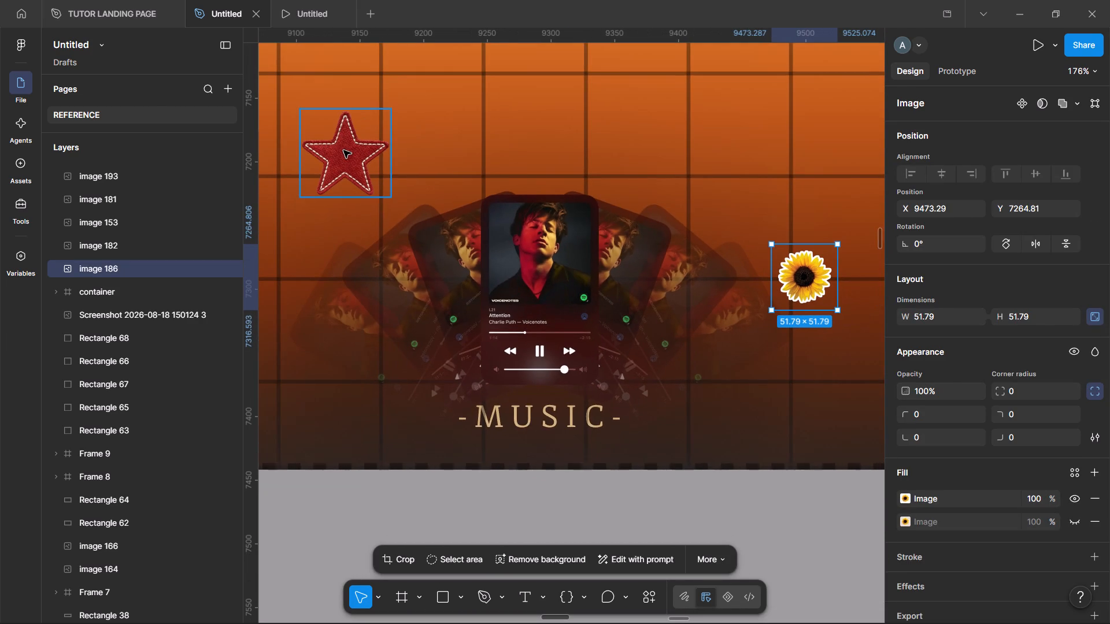
{"action": "left_click", "coordinate": [801, 288]}
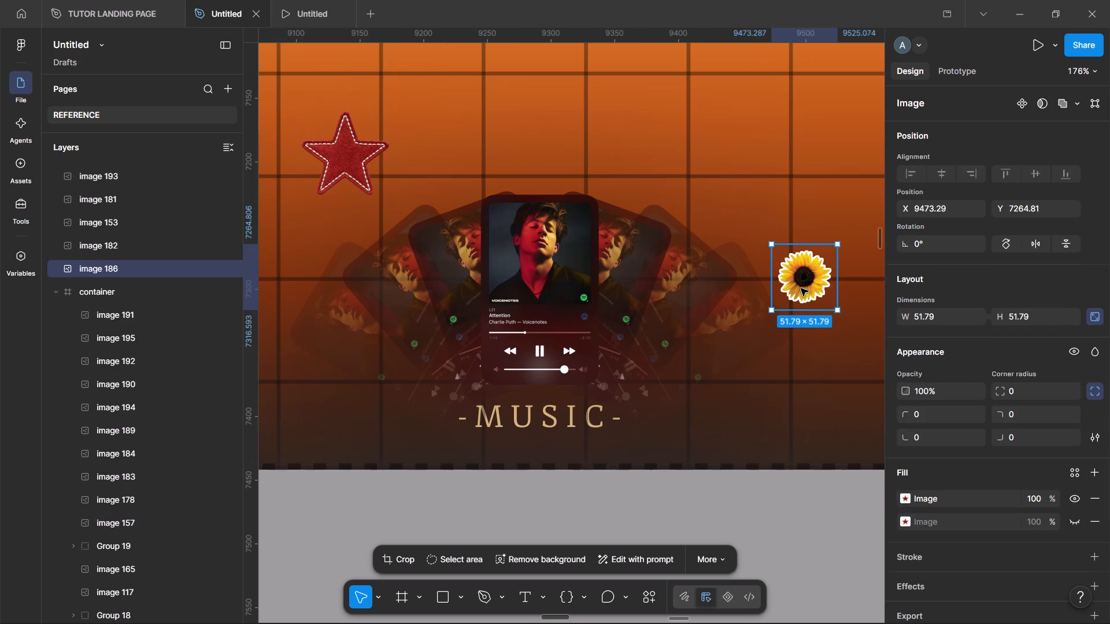
{"action": "left_click", "coordinate": [941, 398]}
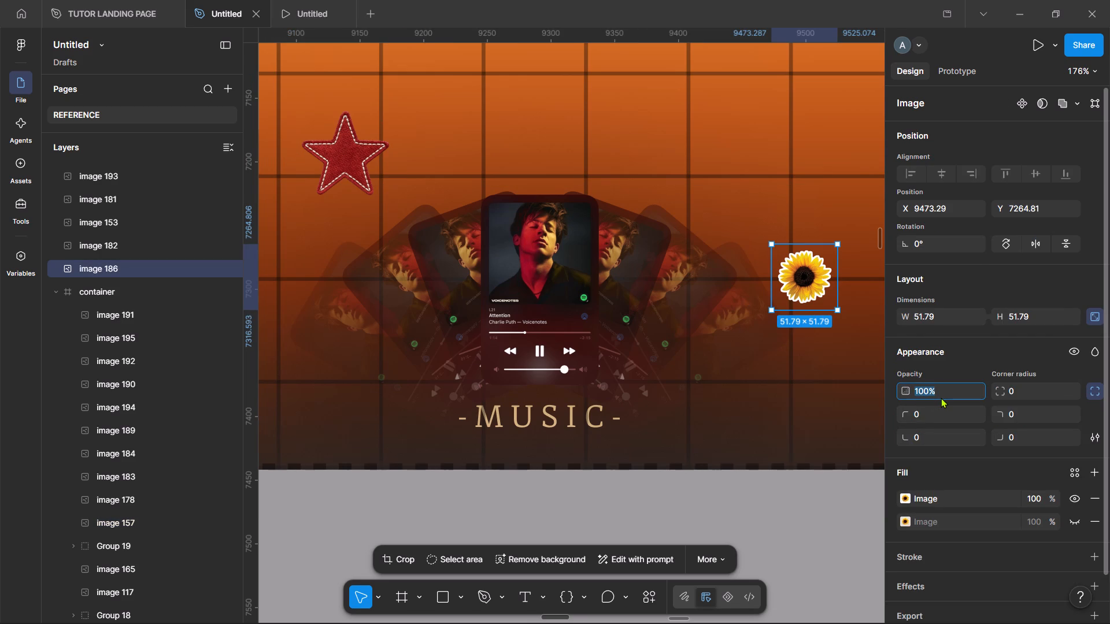
{"action": "type", "text": "70"}
{"action": "key", "text": "Return"}
Set the opacity of the white flower image on the music board's grid to 70%.
{"action": "scroll", "coordinate": [737, 217], "scroll_direction": "left", "scroll_amount": 5}
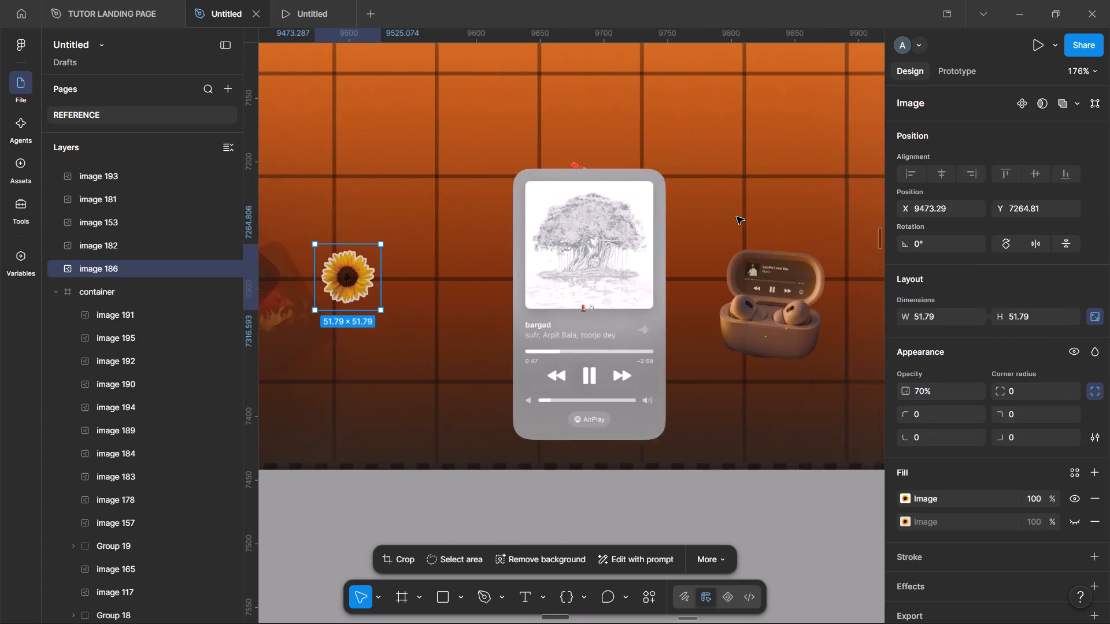
{"action": "scroll", "coordinate": [737, 217], "scroll_direction": "left", "scroll_amount": 1}
{"action": "left_click", "coordinate": [704, 341]}
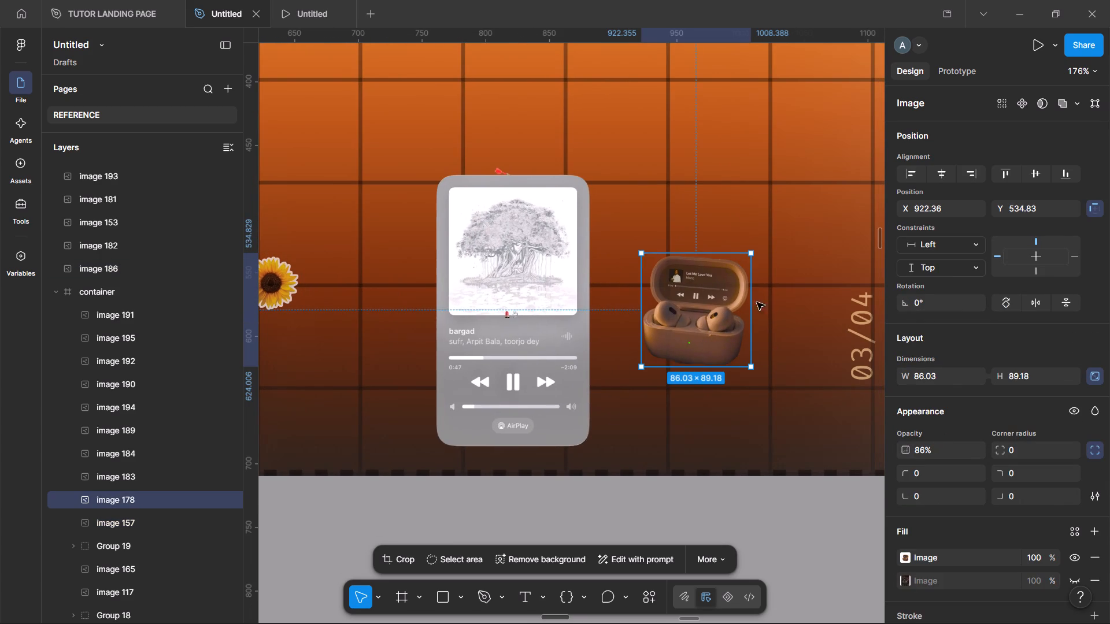
{"action": "scroll", "coordinate": [730, 297], "scroll_direction": "up", "scroll_amount": 3}
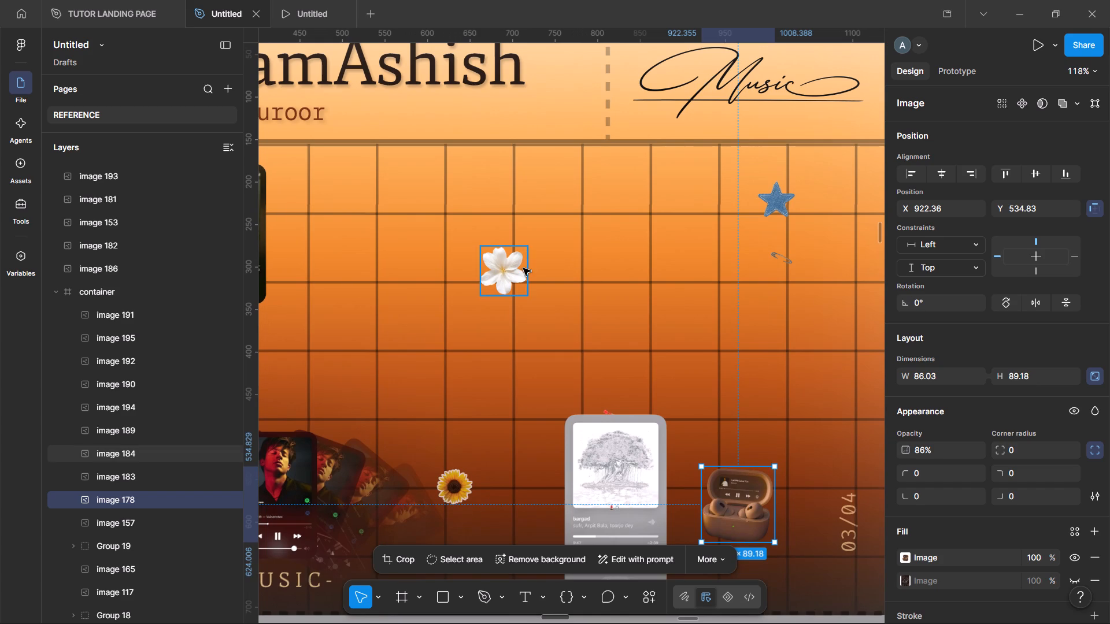
{"action": "left_click", "coordinate": [523, 268]}
{"action": "left_click", "coordinate": [933, 448]}
{"action": "type", "text": "70"}
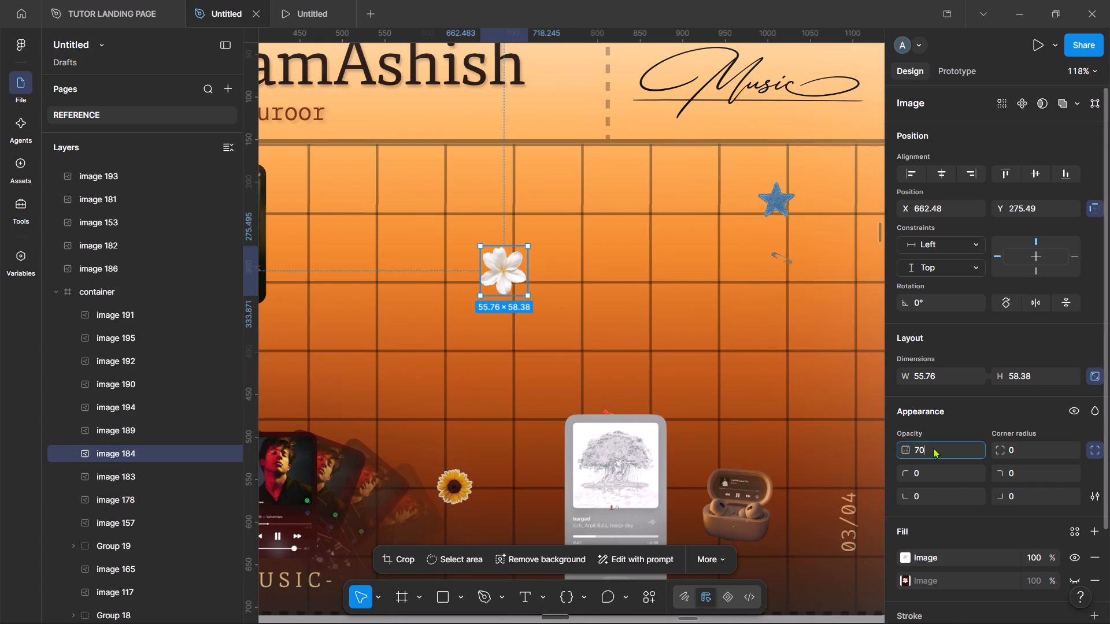
{"action": "key", "text": "Return"}
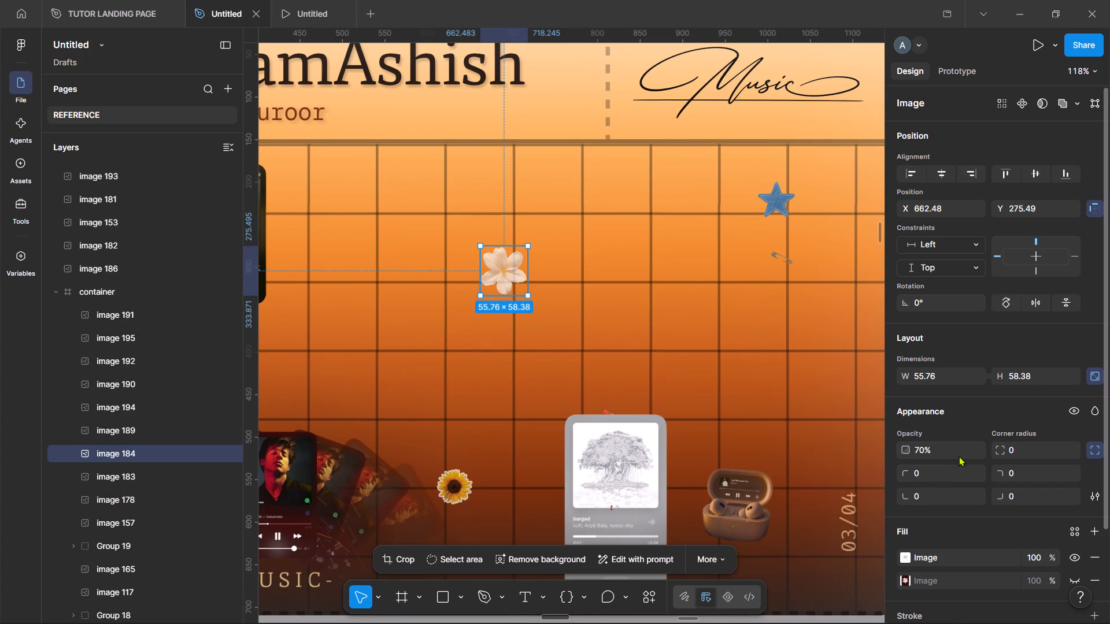
Move the white flower slightly up and to the left, to about X 645, Y 246.
{"action": "left_click_drag", "start_coordinate": [501, 260], "coordinate": [486, 236]}
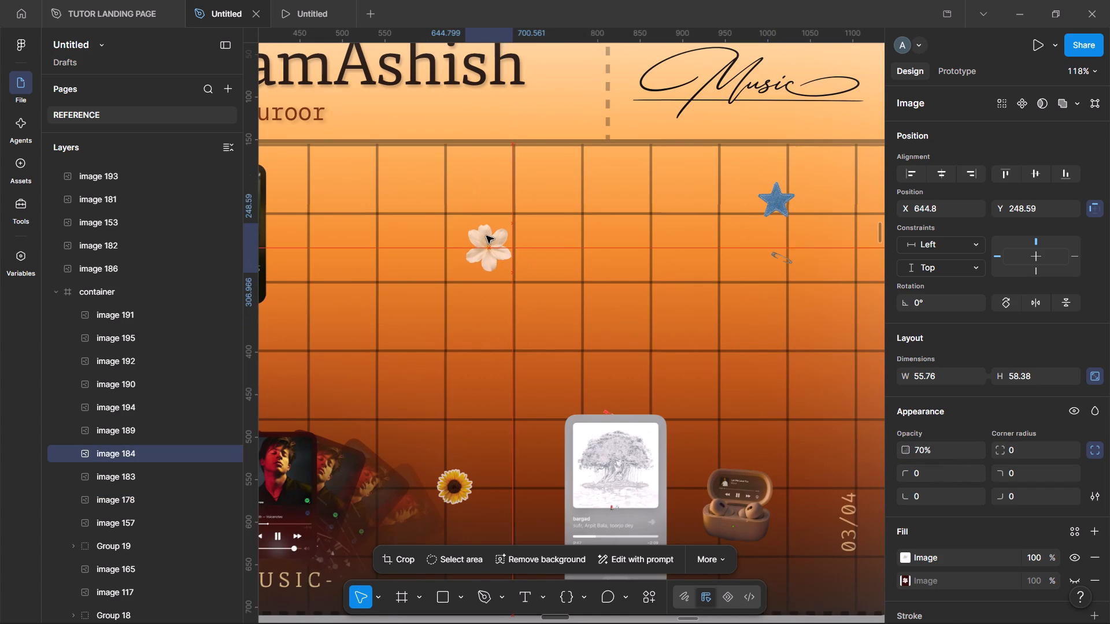
{"action": "left_click_drag", "start_coordinate": [486, 236], "coordinate": [485, 235]}
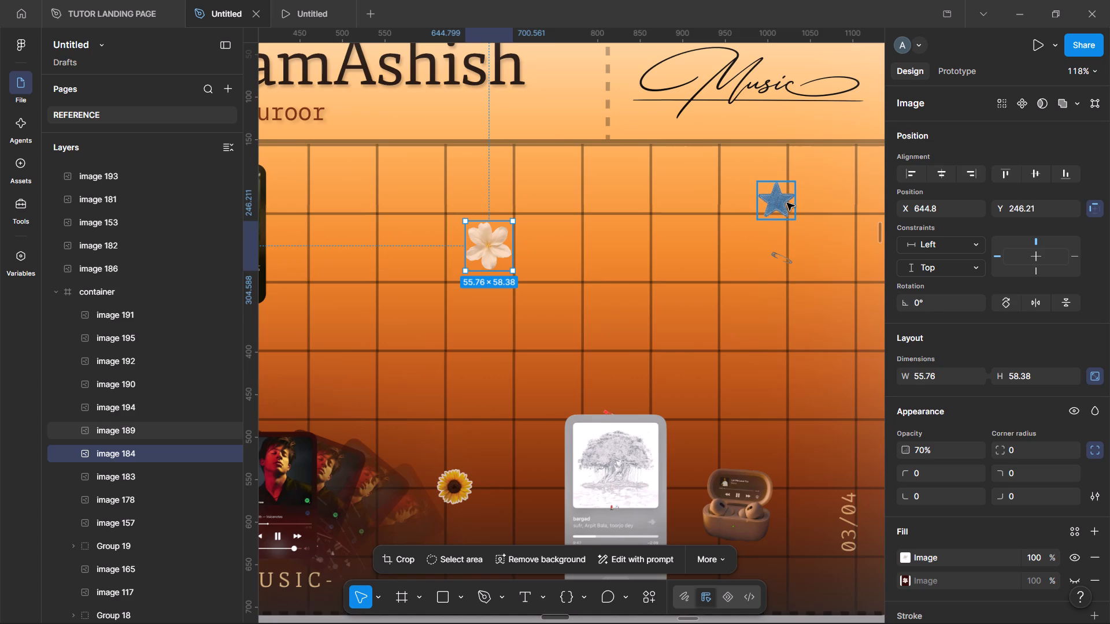
Set the opacity of the blue denim star image below the Music signature to 70% and deselect it.
{"action": "left_click", "coordinate": [787, 203]}
{"action": "left_click", "coordinate": [954, 453]}
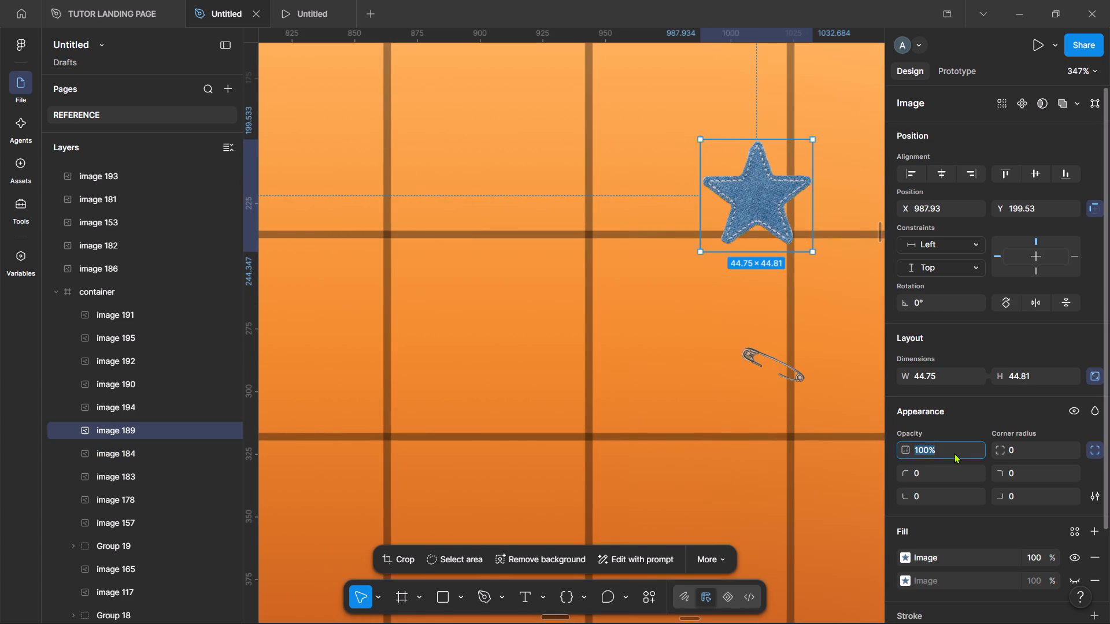
{"action": "type", "text": "70"}
{"action": "key", "text": "Return"}
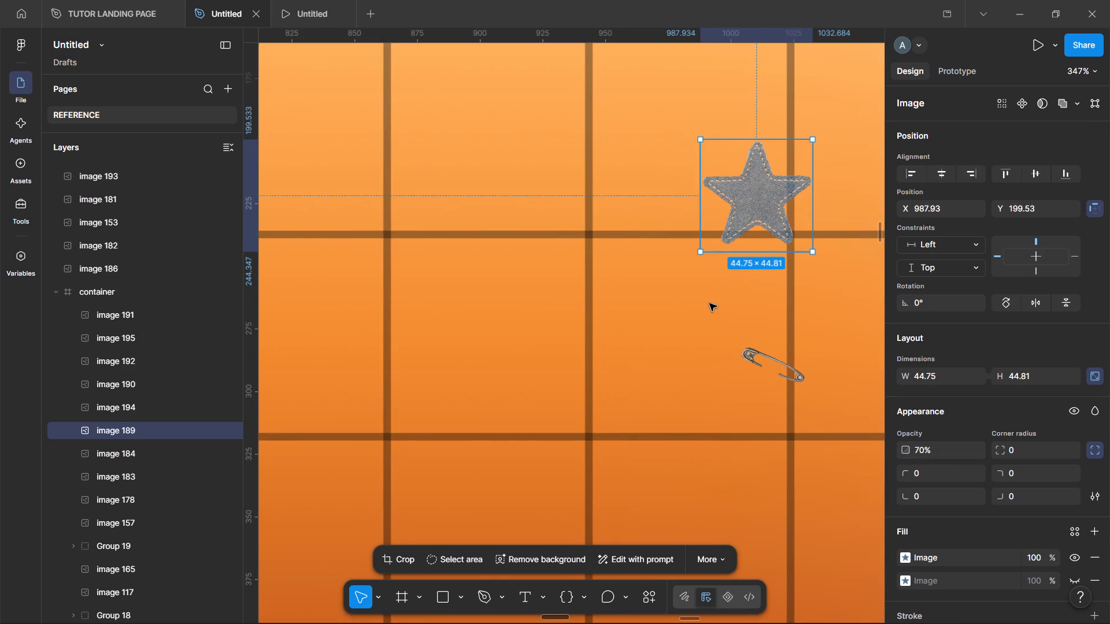
{"action": "left_click", "coordinate": [772, 73]}
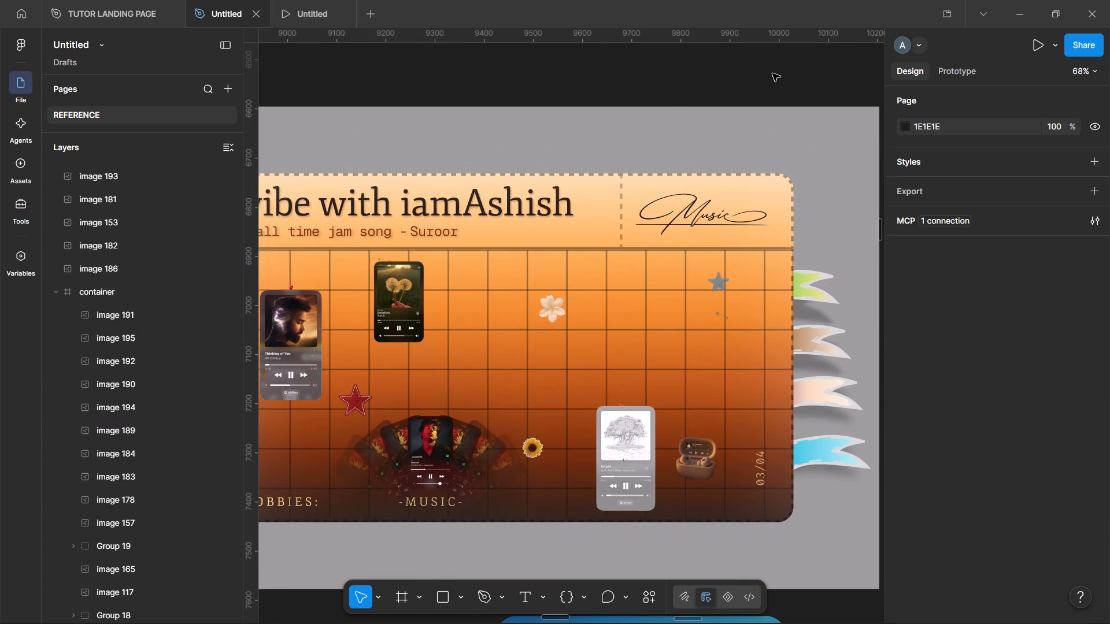
{"action": "left_click", "coordinate": [715, 287]}
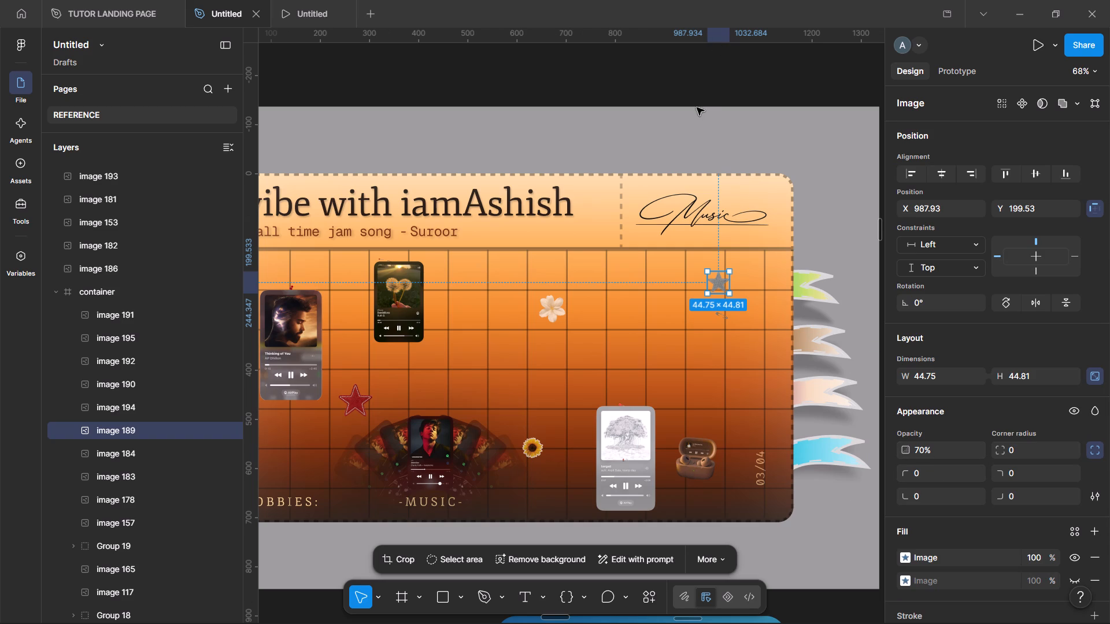
{"action": "left_click", "coordinate": [672, 91]}
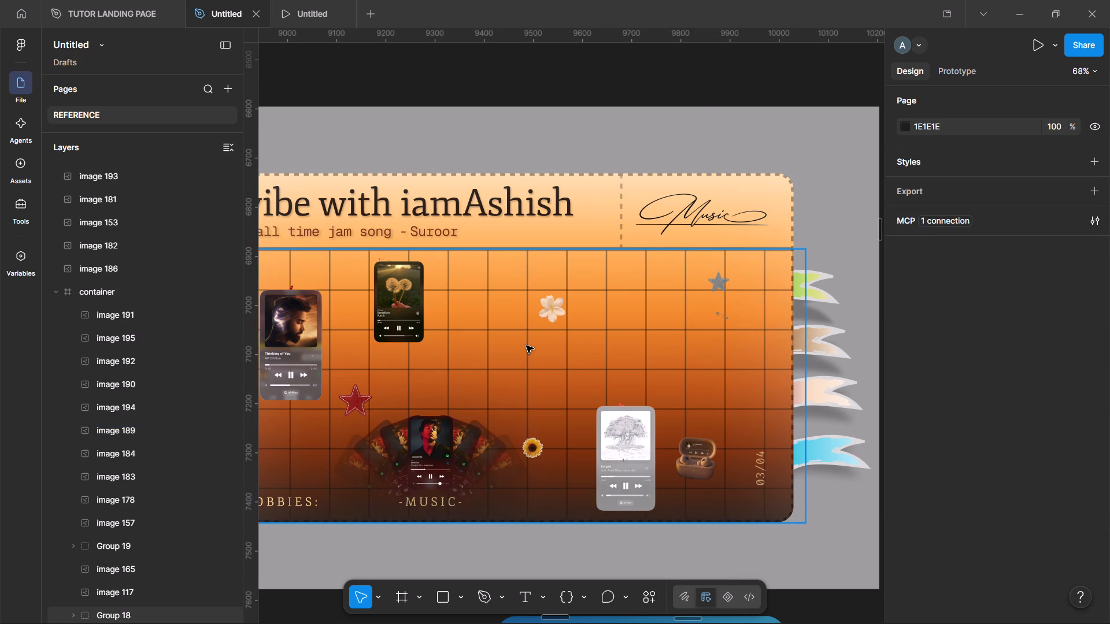
Examine the music board's overall layout and the details of its song cards and decorations.
{"action": "scroll", "coordinate": [526, 346], "scroll_direction": "right", "scroll_amount": 3}
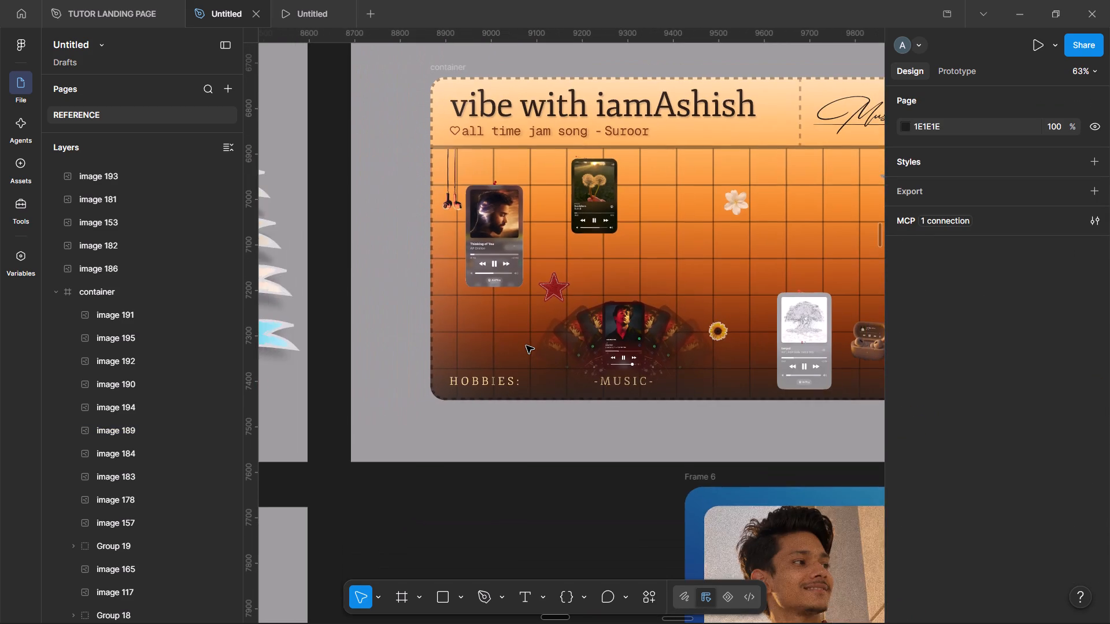
{"action": "scroll", "coordinate": [526, 346], "scroll_direction": "left", "scroll_amount": 1}
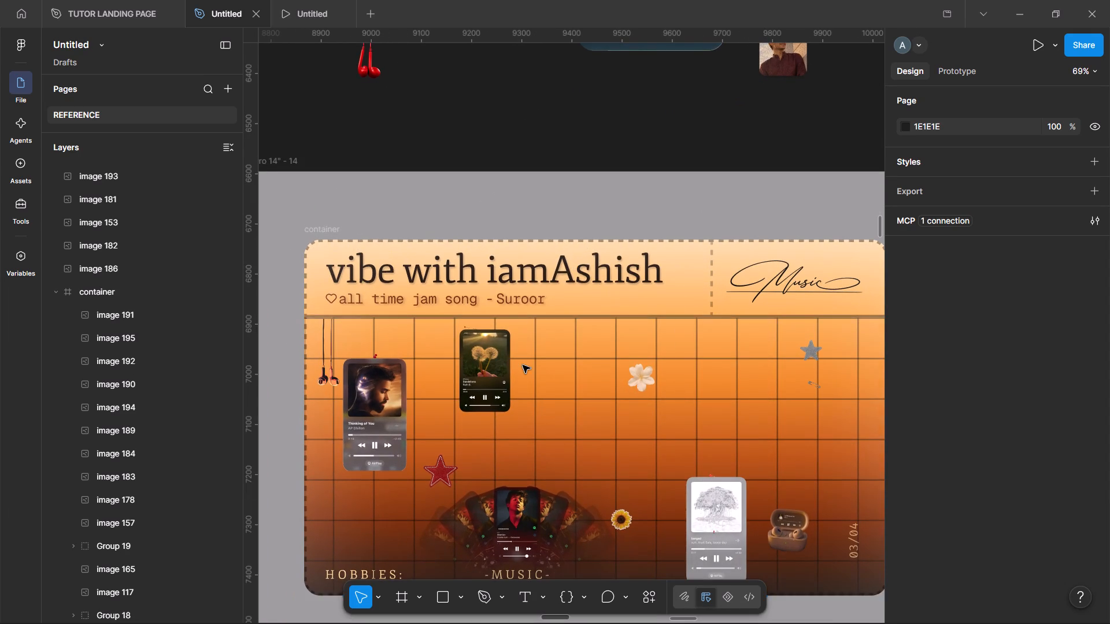
{"action": "scroll", "coordinate": [523, 365], "scroll_direction": "right", "scroll_amount": 3}
{"action": "scroll", "coordinate": [523, 365], "scroll_direction": "down", "scroll_amount": 3}
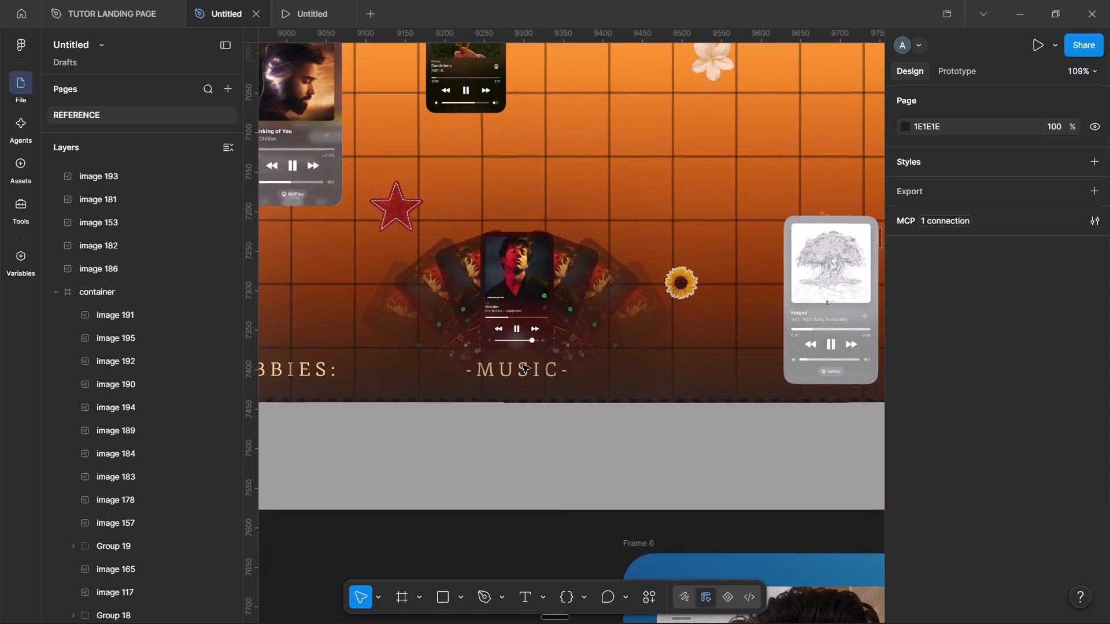
{"action": "scroll", "coordinate": [523, 365], "scroll_direction": "left", "scroll_amount": 2}
{"action": "scroll", "coordinate": [523, 365], "scroll_direction": "up", "scroll_amount": 3}
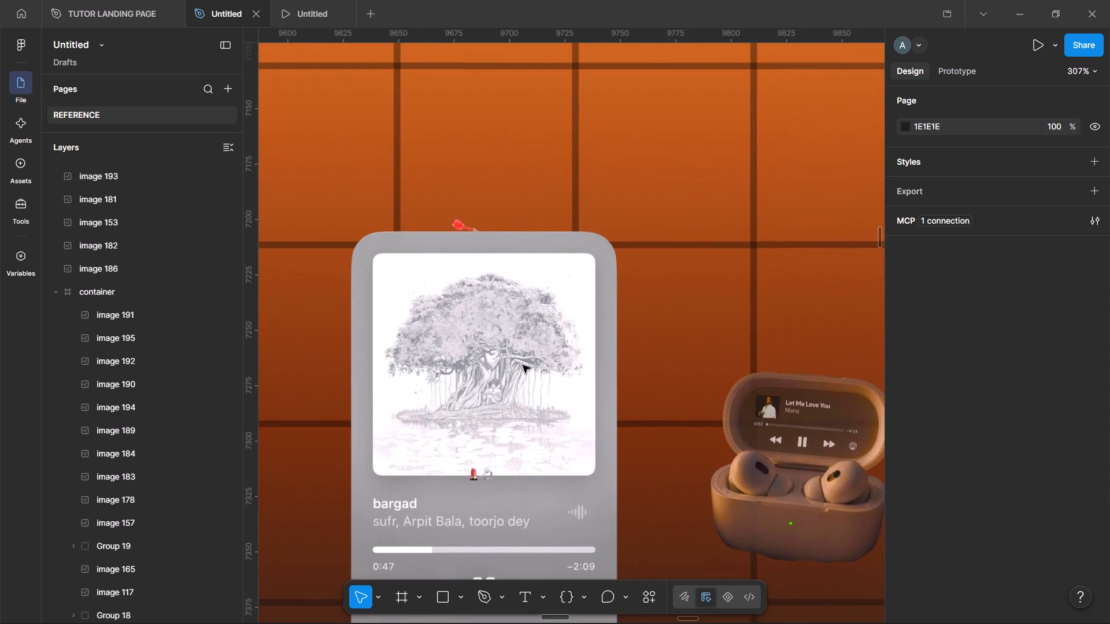
{"action": "scroll", "coordinate": [523, 365], "scroll_direction": "right", "scroll_amount": 2}
{"action": "scroll", "coordinate": [523, 365], "scroll_direction": "up", "scroll_amount": 1}
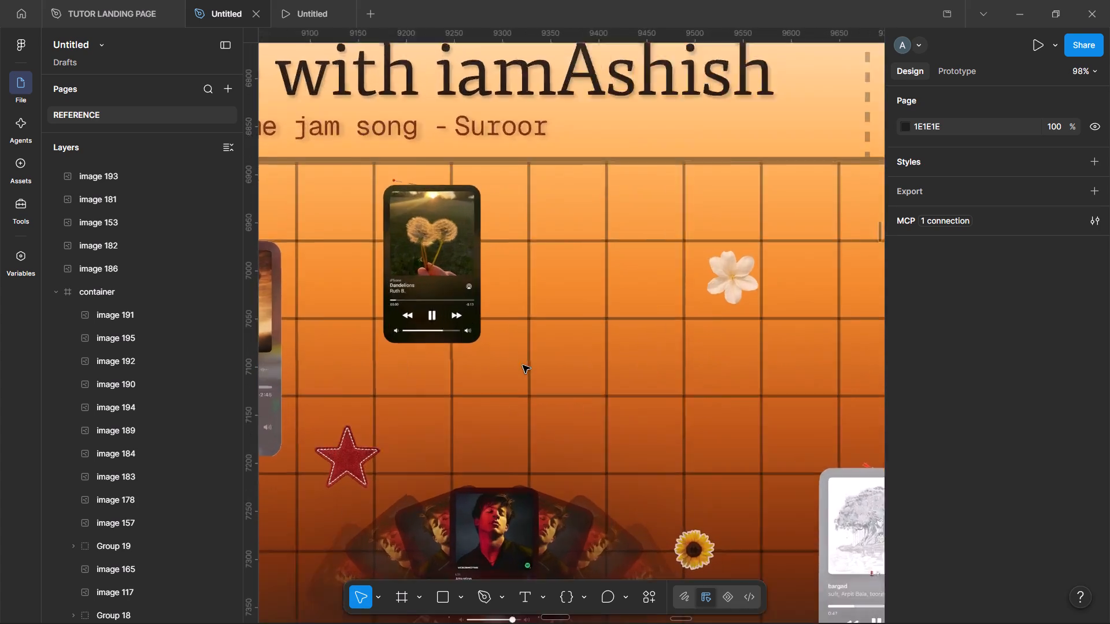
Place the red pin on the Dandelions card's top-right corner at about X 382.6, Y 171.7, rotated to -14°.
{"action": "scroll", "coordinate": [523, 365], "scroll_direction": "up", "scroll_amount": 4}
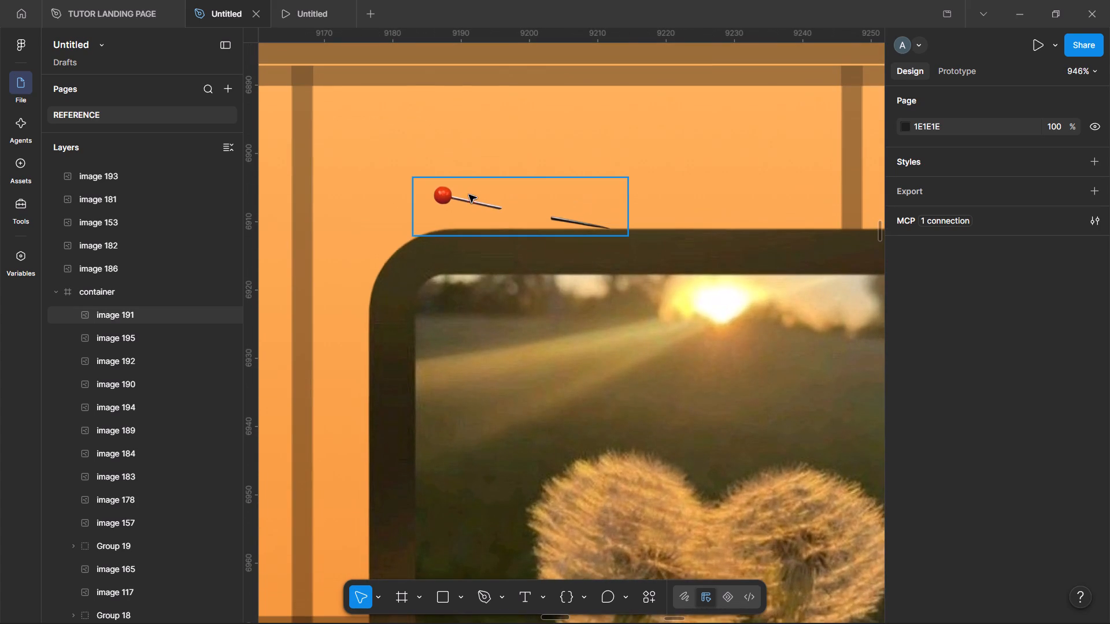
{"action": "left_click", "coordinate": [465, 202]}
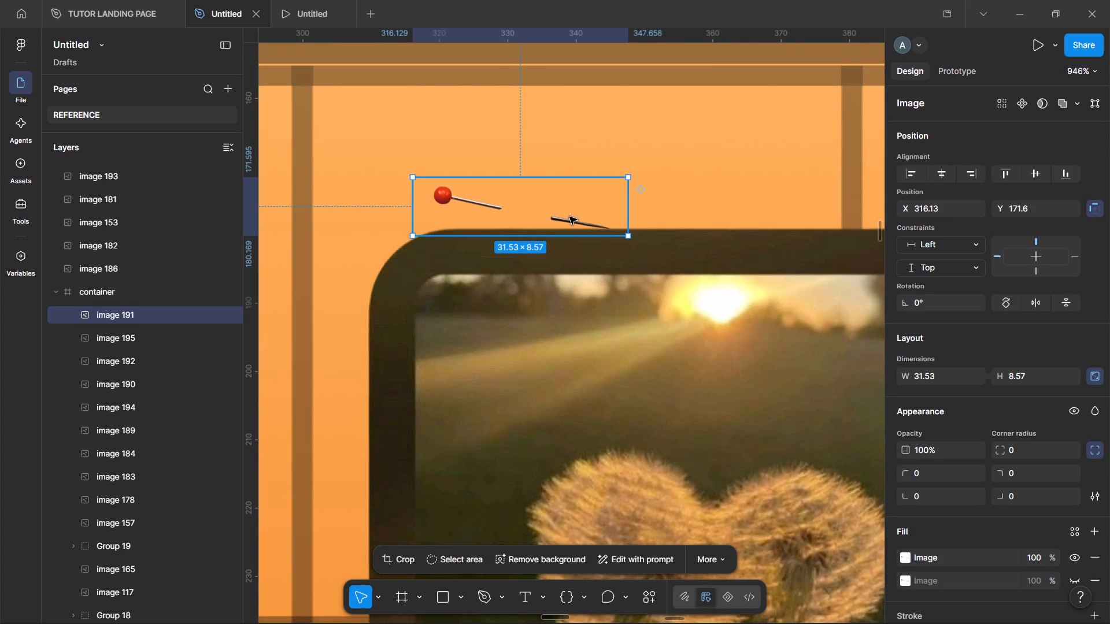
{"action": "left_click_drag", "start_coordinate": [569, 217], "coordinate": [752, 235]}
{"action": "scroll", "coordinate": [752, 235], "scroll_direction": "left", "scroll_amount": 3}
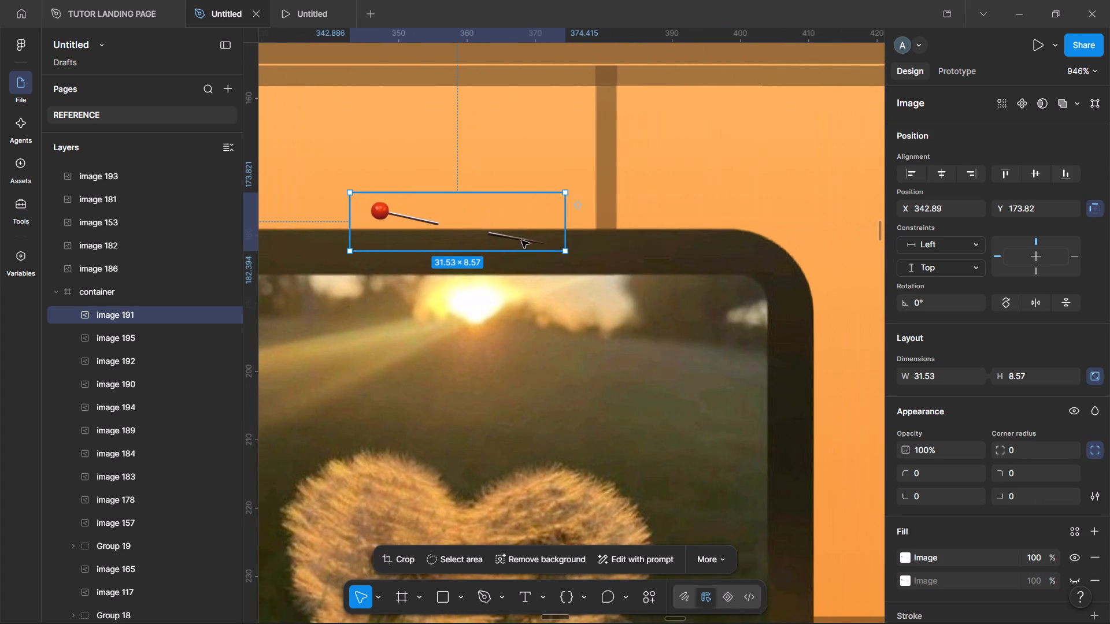
{"action": "left_click_drag", "start_coordinate": [512, 240], "coordinate": [767, 242]}
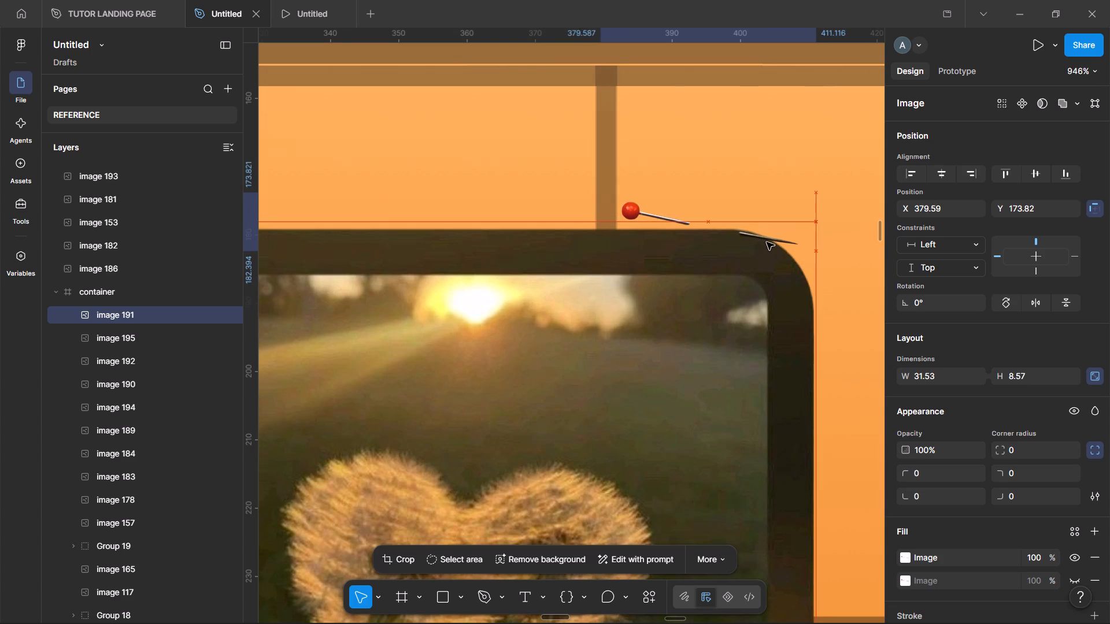
{"action": "left_click_drag", "start_coordinate": [767, 242], "coordinate": [780, 248]}
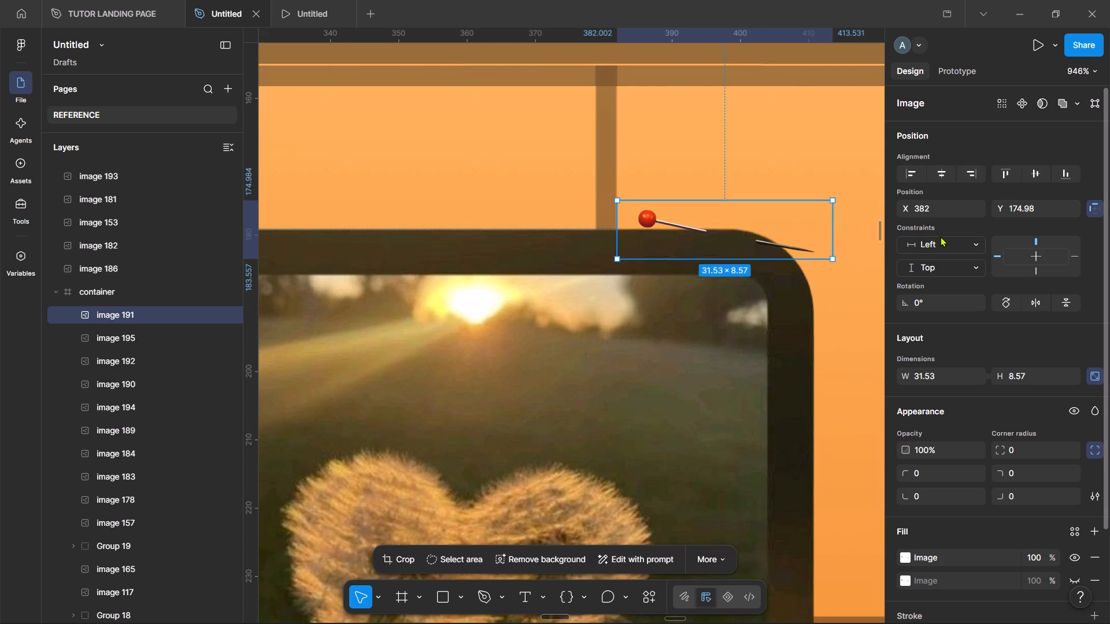
{"action": "left_click_drag", "start_coordinate": [906, 300], "coordinate": [927, 304]}
{"action": "left_click_drag", "start_coordinate": [768, 243], "coordinate": [774, 245]}
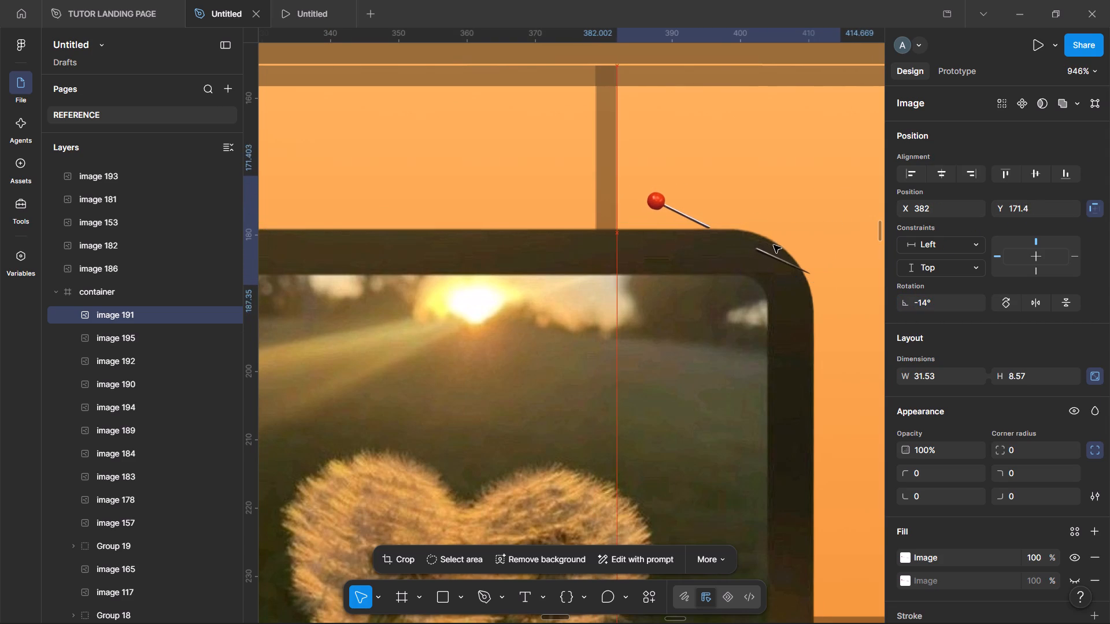
{"action": "left_click_drag", "start_coordinate": [774, 245], "coordinate": [775, 246]}
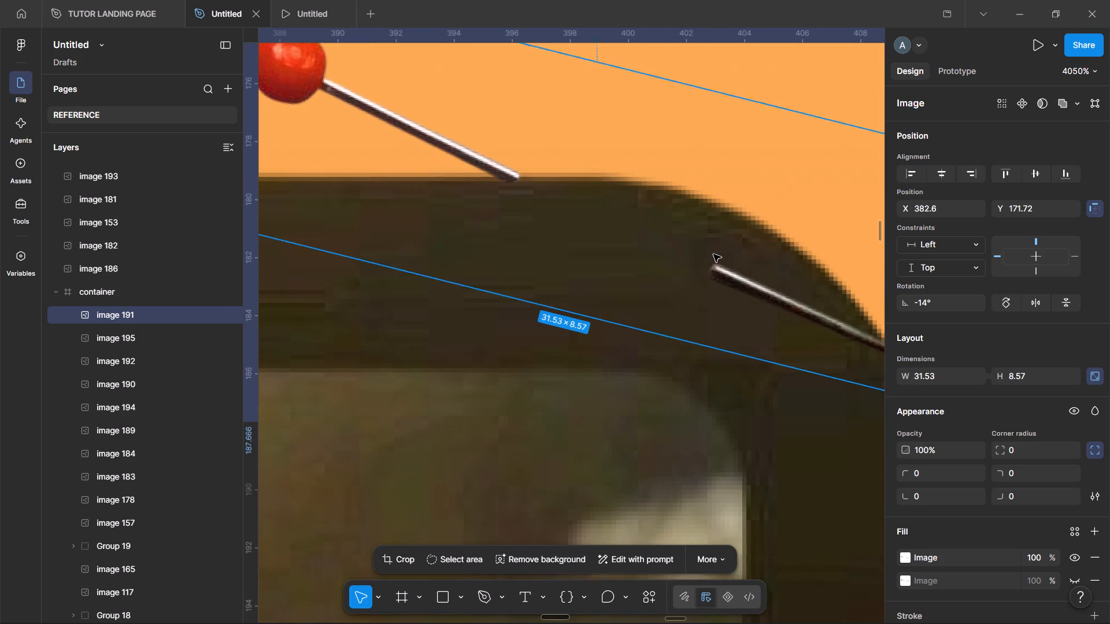
Move the red pin to the Dandelions card's top-left corner, at about X 322, Y 174.
{"action": "scroll", "coordinate": [713, 254], "scroll_direction": "right", "scroll_amount": 2}
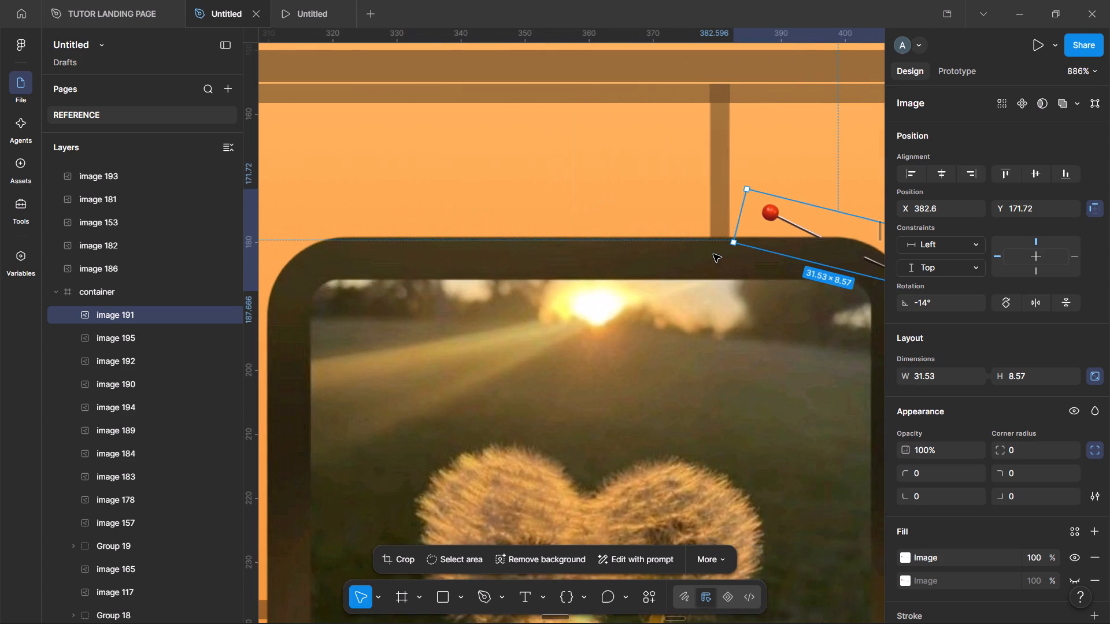
{"action": "left_click_drag", "start_coordinate": [814, 241], "coordinate": [427, 255]}
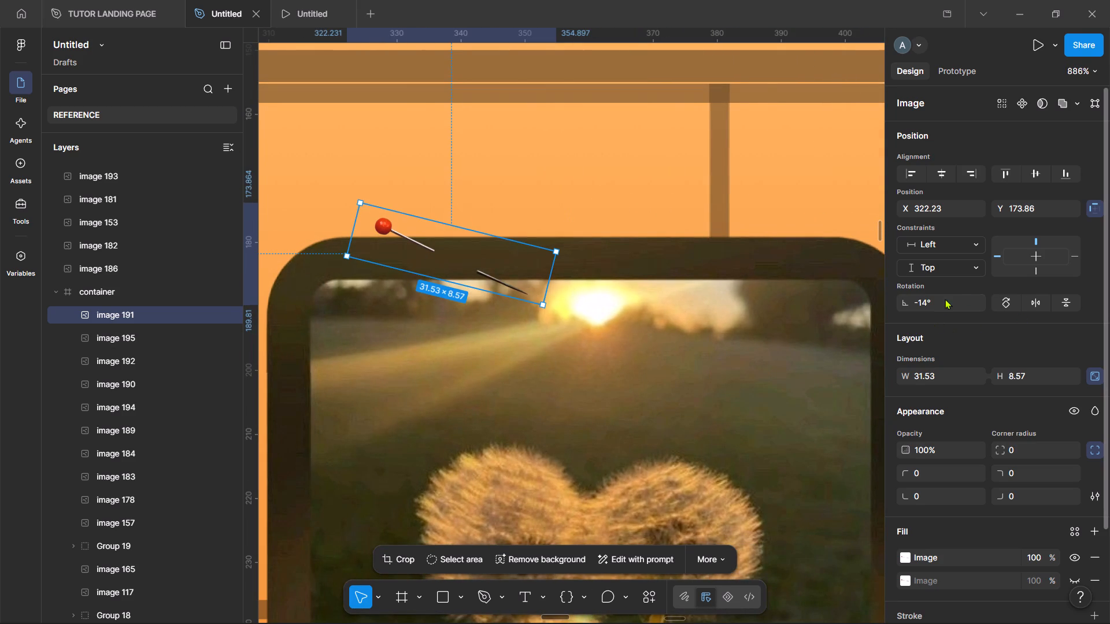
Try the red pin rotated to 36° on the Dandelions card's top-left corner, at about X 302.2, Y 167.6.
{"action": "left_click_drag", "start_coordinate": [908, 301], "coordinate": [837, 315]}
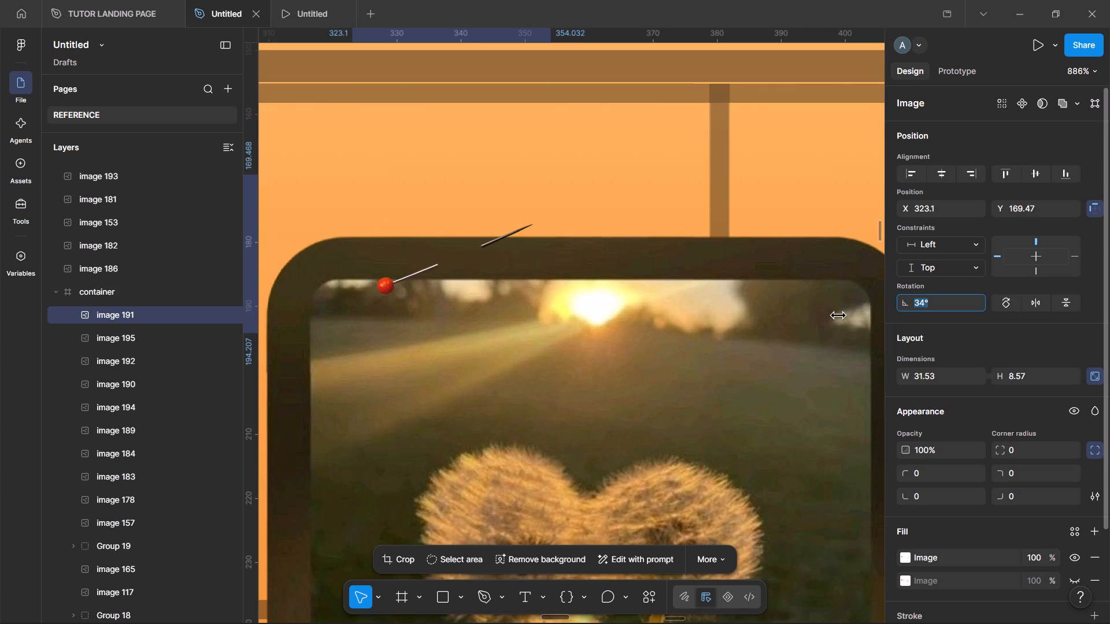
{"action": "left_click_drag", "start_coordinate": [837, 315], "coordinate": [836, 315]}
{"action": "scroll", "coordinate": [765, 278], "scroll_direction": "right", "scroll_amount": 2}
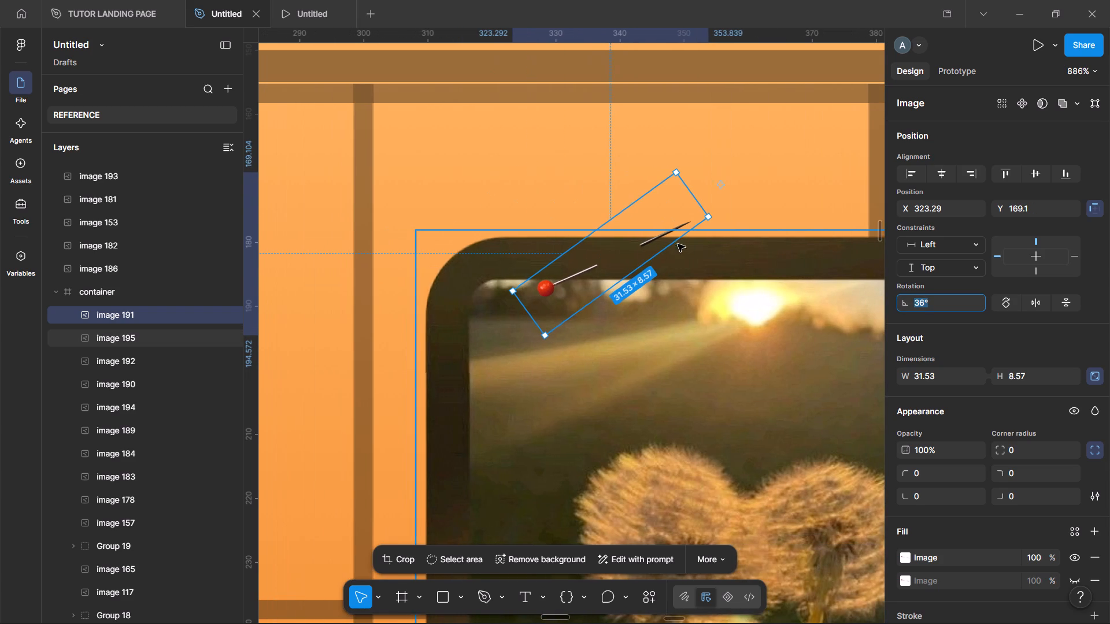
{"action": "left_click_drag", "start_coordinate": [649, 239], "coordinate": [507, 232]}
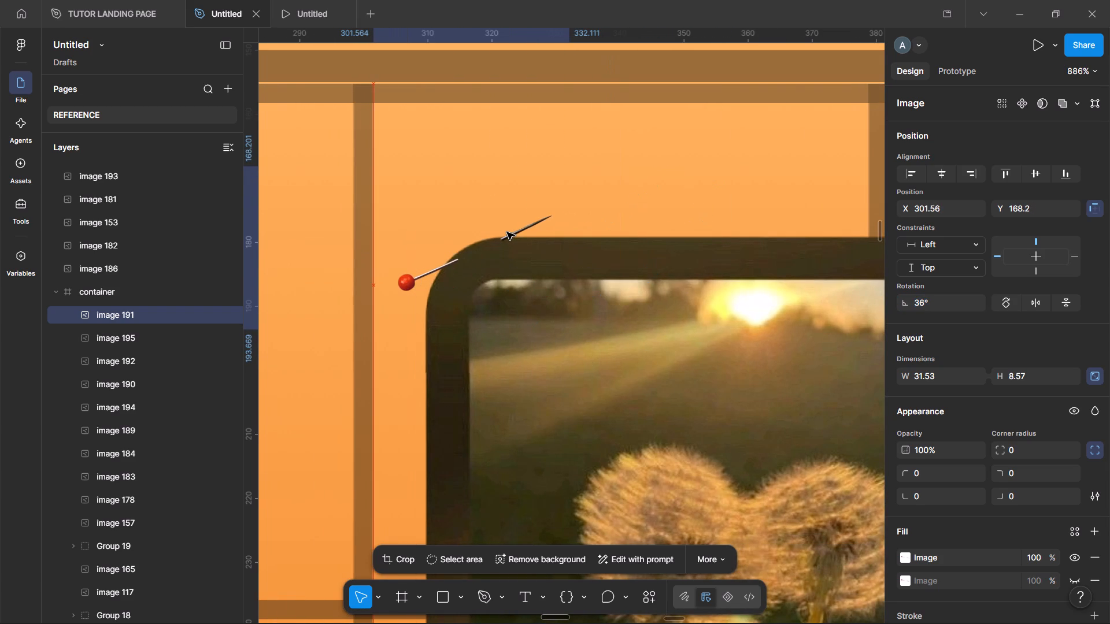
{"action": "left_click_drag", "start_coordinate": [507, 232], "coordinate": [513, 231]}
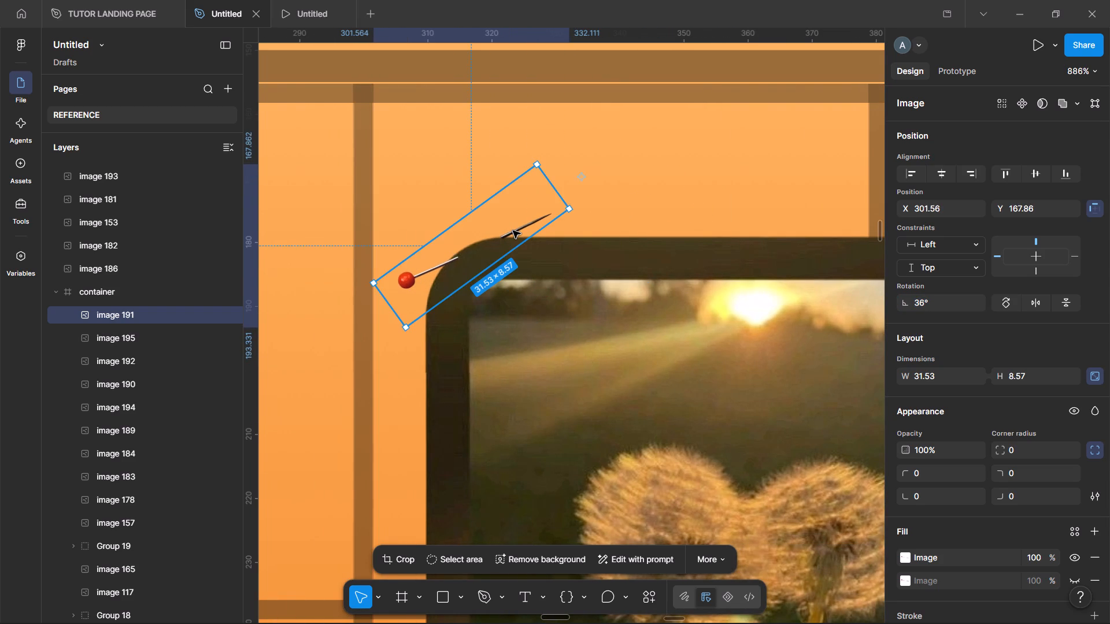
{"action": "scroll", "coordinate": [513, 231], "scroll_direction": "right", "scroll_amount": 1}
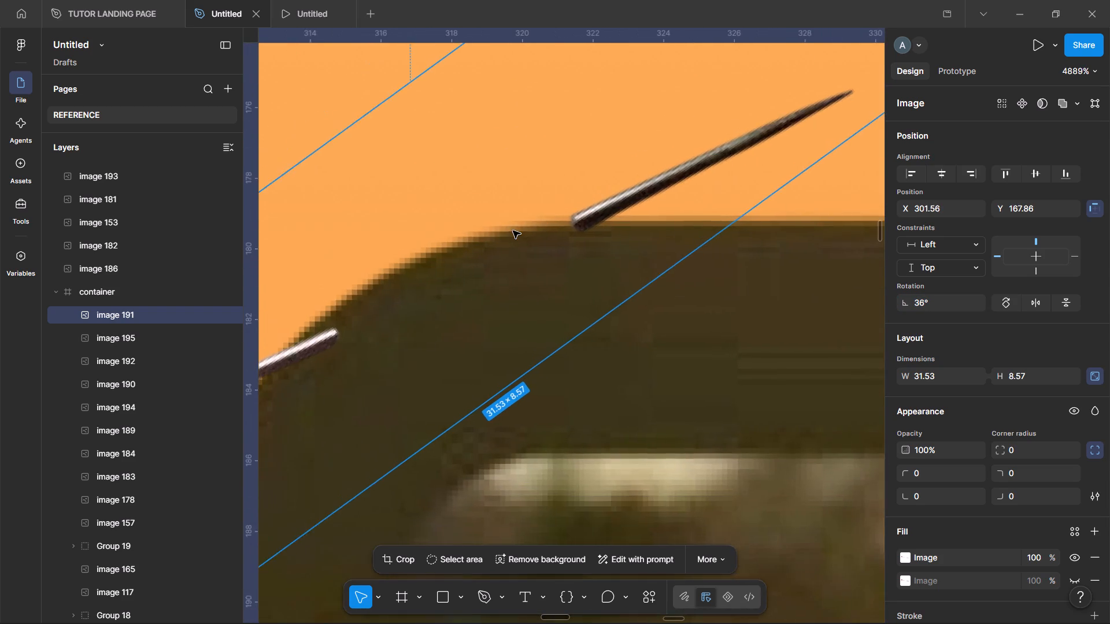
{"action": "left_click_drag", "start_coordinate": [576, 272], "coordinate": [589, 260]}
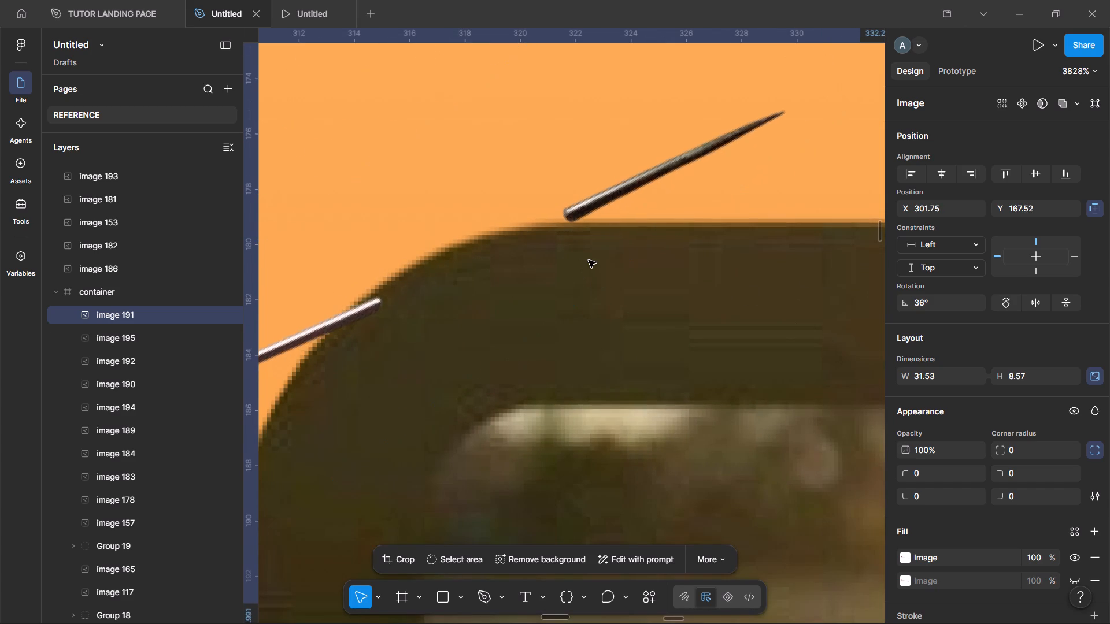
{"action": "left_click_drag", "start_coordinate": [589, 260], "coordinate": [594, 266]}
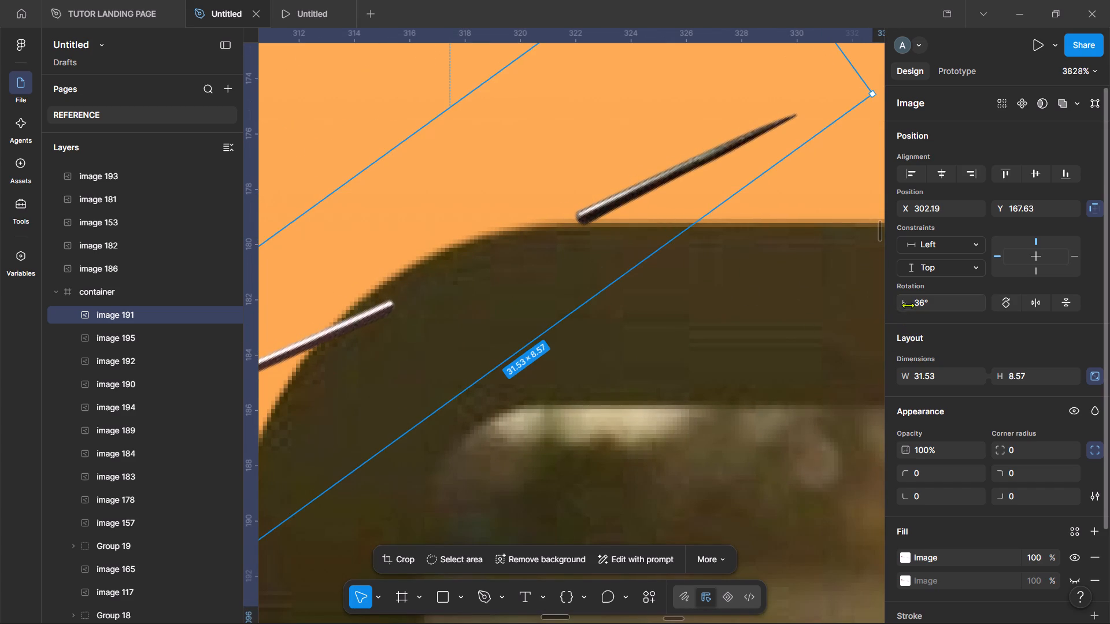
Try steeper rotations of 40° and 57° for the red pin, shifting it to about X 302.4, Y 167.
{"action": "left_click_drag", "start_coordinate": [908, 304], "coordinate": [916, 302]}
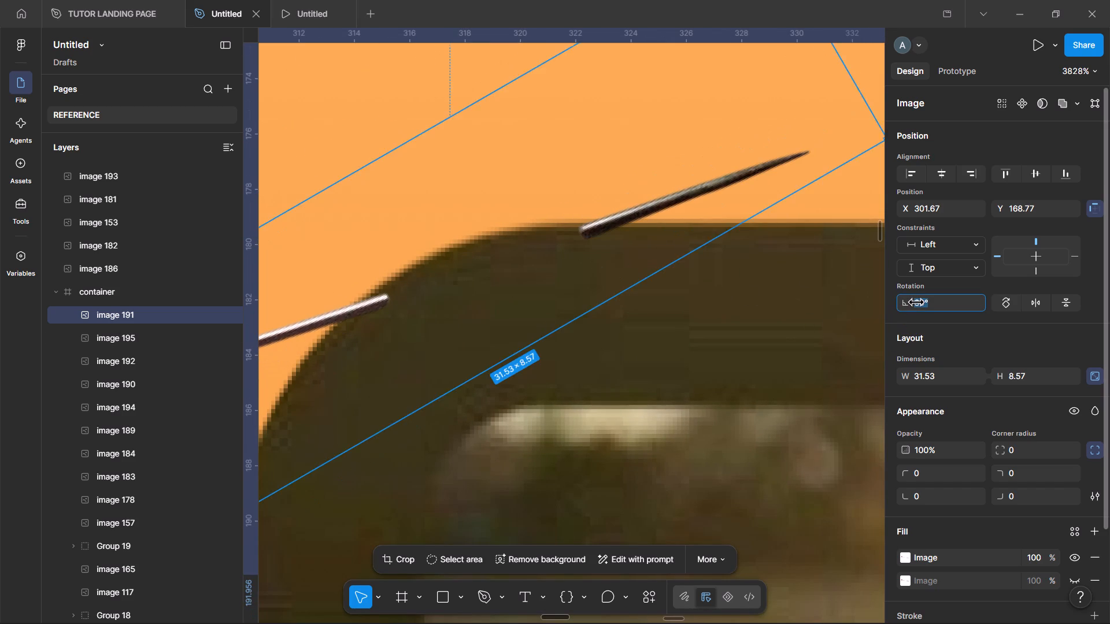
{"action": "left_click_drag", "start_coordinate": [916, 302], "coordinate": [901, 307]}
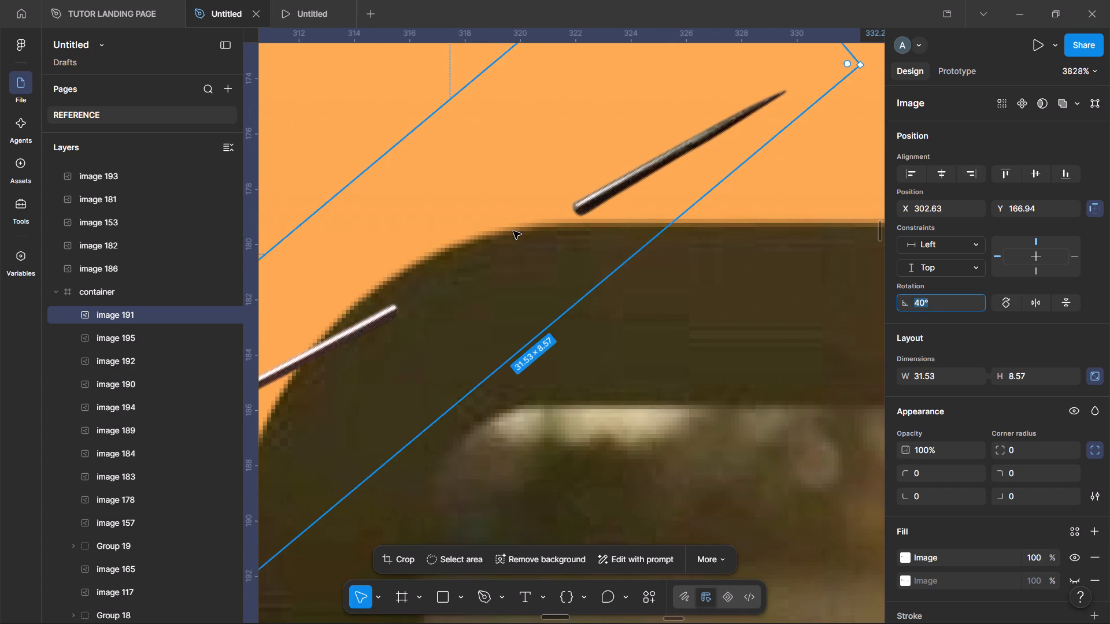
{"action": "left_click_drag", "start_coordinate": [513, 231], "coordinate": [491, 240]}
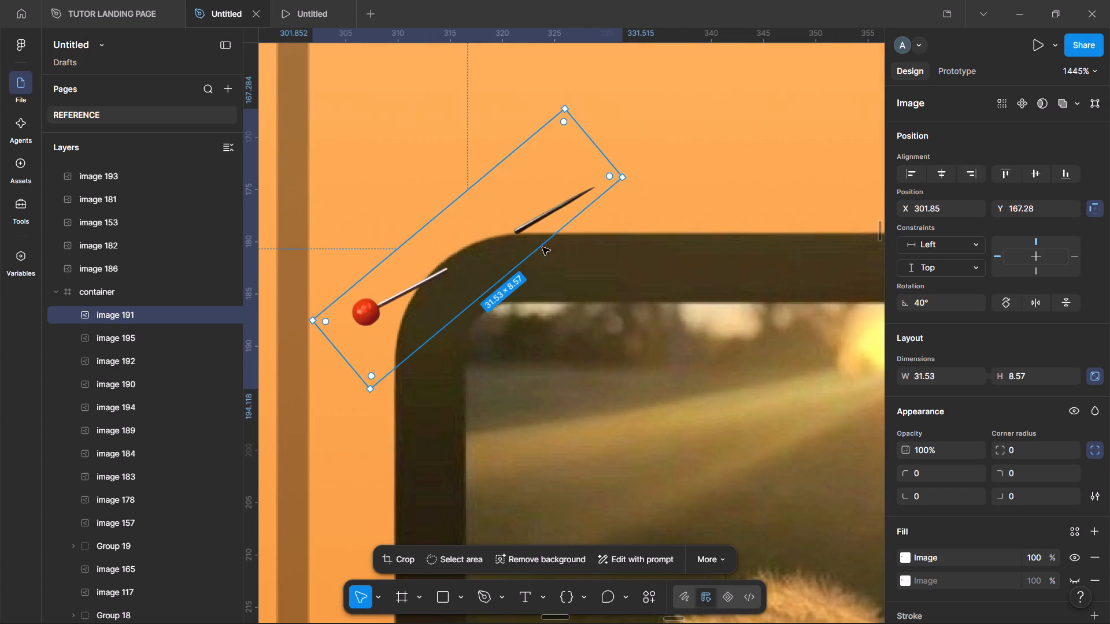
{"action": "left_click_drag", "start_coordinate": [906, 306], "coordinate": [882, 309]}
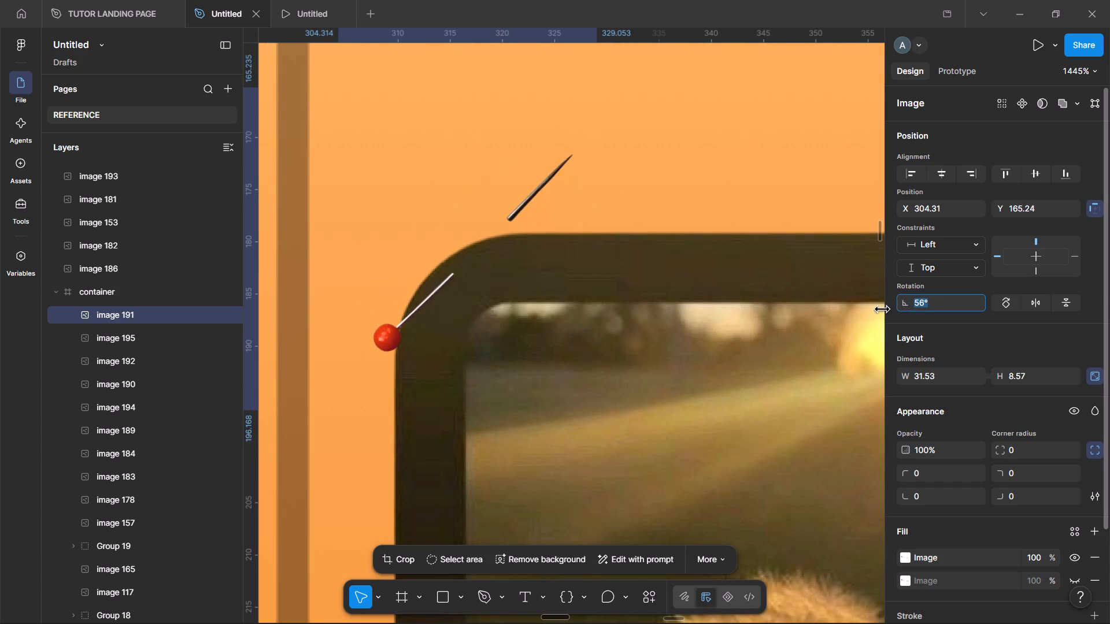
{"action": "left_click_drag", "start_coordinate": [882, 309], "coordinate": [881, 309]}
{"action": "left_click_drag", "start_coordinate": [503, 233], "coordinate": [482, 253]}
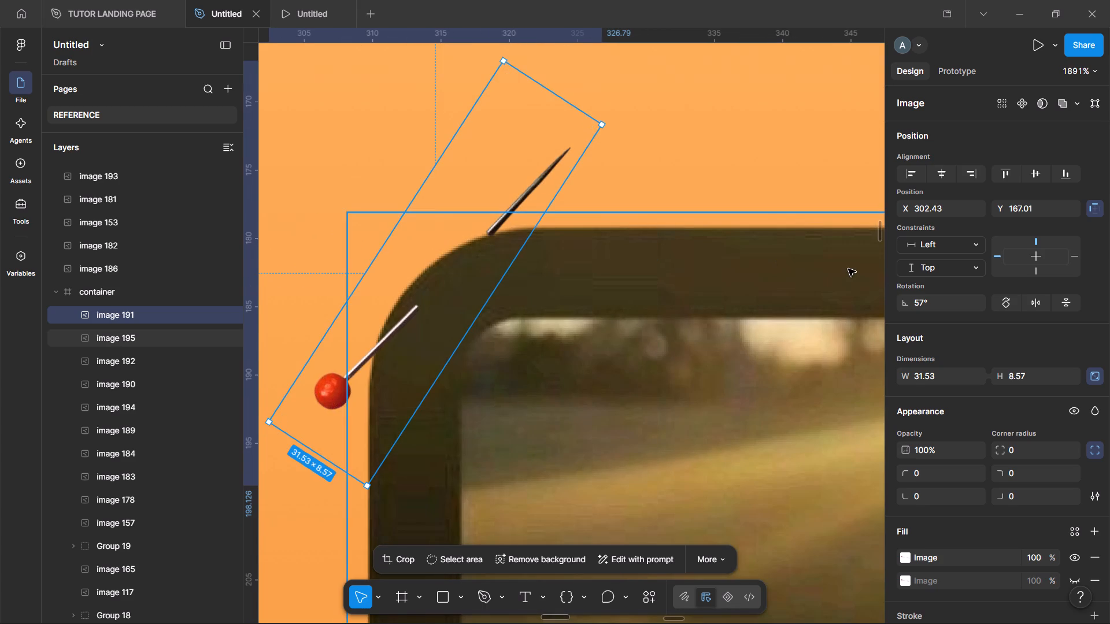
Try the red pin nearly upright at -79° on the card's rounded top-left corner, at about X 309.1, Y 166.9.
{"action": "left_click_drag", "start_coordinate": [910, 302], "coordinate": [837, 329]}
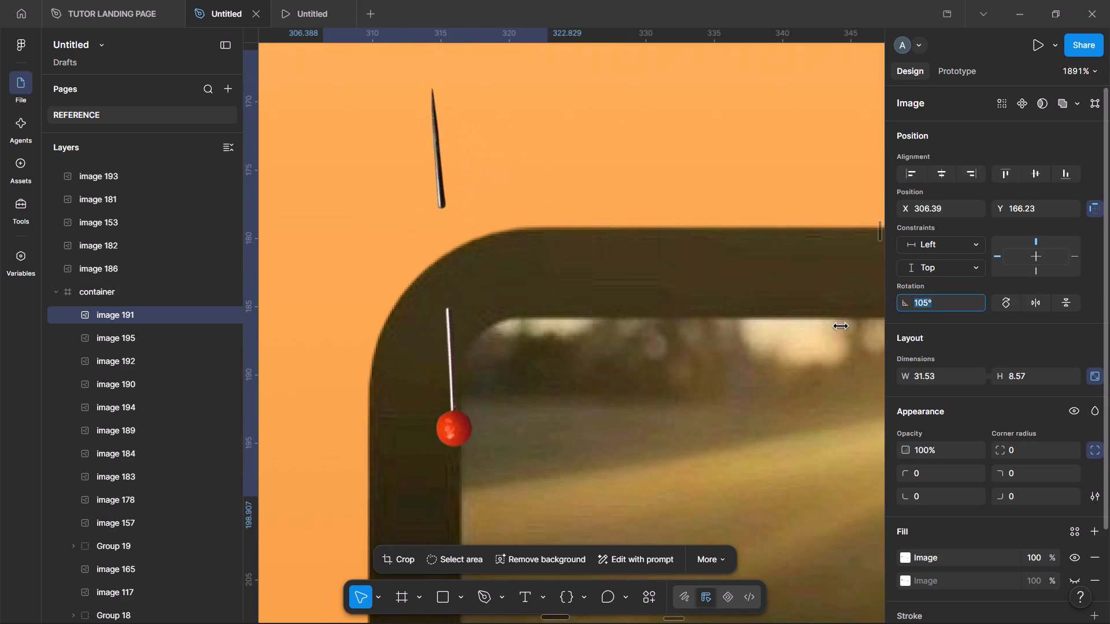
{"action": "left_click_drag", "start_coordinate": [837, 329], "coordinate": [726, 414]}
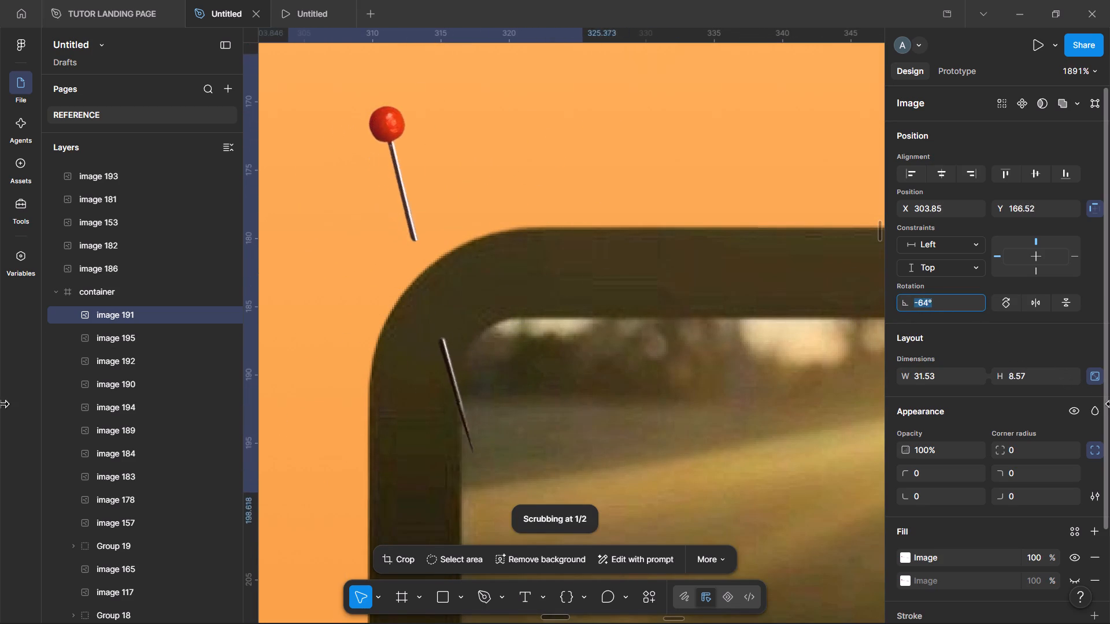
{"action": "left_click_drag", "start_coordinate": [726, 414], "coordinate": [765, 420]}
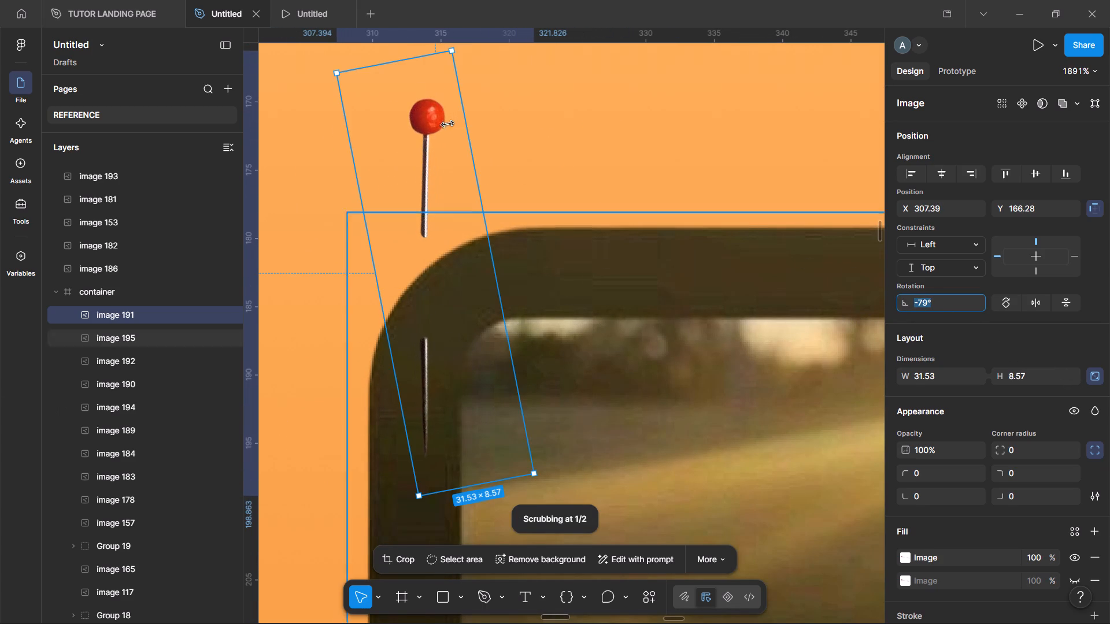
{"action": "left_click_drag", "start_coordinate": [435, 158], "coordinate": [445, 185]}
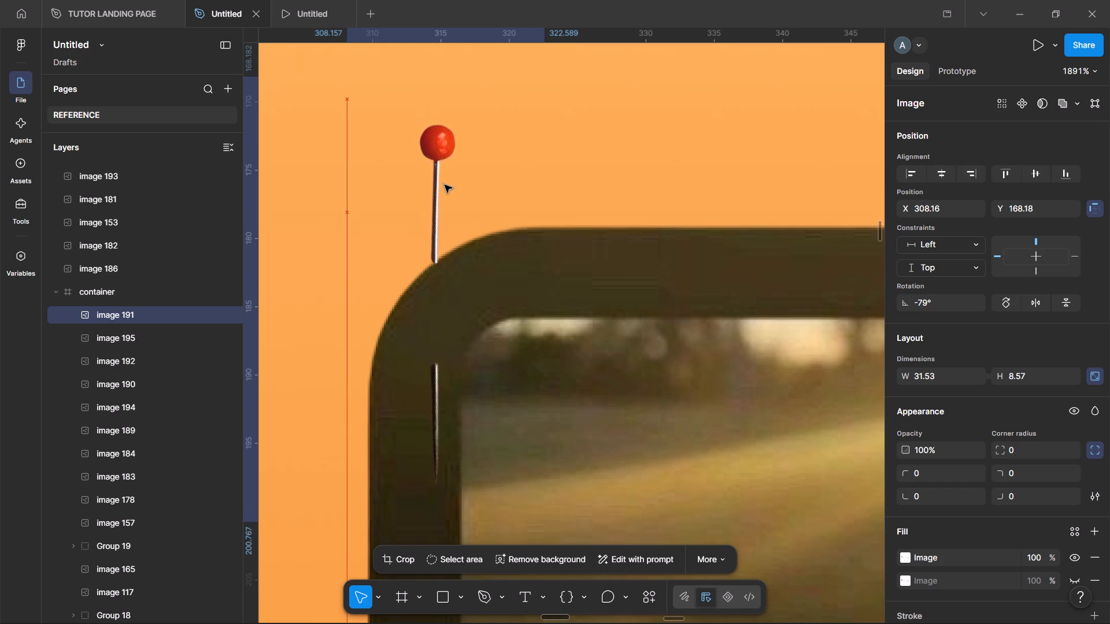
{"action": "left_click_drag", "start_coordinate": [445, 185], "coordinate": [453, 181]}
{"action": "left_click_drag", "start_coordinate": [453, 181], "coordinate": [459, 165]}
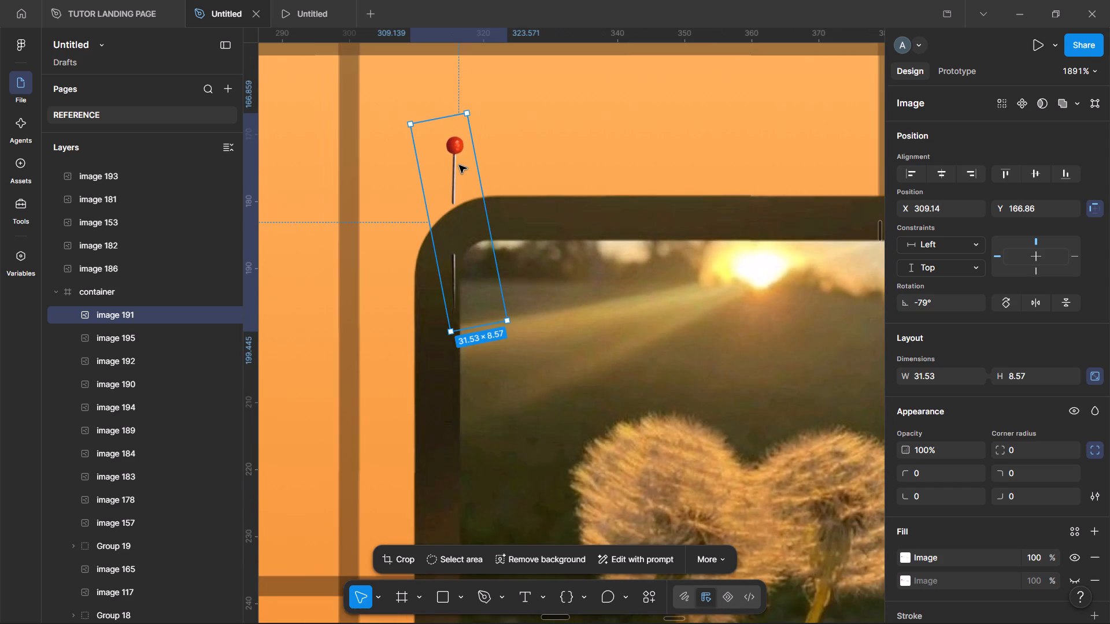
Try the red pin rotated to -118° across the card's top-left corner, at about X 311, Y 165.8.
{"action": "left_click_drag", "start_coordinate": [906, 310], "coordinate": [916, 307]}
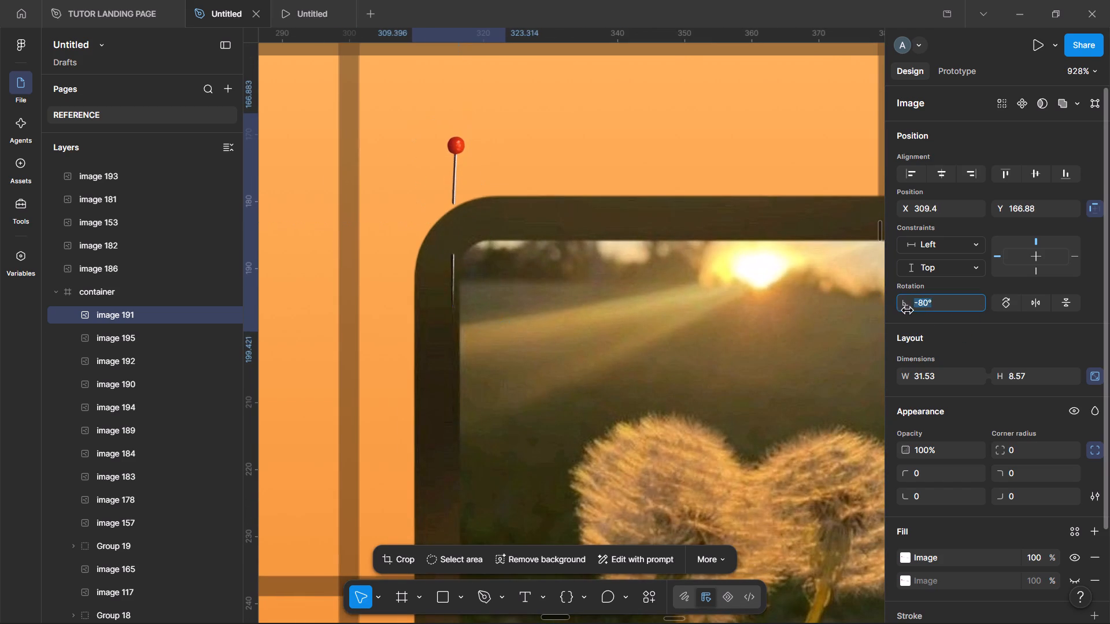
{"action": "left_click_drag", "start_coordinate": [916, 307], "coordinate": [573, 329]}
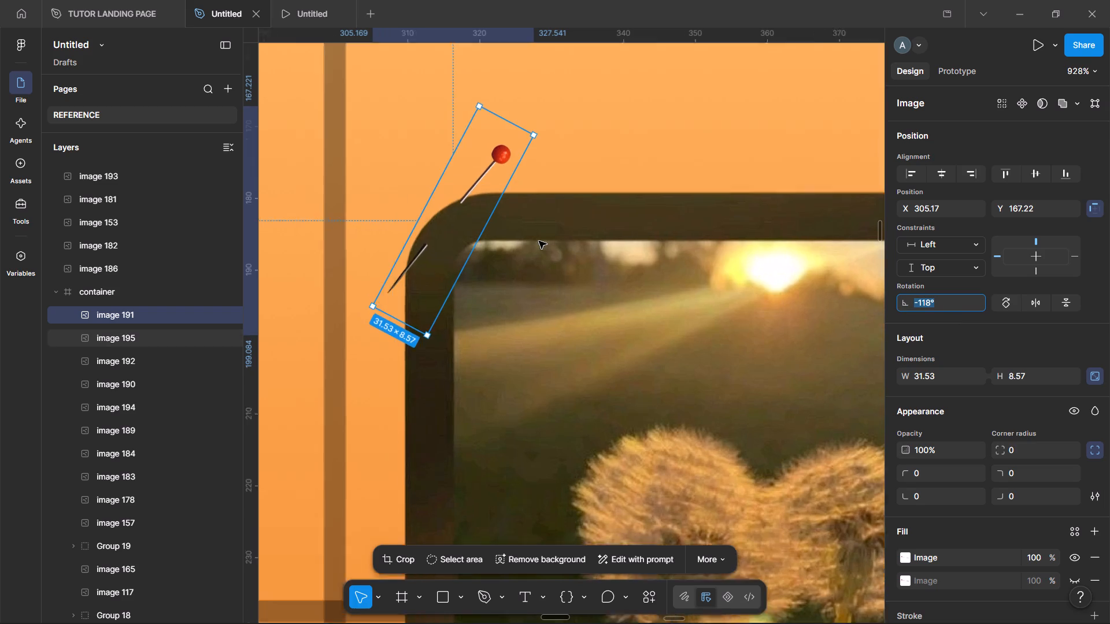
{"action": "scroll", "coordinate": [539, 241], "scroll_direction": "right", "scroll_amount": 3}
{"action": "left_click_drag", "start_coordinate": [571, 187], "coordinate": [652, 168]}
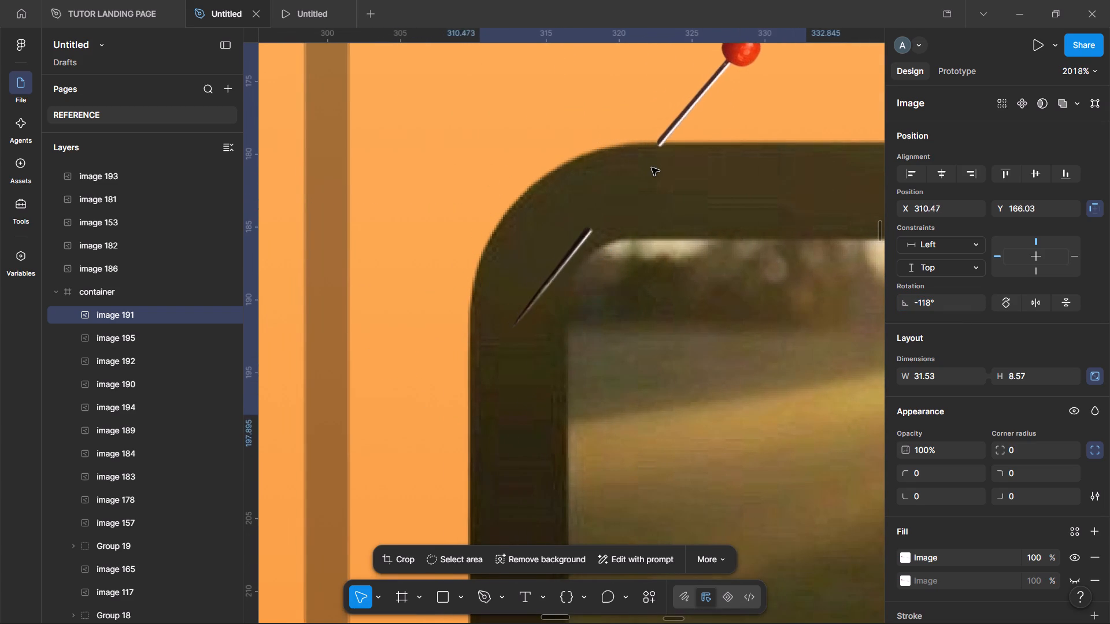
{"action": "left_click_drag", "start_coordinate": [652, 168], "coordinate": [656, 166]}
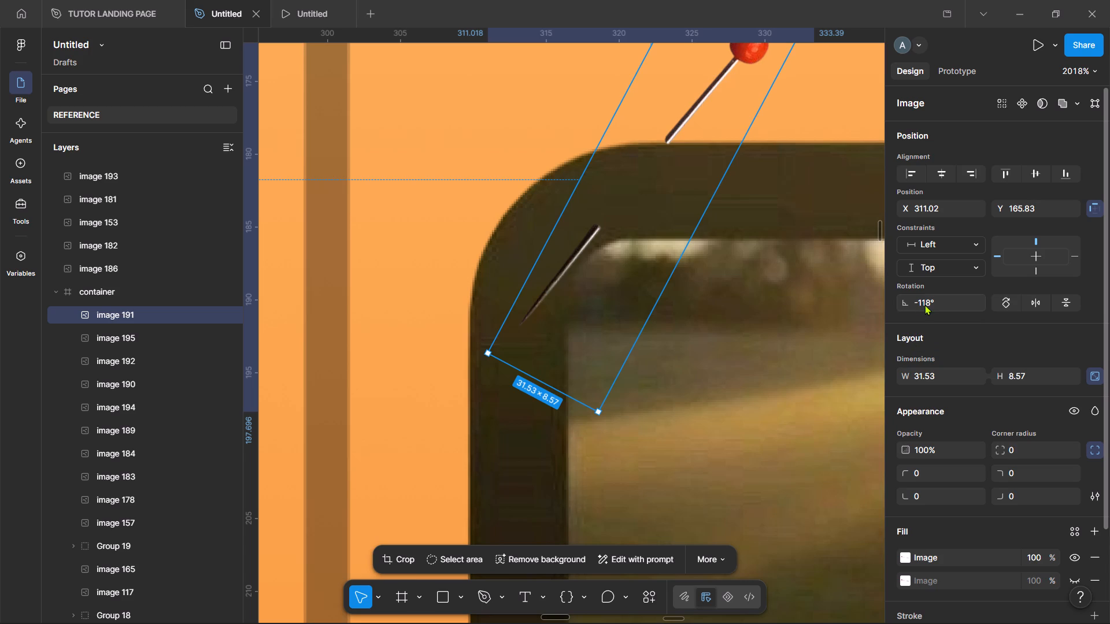
Rotate the red pin to -21°, place it on the Dandelions card's top-left edge at about X 303.3, Y 171.5, and deselect it.
{"action": "left_click_drag", "start_coordinate": [905, 303], "coordinate": [827, 336]}
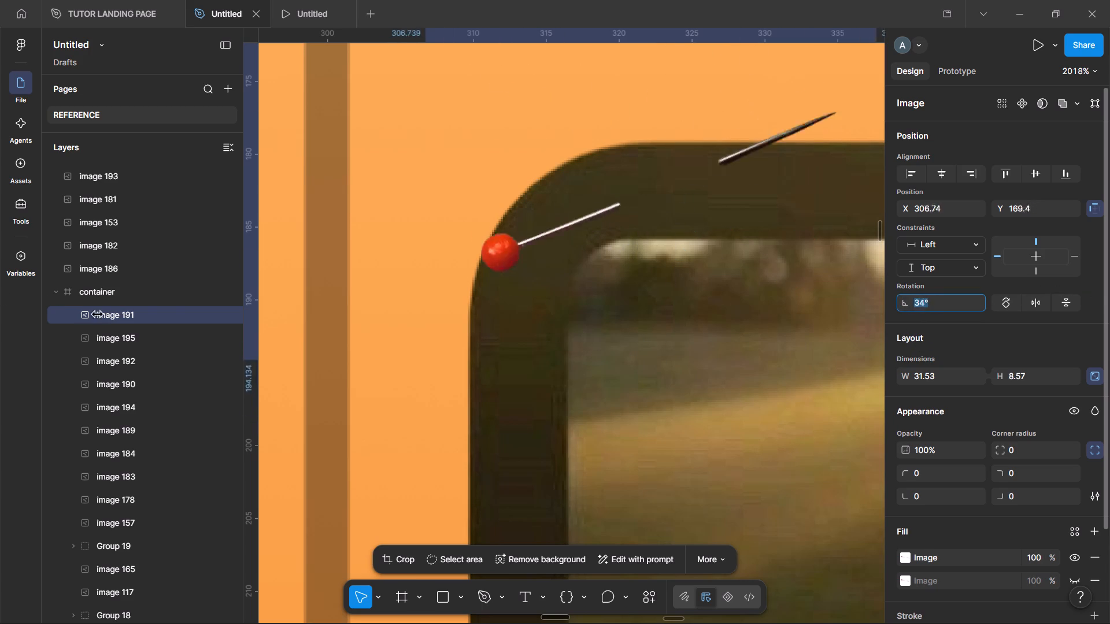
{"action": "left_click_drag", "start_coordinate": [827, 336], "coordinate": [909, 336]}
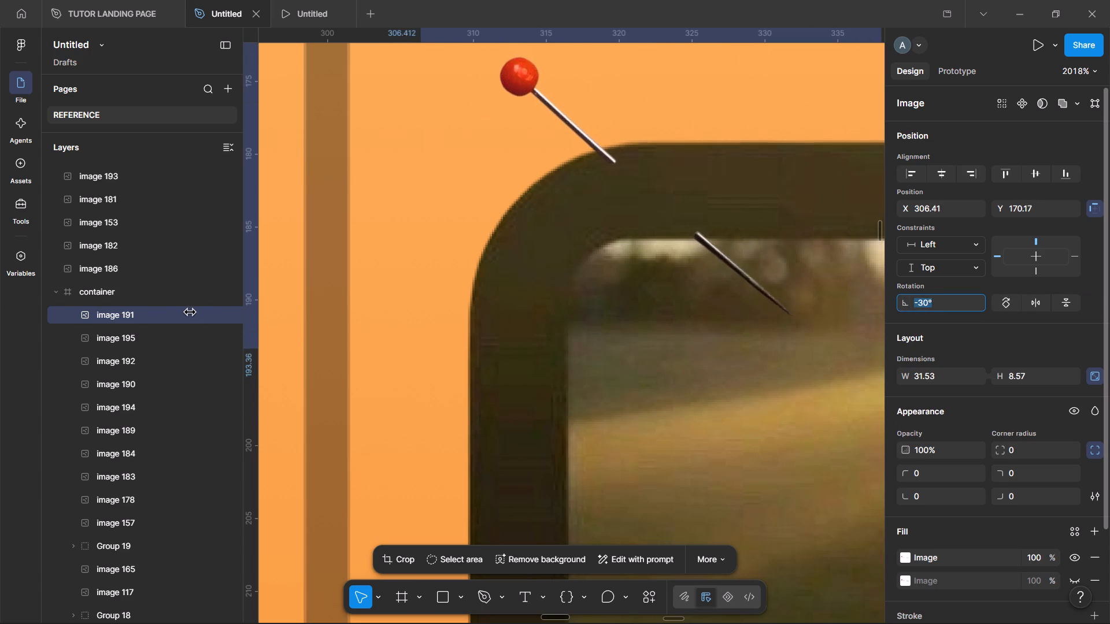
{"action": "left_click_drag", "start_coordinate": [909, 336], "coordinate": [897, 341]}
{"action": "left_click_drag", "start_coordinate": [632, 183], "coordinate": [597, 173]}
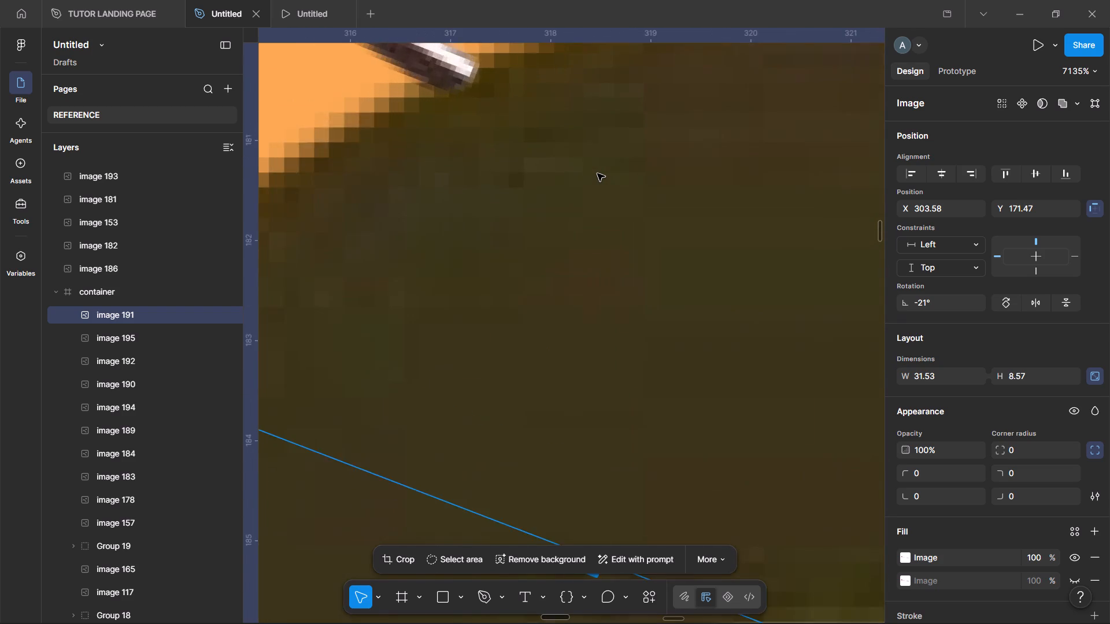
{"action": "scroll", "coordinate": [597, 173], "scroll_direction": "right", "scroll_amount": 2}
{"action": "left_click_drag", "start_coordinate": [620, 206], "coordinate": [627, 208]}
{"action": "left_click_drag", "start_coordinate": [627, 208], "coordinate": [591, 209]}
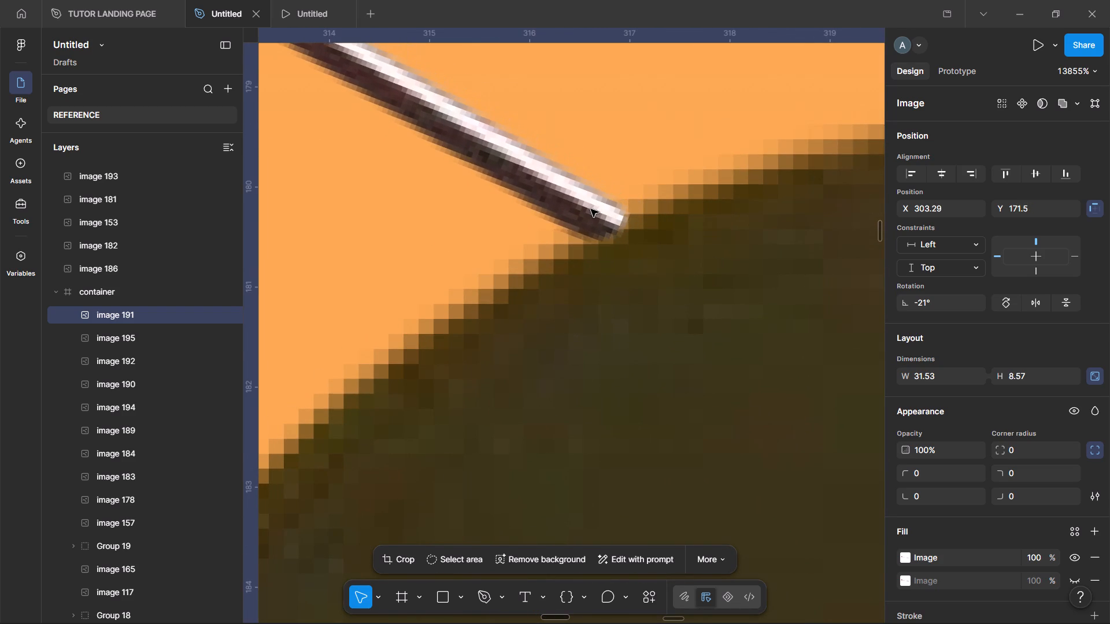
{"action": "left_click_drag", "start_coordinate": [591, 209], "coordinate": [582, 214]}
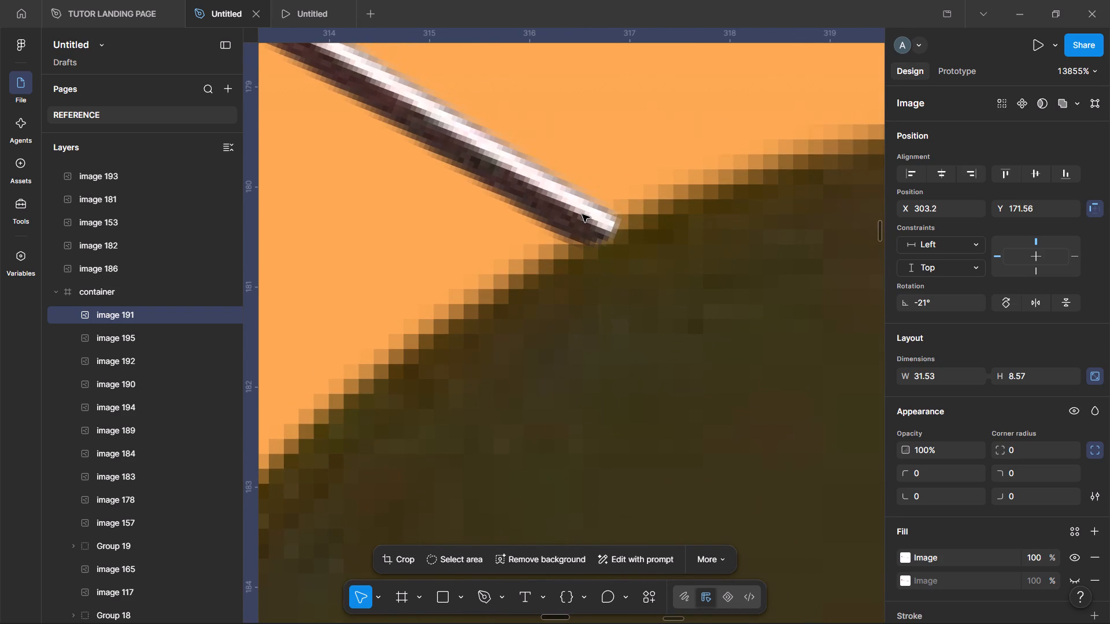
{"action": "left_click_drag", "start_coordinate": [582, 214], "coordinate": [587, 213]}
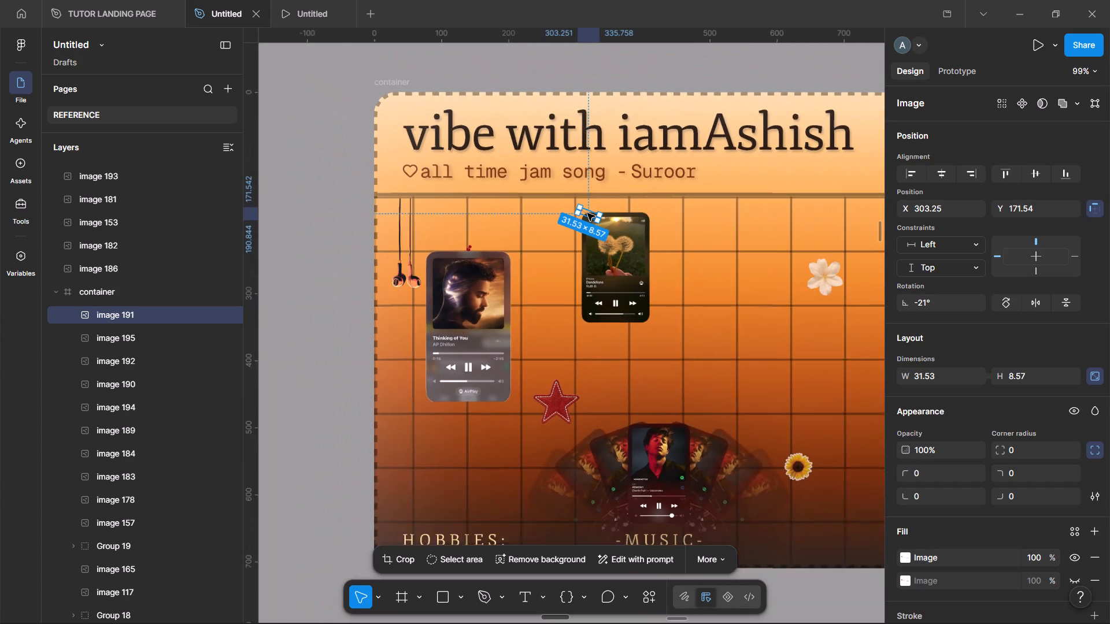
{"action": "left_click", "coordinate": [349, 140]}
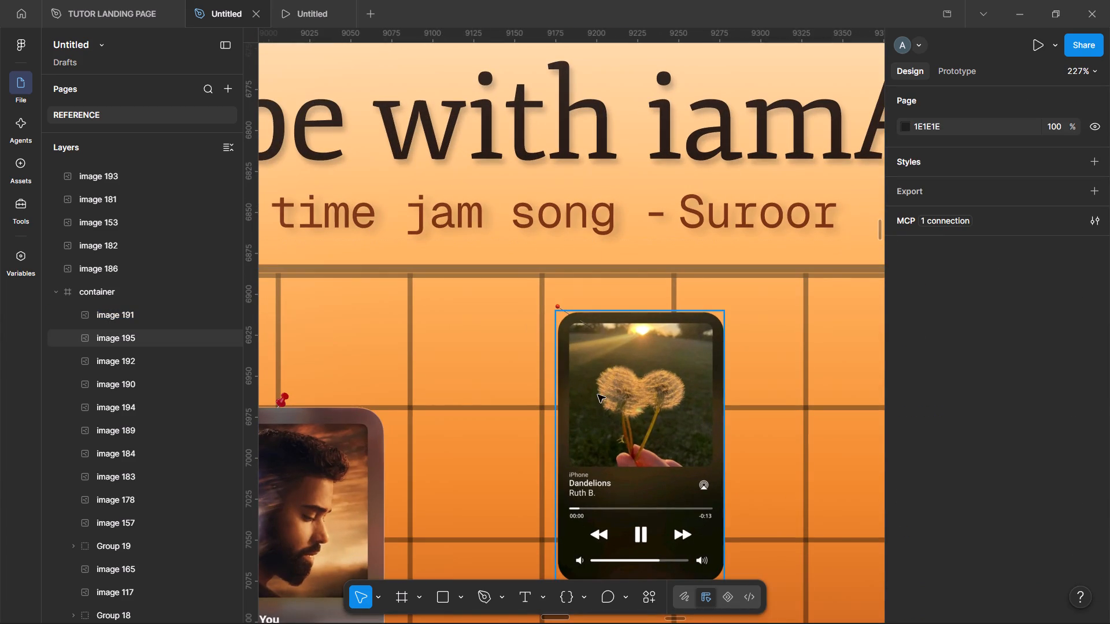
Examine the fanned Attention song cards above the MUSIC label and the arrangement of the rest of the board.
{"action": "scroll", "coordinate": [598, 395], "scroll_direction": "down", "scroll_amount": 4}
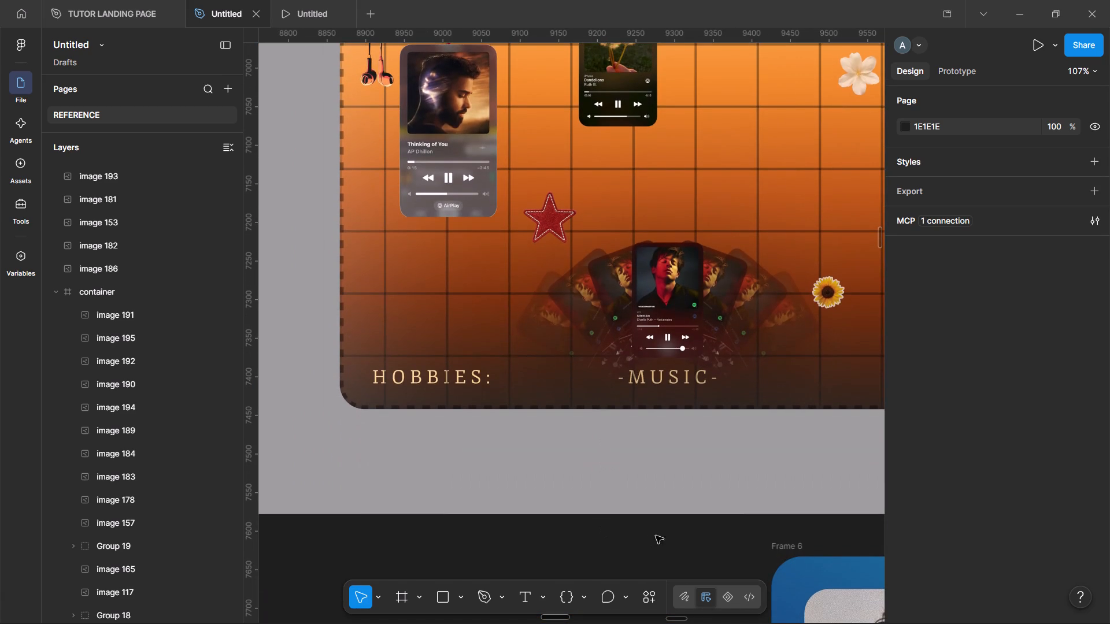
{"action": "left_click", "coordinate": [670, 543]}
{"action": "double_click", "coordinate": [623, 277]}
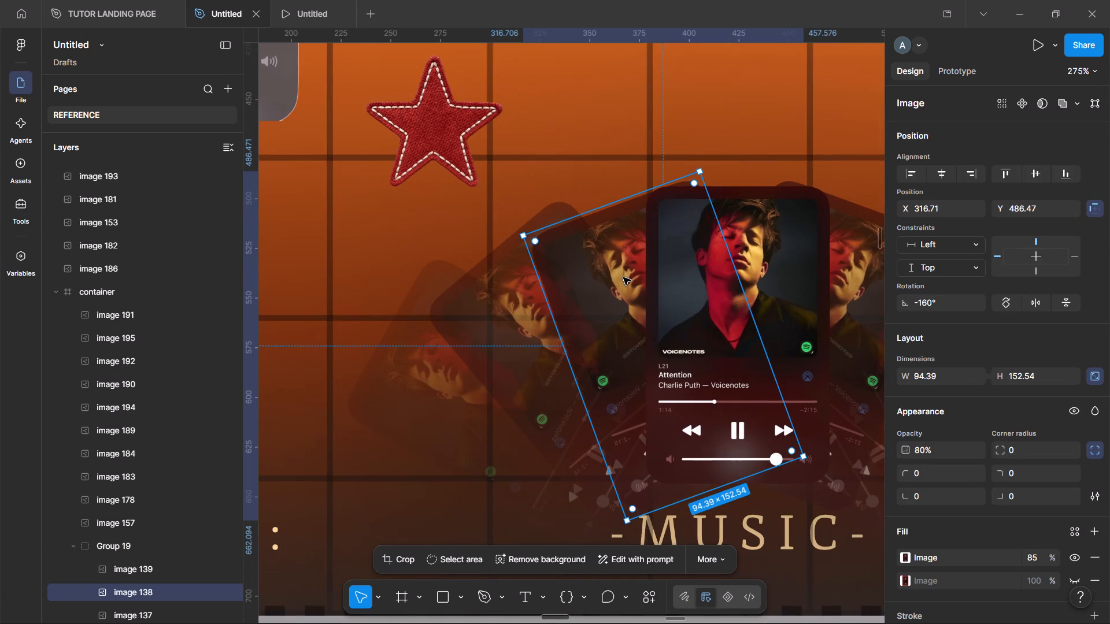
{"action": "left_click", "coordinate": [616, 423]}
{"action": "scroll", "coordinate": [616, 423], "scroll_direction": "up", "scroll_amount": 1}
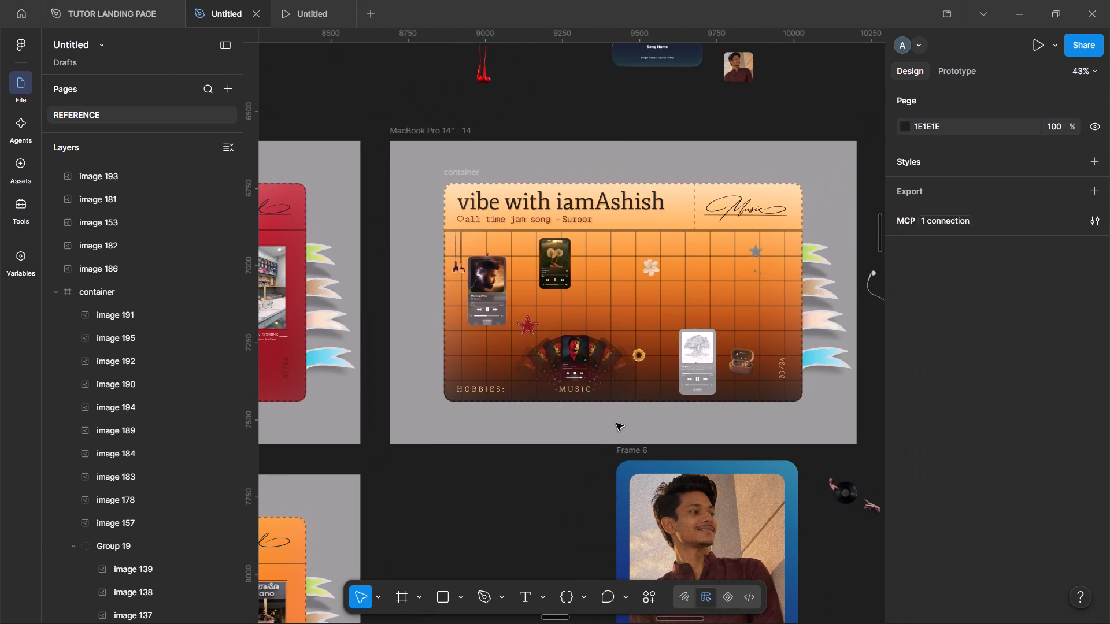
{"action": "scroll", "coordinate": [627, 304], "scroll_direction": "right", "scroll_amount": 2}
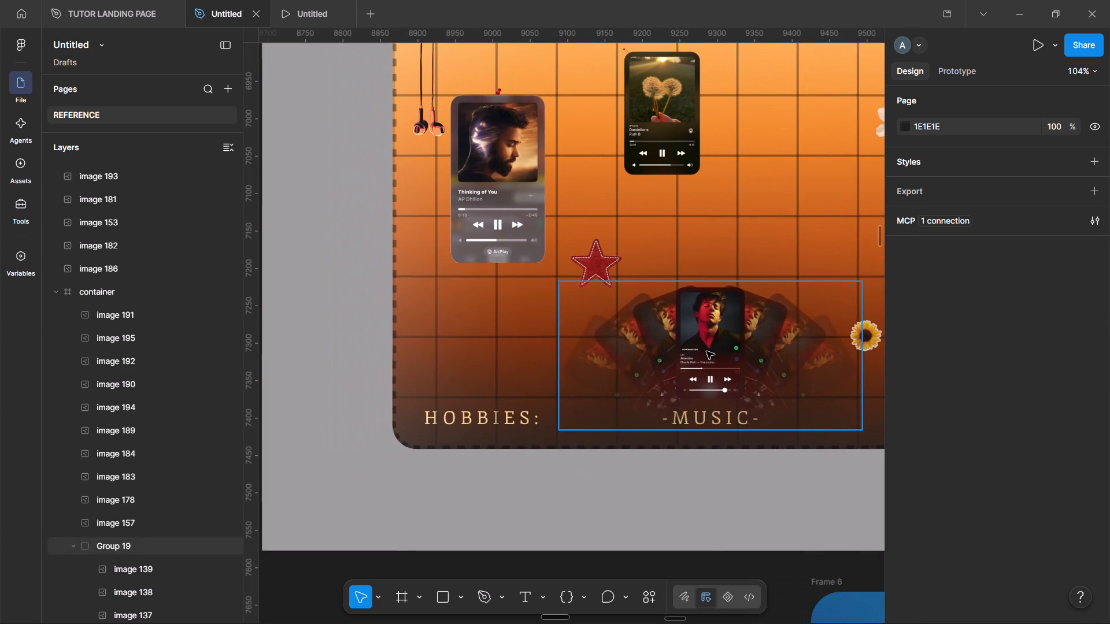
{"action": "scroll", "coordinate": [760, 337], "scroll_direction": "left", "scroll_amount": 3}
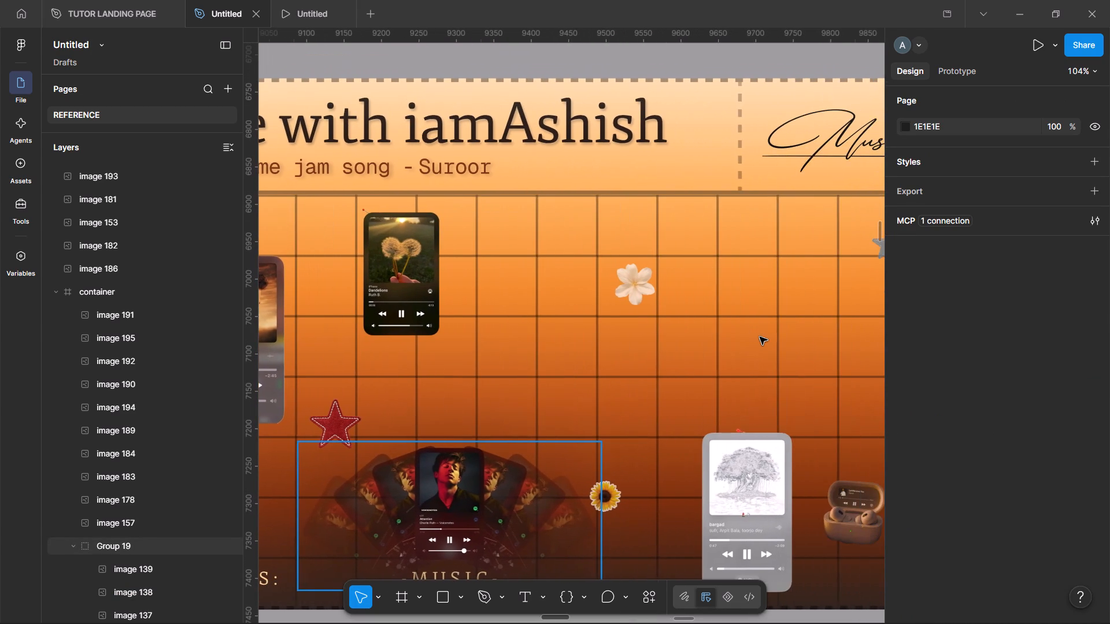
{"action": "scroll", "coordinate": [760, 337], "scroll_direction": "left", "scroll_amount": 1}
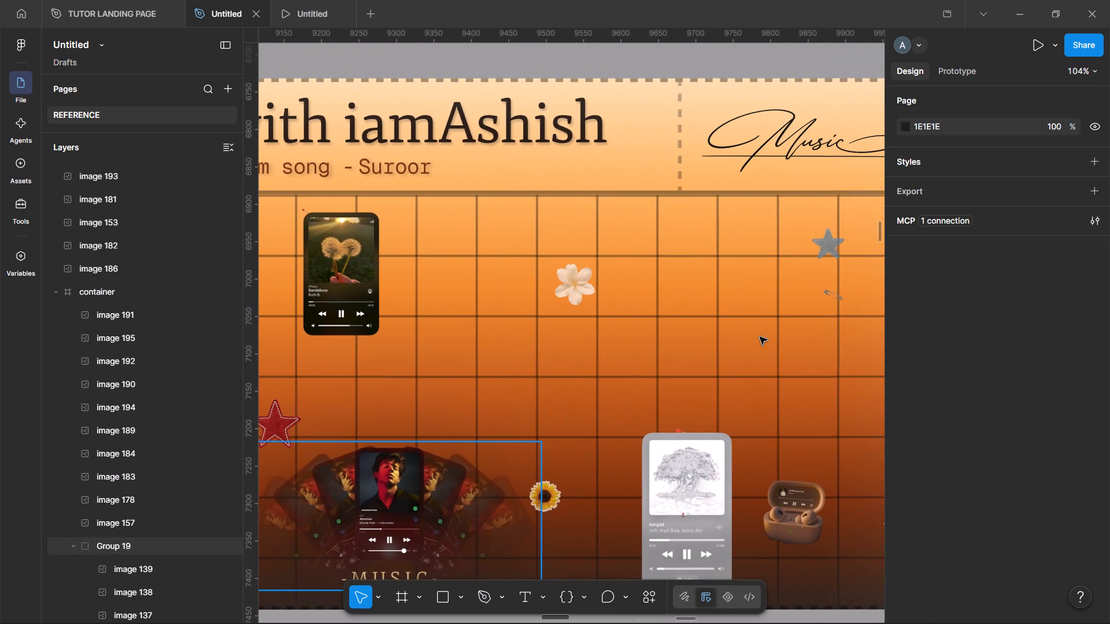
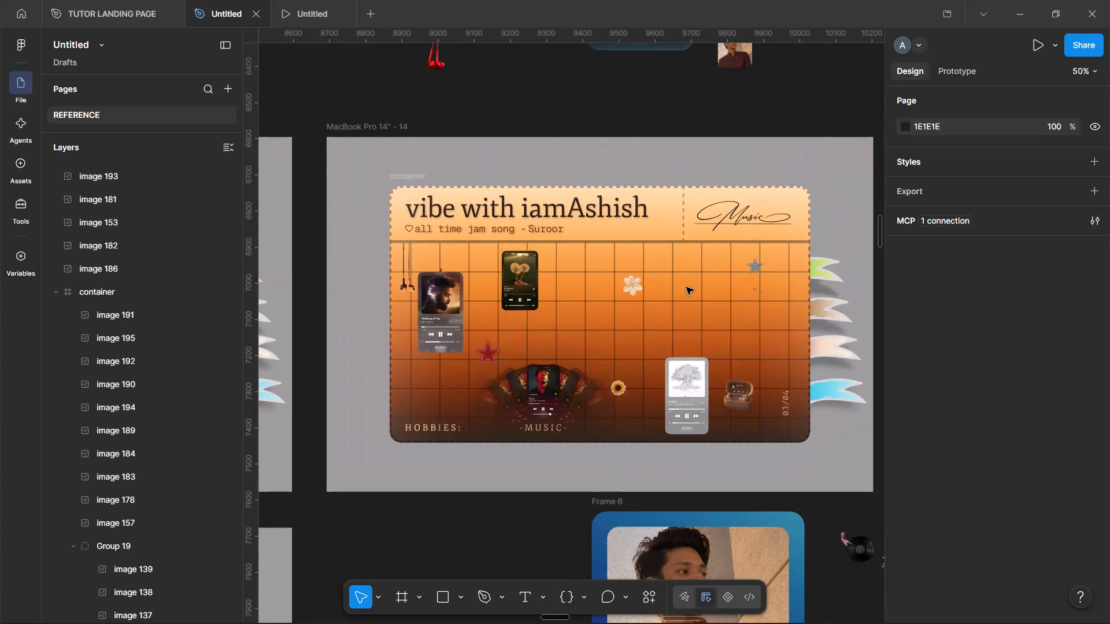
Bring the white wired earphones from outside the frame onto the orange board's bottom-right corner, at about X 1030.2, Y 557.3.
{"action": "scroll", "coordinate": [641, 373], "scroll_direction": "up", "scroll_amount": 1}
{"action": "scroll", "coordinate": [641, 373], "scroll_direction": "left", "scroll_amount": 2}
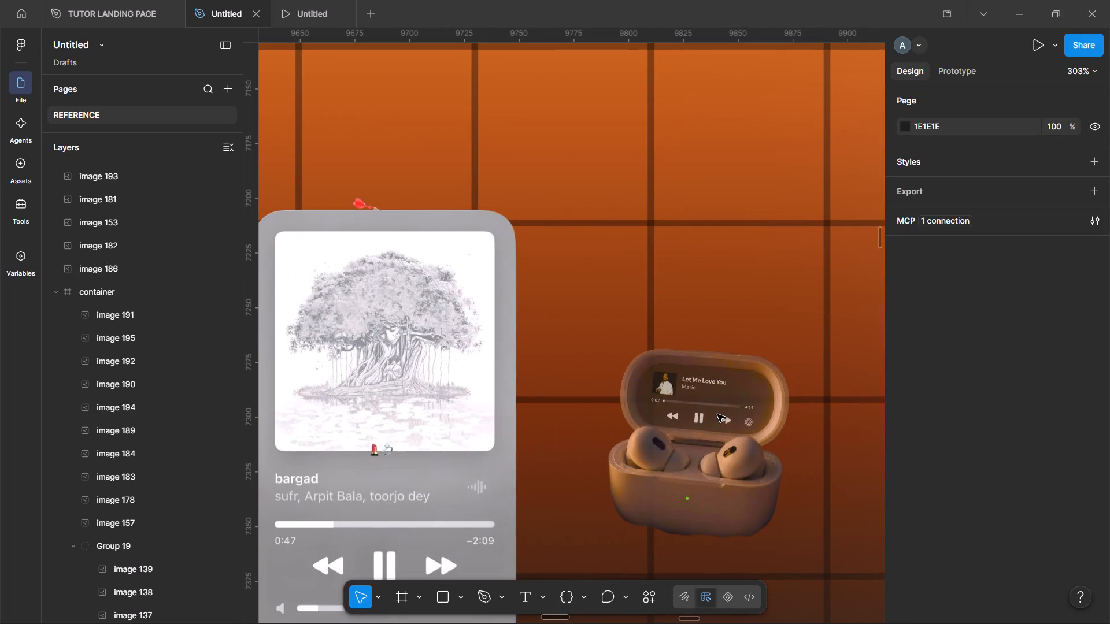
{"action": "left_click", "coordinate": [826, 170]}
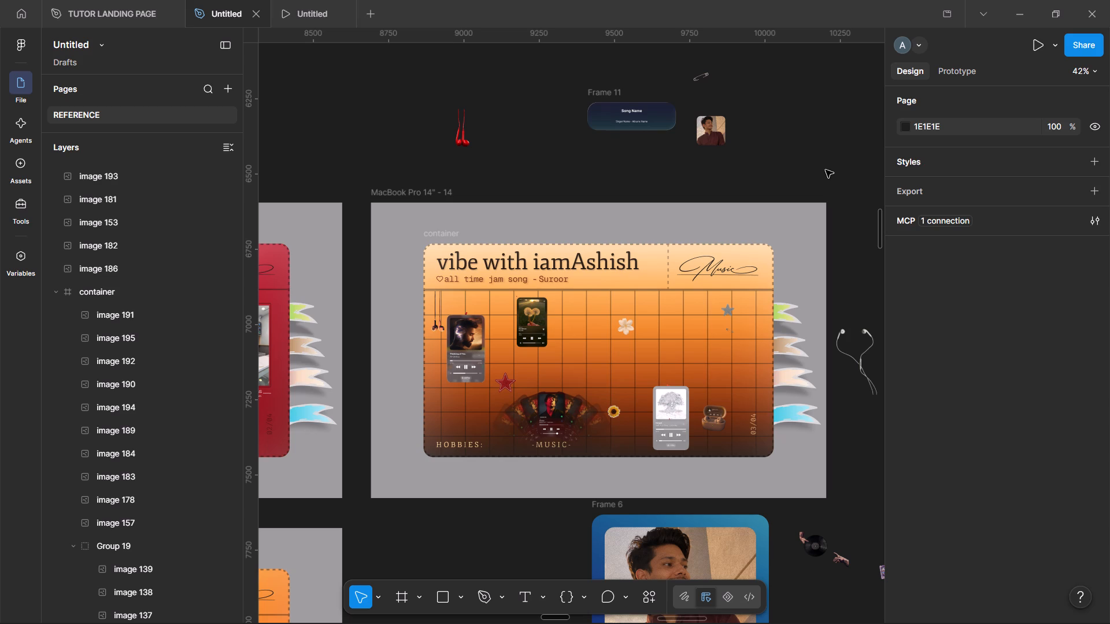
{"action": "scroll", "coordinate": [741, 203], "scroll_direction": "down", "scroll_amount": 2}
{"action": "scroll", "coordinate": [741, 203], "scroll_direction": "left", "scroll_amount": 2}
{"action": "scroll", "coordinate": [741, 203], "scroll_direction": "right", "scroll_amount": 1}
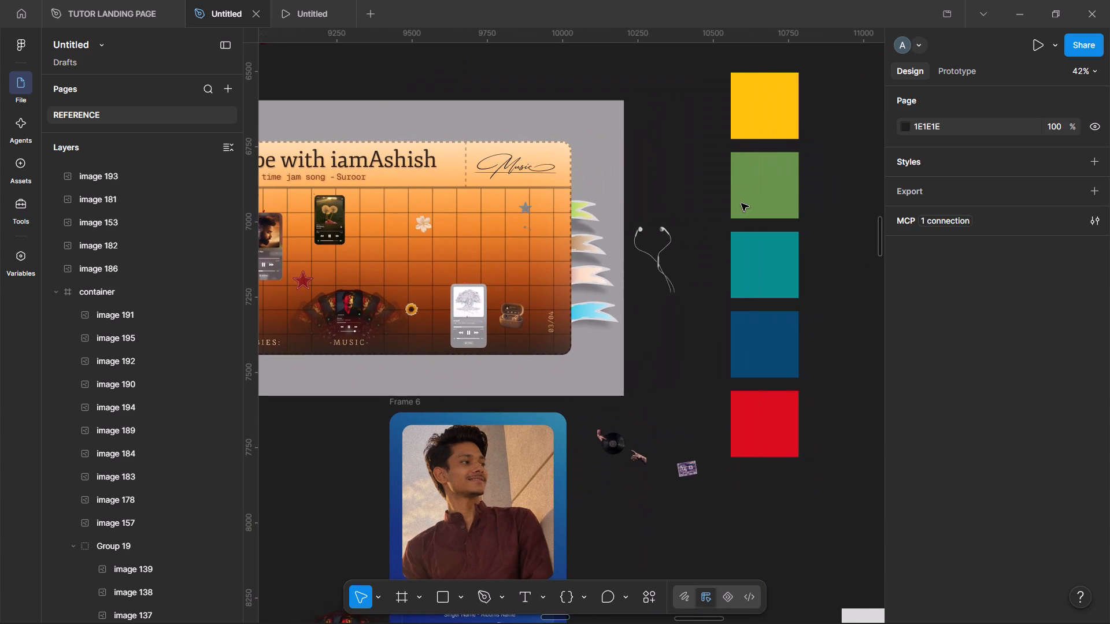
{"action": "scroll", "coordinate": [741, 203], "scroll_direction": "right", "scroll_amount": 1}
{"action": "left_click_drag", "start_coordinate": [823, 374], "coordinate": [720, 387]}
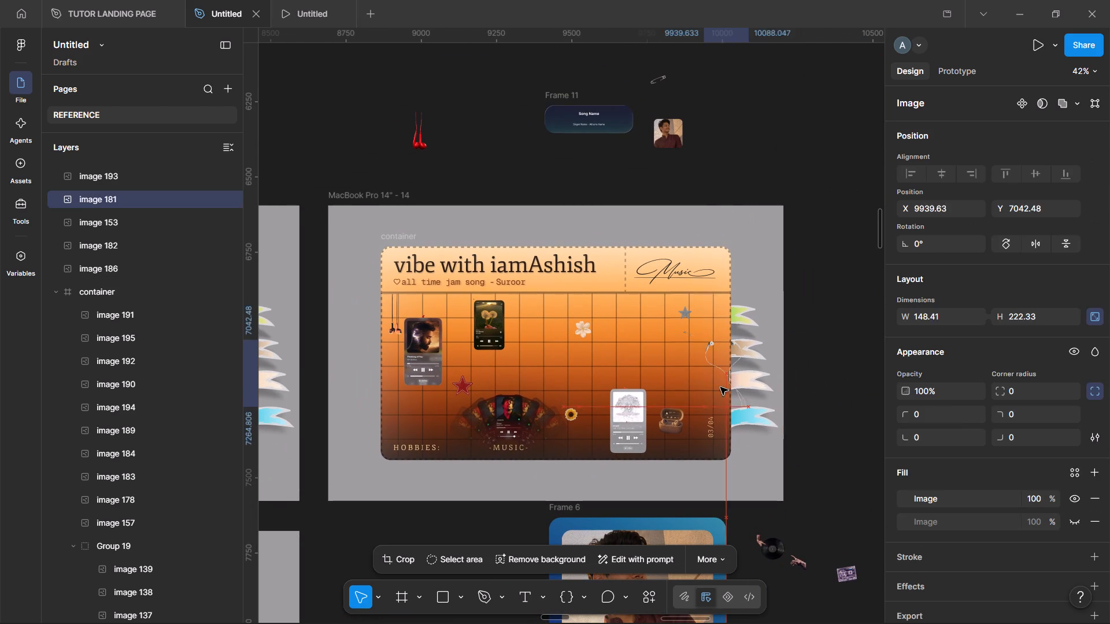
{"action": "left_click_drag", "start_coordinate": [720, 387], "coordinate": [721, 447]}
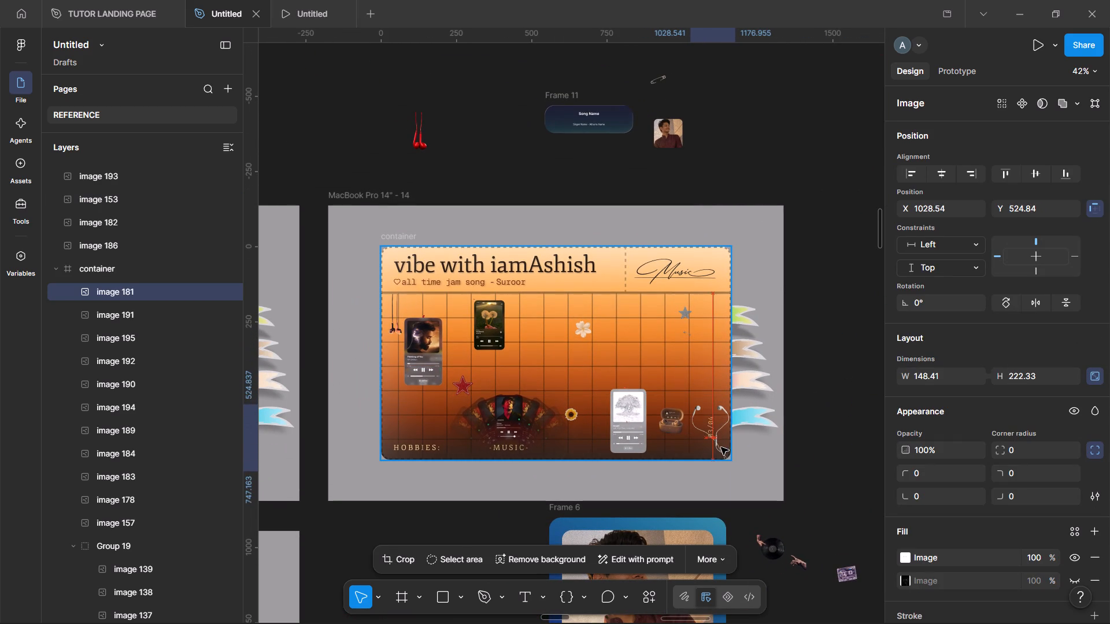
{"action": "left_click_drag", "start_coordinate": [721, 447], "coordinate": [722, 457]}
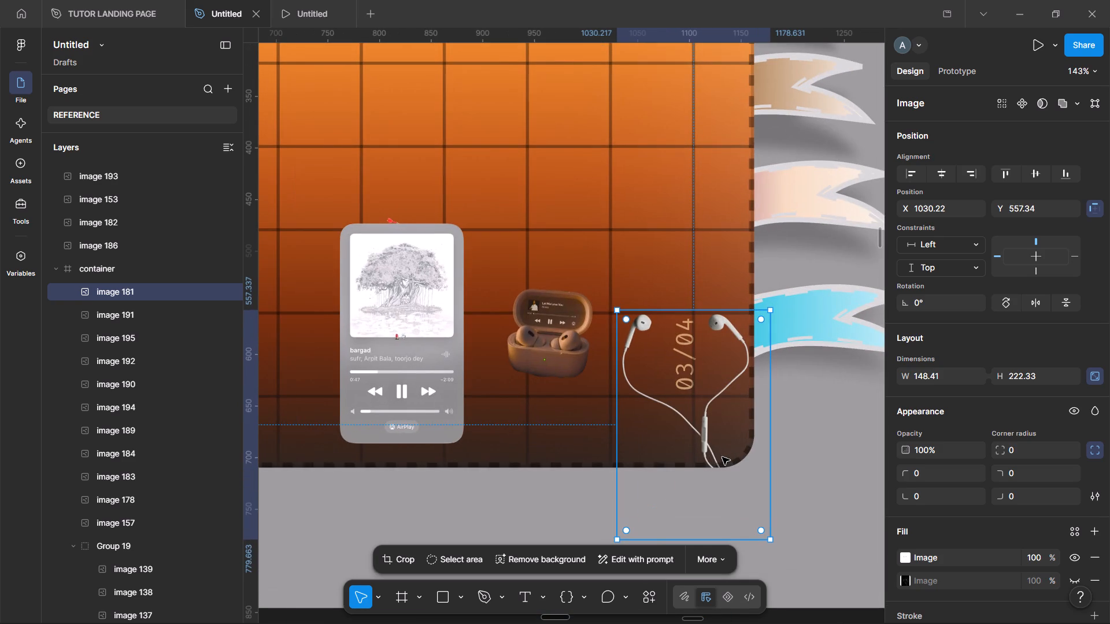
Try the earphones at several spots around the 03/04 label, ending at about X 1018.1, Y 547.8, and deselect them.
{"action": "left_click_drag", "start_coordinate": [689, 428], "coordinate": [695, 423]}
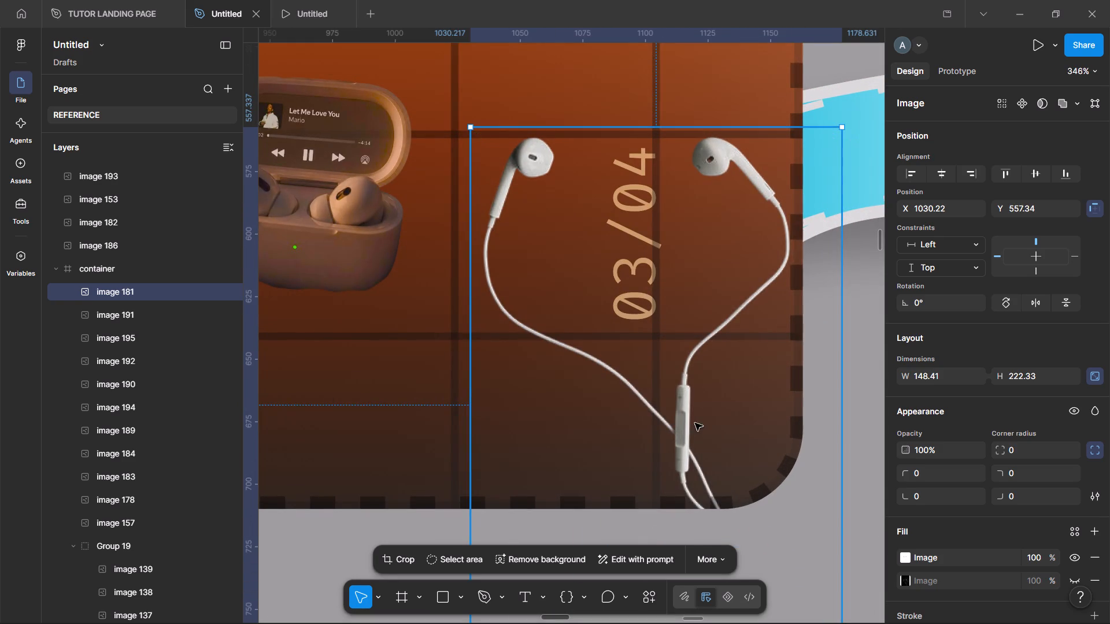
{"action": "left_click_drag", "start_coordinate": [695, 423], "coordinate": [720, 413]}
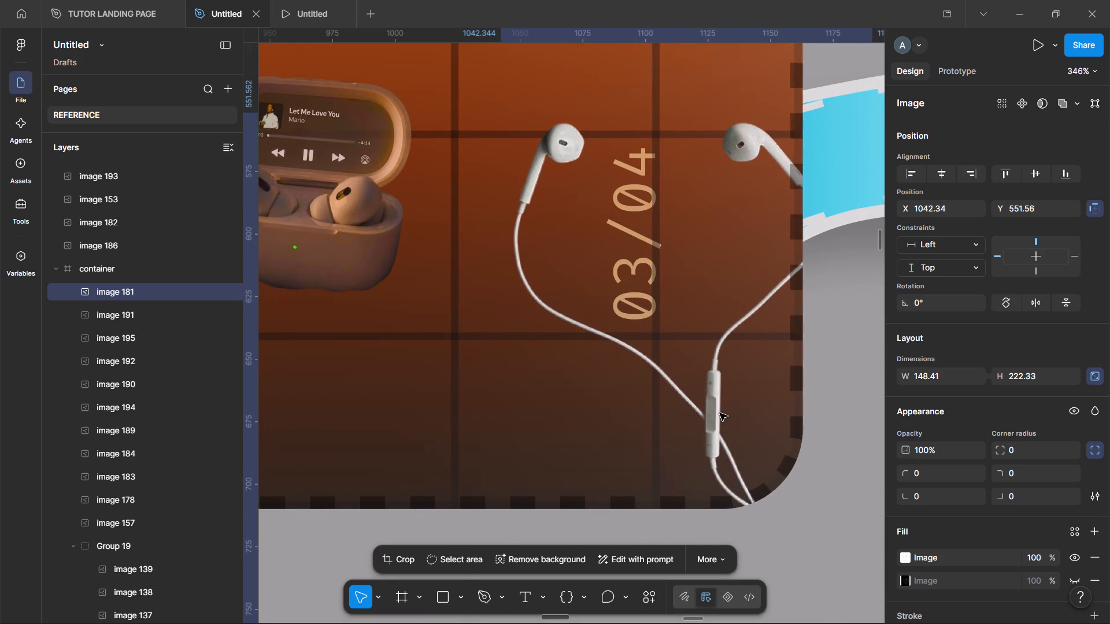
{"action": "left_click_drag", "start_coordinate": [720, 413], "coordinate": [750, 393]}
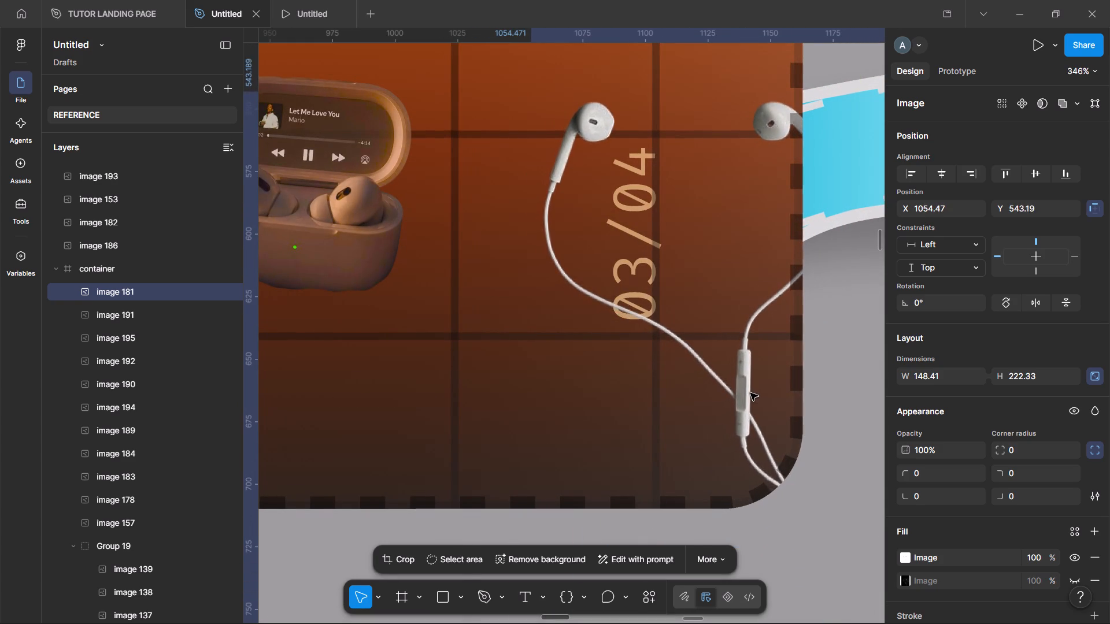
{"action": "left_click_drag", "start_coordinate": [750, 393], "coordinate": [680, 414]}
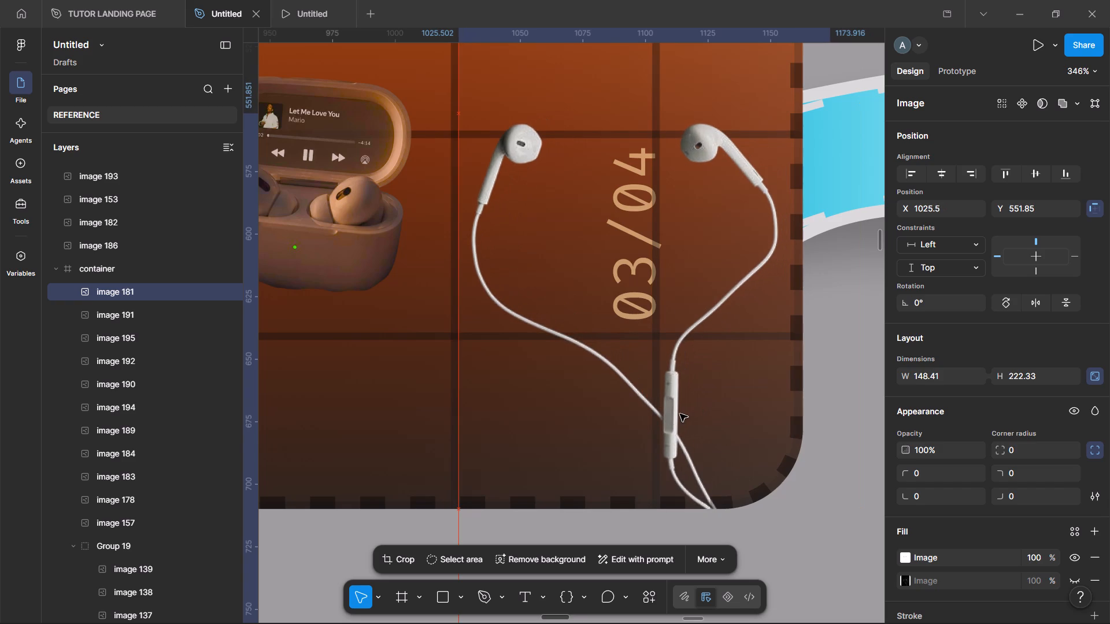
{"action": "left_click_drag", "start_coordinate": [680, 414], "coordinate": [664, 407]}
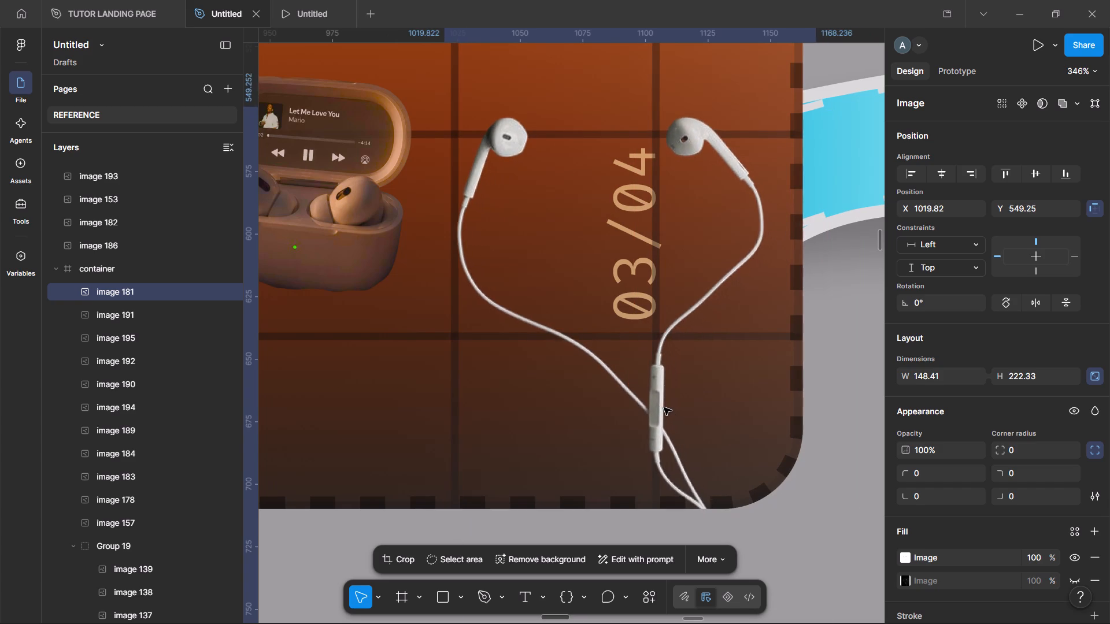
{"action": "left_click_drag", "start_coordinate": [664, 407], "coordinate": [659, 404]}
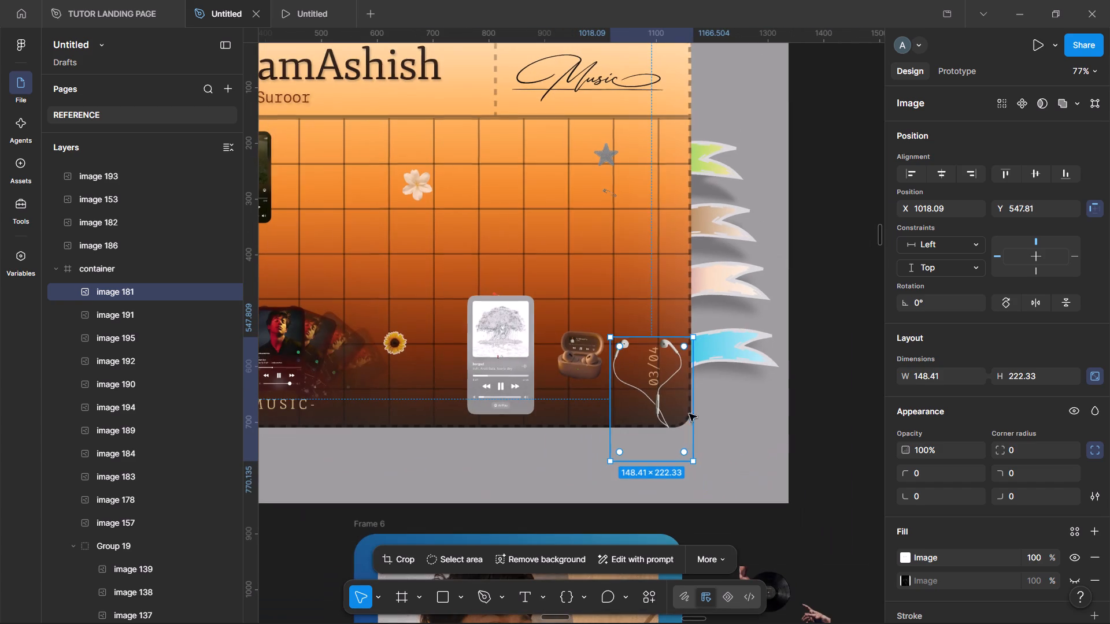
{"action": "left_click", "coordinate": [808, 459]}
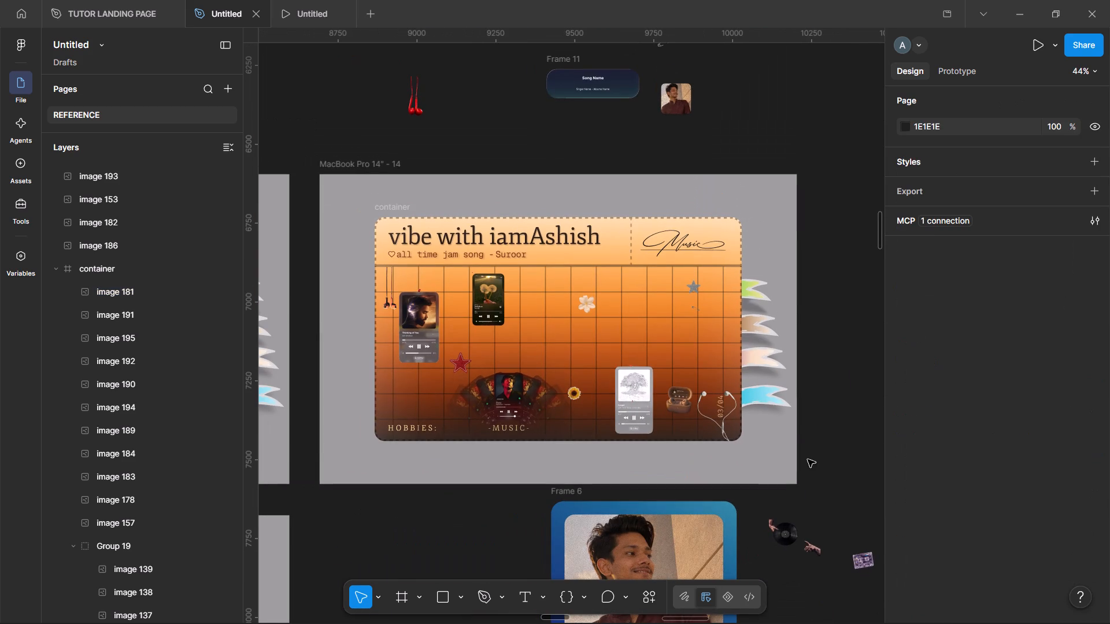
Move the earphones up to the header divider below the Music signature, about X 805.9, Y 99.5, and flip them vertically.
{"action": "left_click_drag", "start_coordinate": [719, 419], "coordinate": [595, 336]}
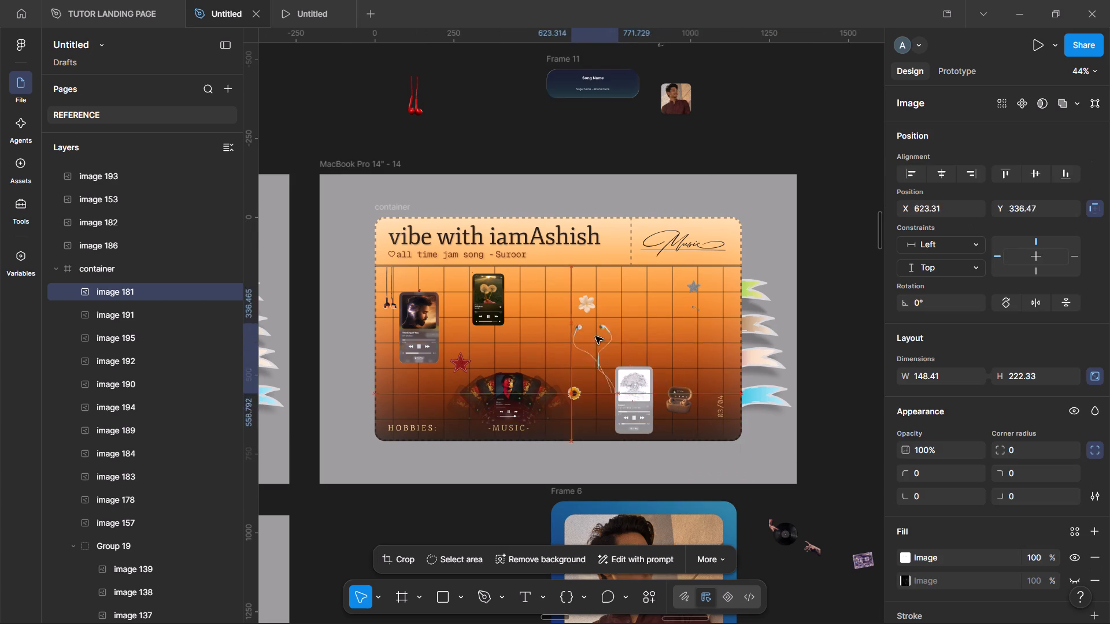
{"action": "left_click_drag", "start_coordinate": [595, 336], "coordinate": [652, 279]}
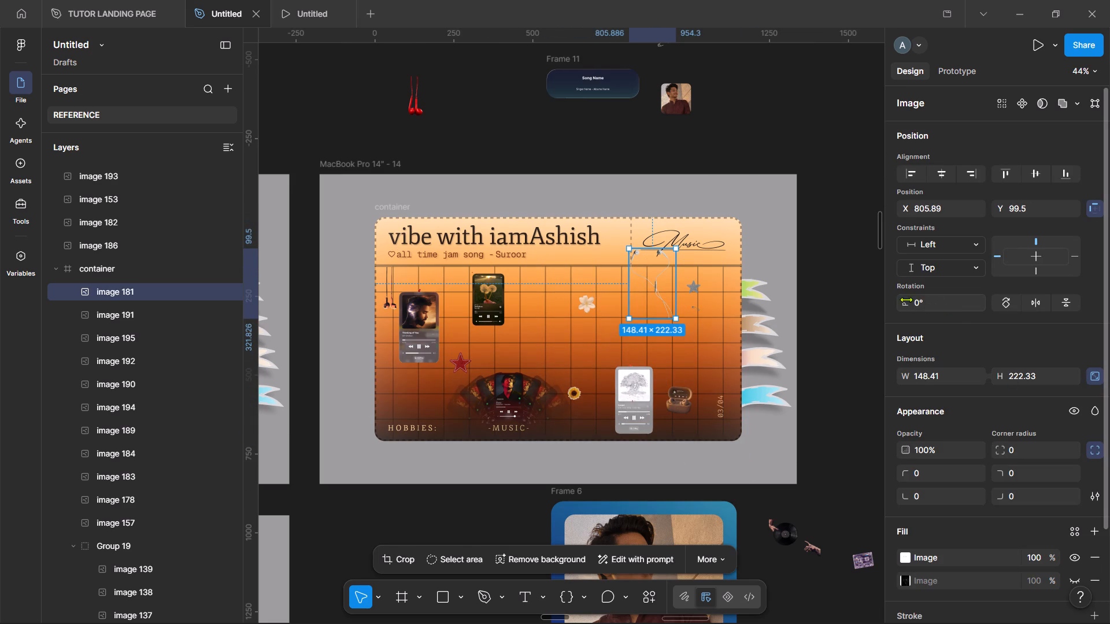
{"action": "left_click_drag", "start_coordinate": [906, 299], "coordinate": [917, 298]}
{"action": "key", "text": "ctrl+z"}
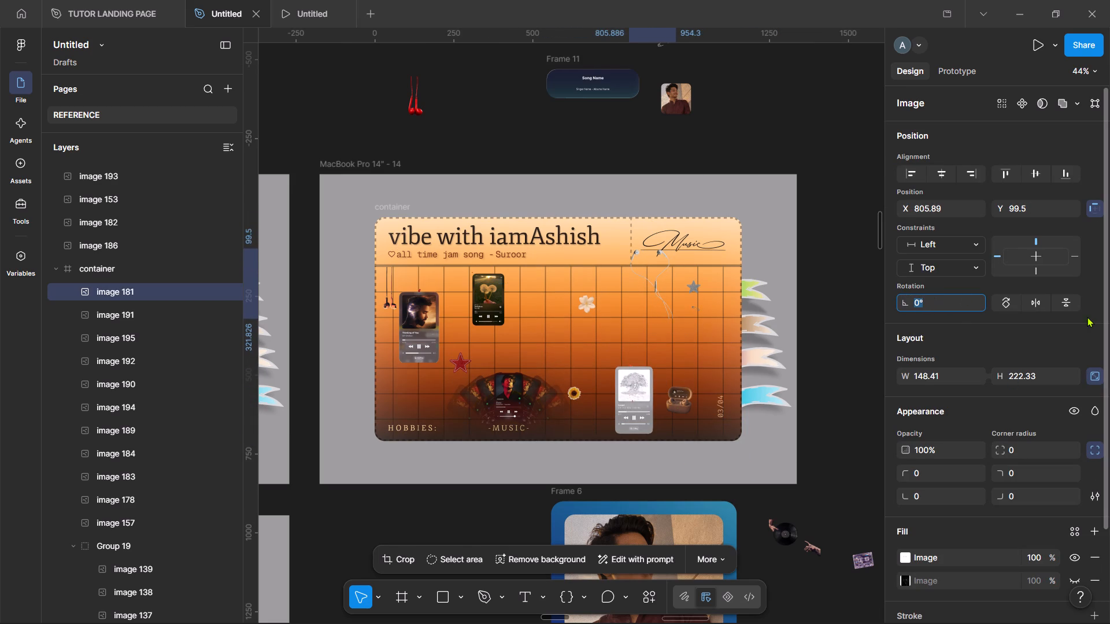
{"action": "left_click", "coordinate": [1065, 301]}
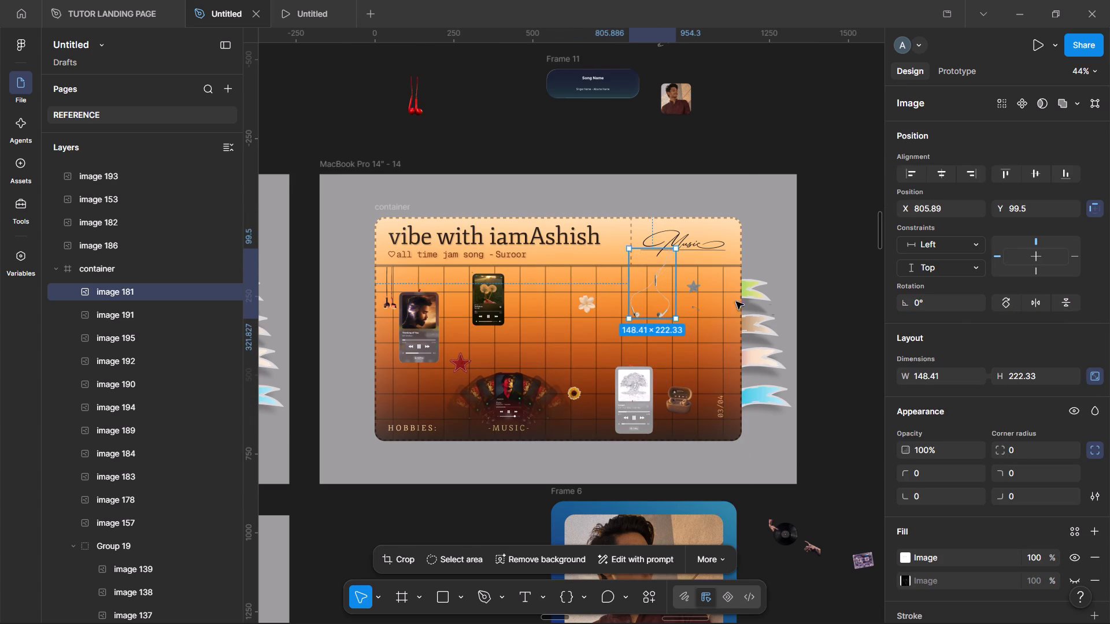
Place the flipped earphones in the grid's top-right corner, cable ends at the header divider, at about X 1008.2, Y 158.3, and deselect.
{"action": "scroll", "coordinate": [728, 294], "scroll_direction": "right", "scroll_amount": 2}
{"action": "left_click_drag", "start_coordinate": [674, 272], "coordinate": [811, 325]}
{"action": "scroll", "coordinate": [811, 325], "scroll_direction": "left", "scroll_amount": 1}
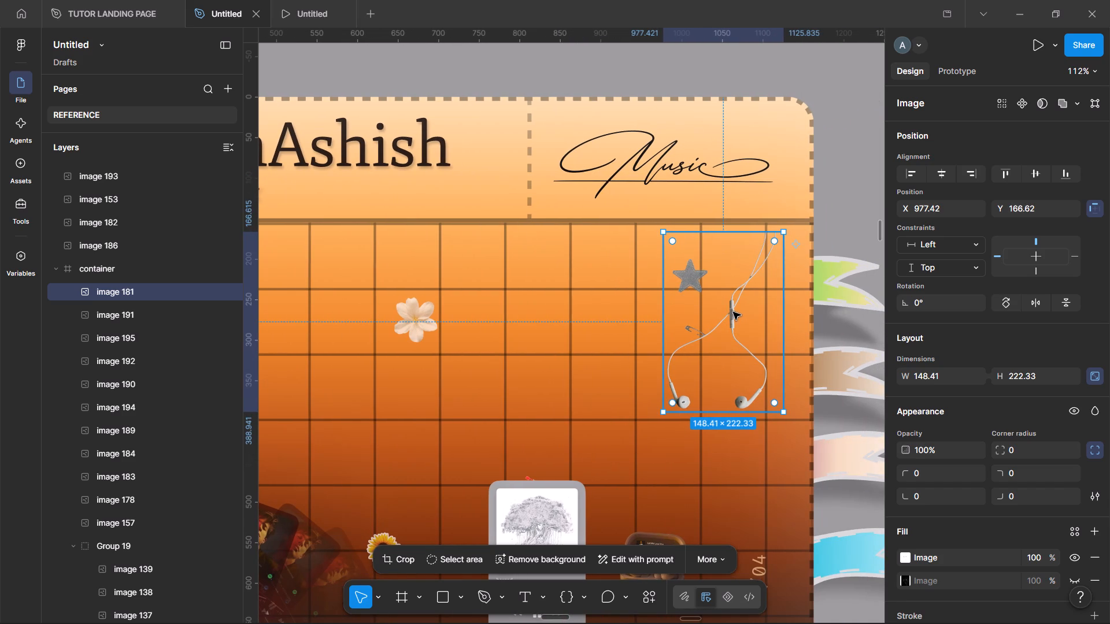
{"action": "left_click_drag", "start_coordinate": [729, 314], "coordinate": [750, 307]}
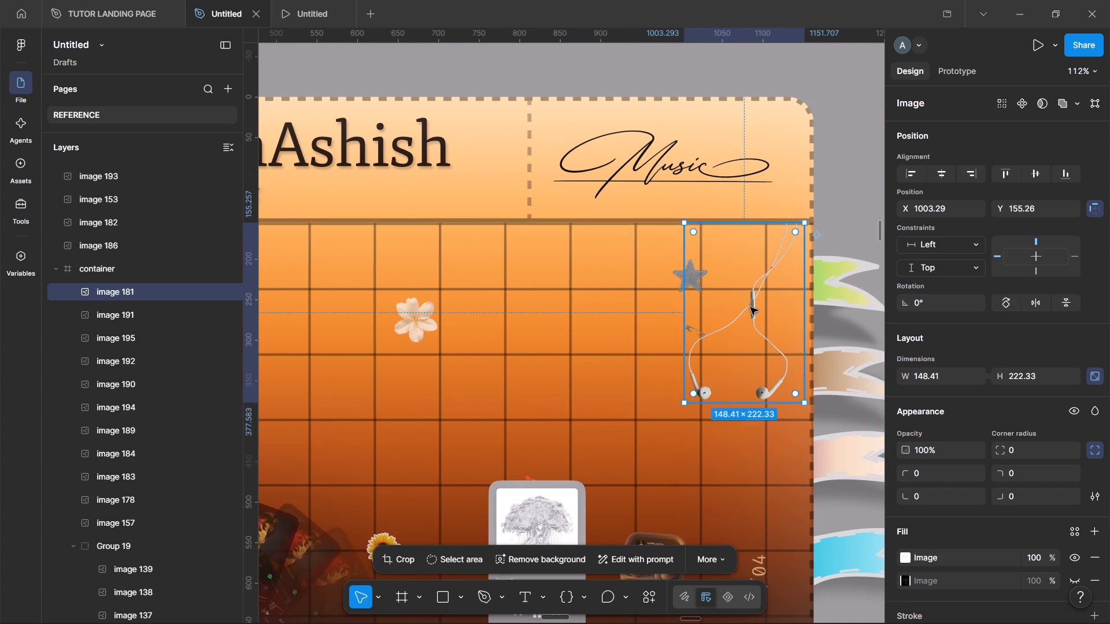
{"action": "scroll", "coordinate": [750, 307], "scroll_direction": "up", "scroll_amount": 1}
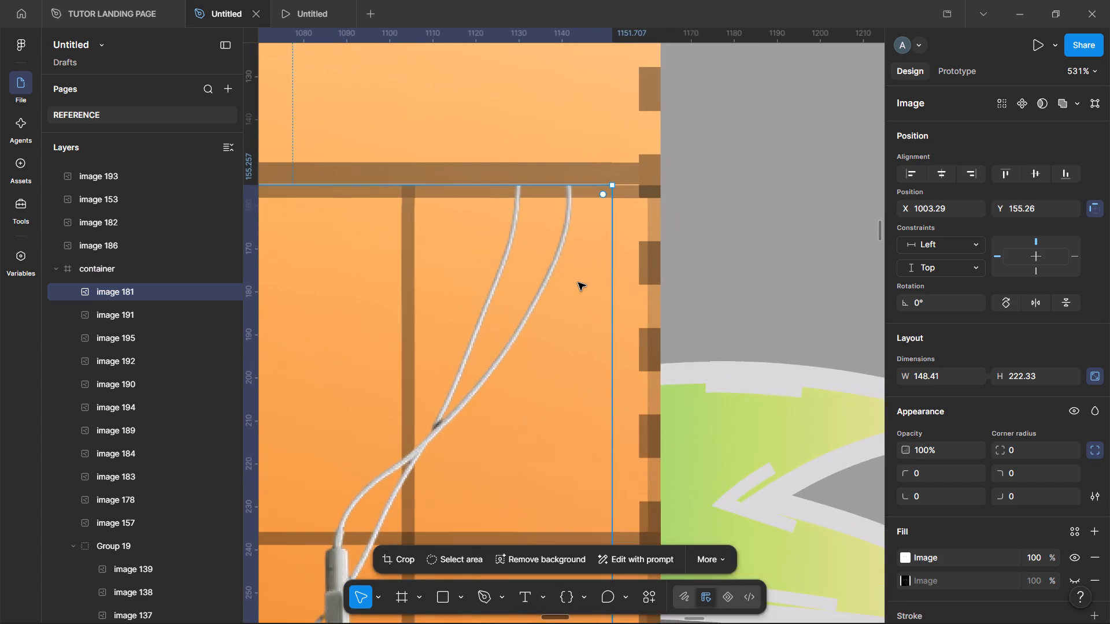
{"action": "scroll", "coordinate": [578, 283], "scroll_direction": "up", "scroll_amount": 1}
{"action": "scroll", "coordinate": [578, 283], "scroll_direction": "right", "scroll_amount": 2}
{"action": "left_click_drag", "start_coordinate": [580, 280], "coordinate": [630, 321]}
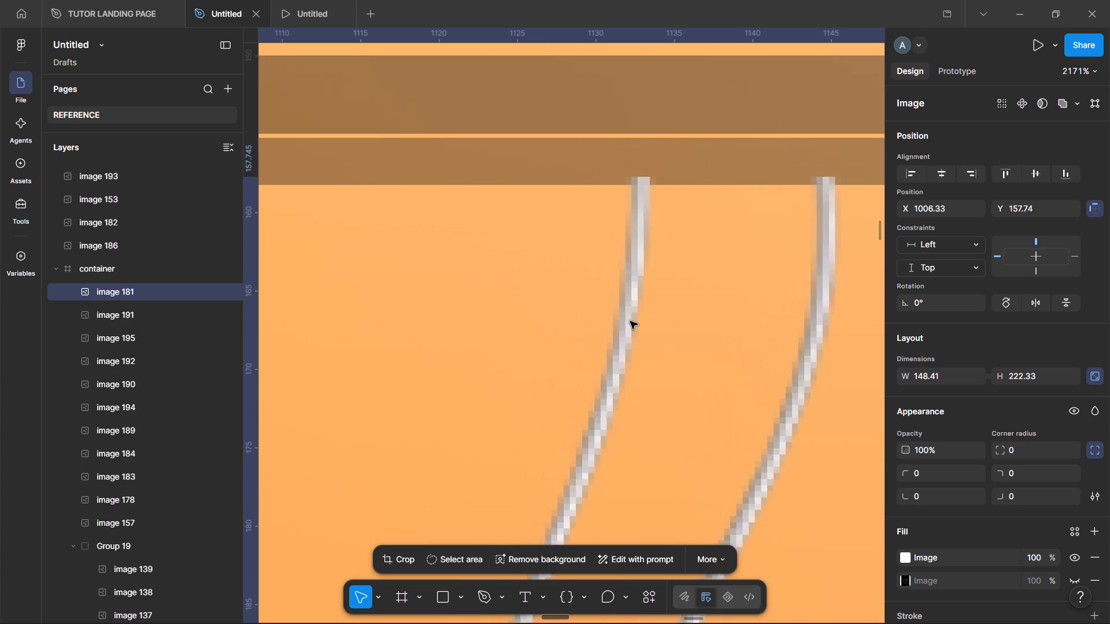
{"action": "left_click_drag", "start_coordinate": [630, 321], "coordinate": [657, 328]}
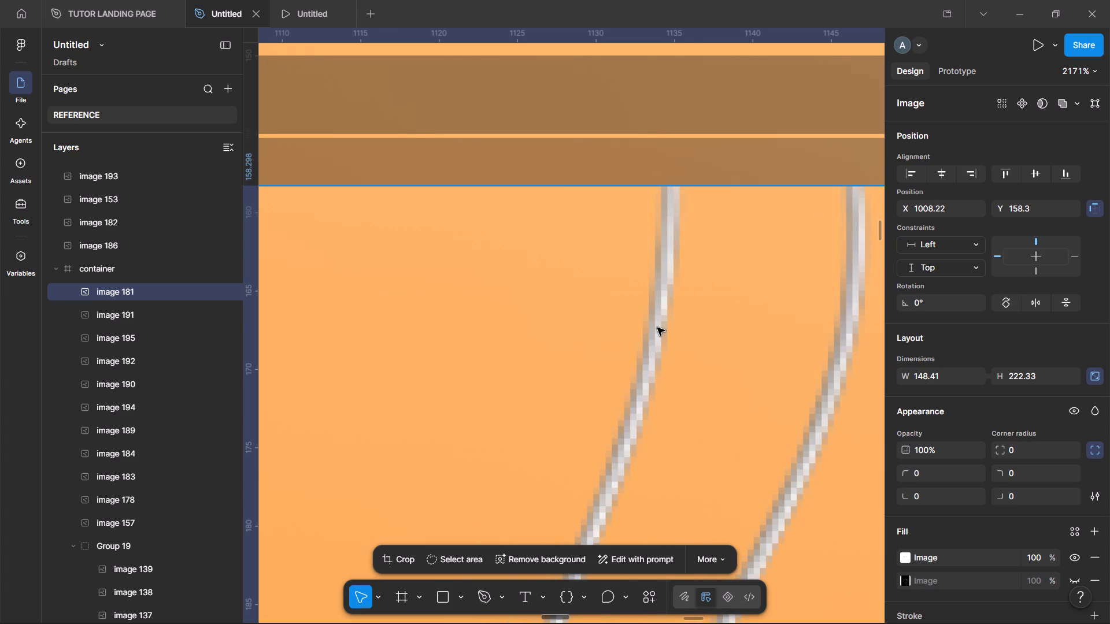
{"action": "left_click", "coordinate": [813, 303]}
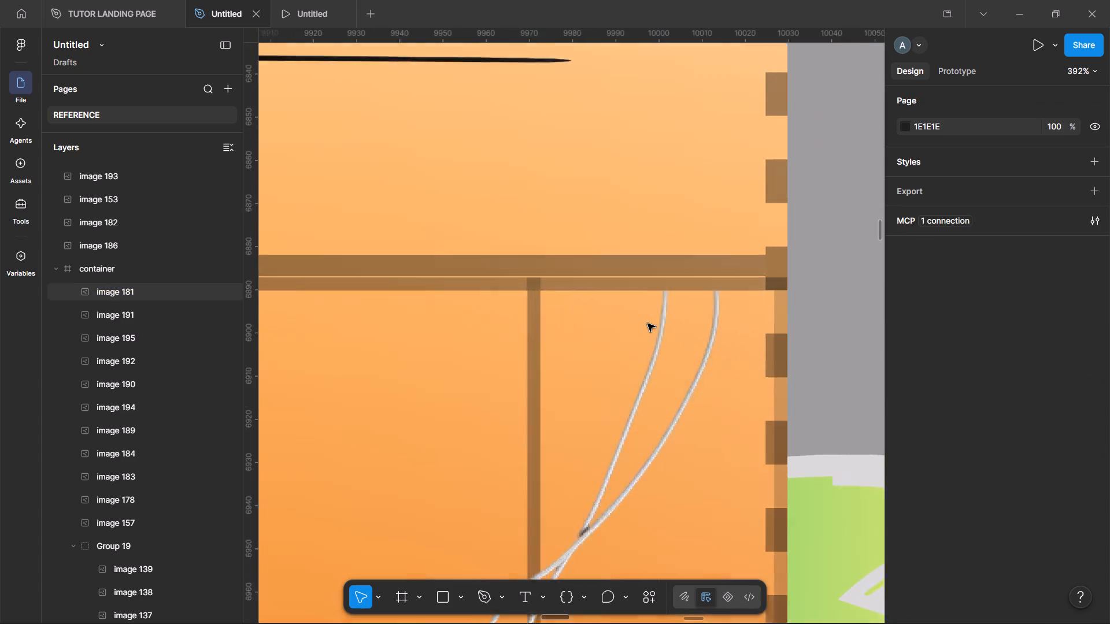
Fine-tune the earphones so the cut cable ends meet the header divider's lower edge, at about X 1008.3, Y 158.25, and deselect.
{"action": "scroll", "coordinate": [647, 324], "scroll_direction": "left", "scroll_amount": 1}
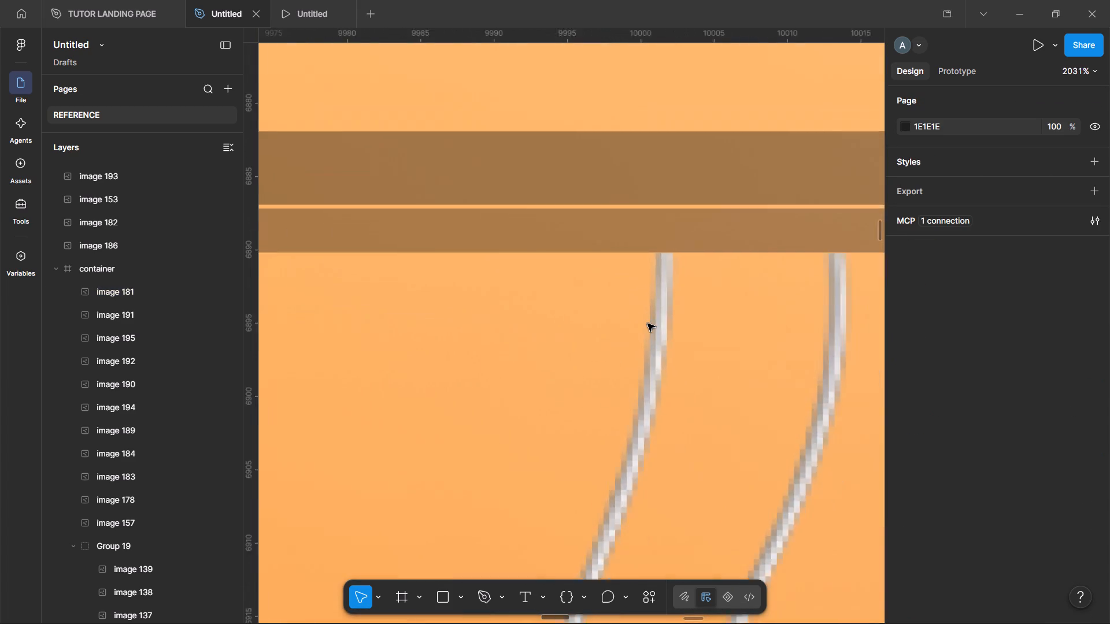
{"action": "scroll", "coordinate": [647, 324], "scroll_direction": "left", "scroll_amount": 1}
{"action": "left_click", "coordinate": [439, 315]}
{"action": "left_click", "coordinate": [379, 297]}
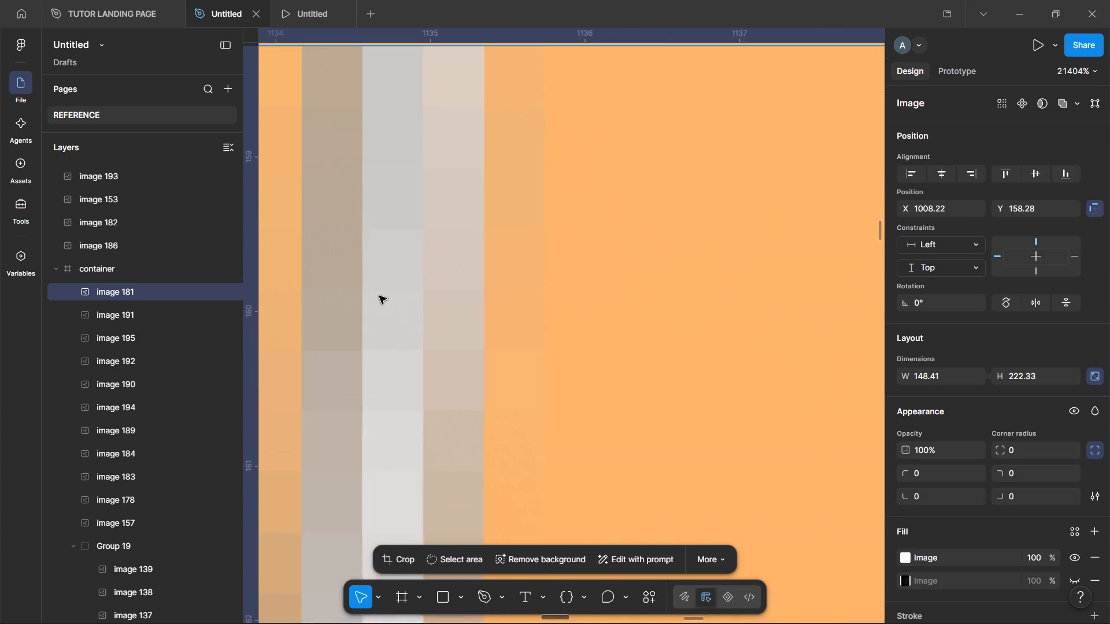
{"action": "scroll", "coordinate": [379, 296], "scroll_direction": "up", "scroll_amount": 2}
{"action": "left_click", "coordinate": [460, 334]}
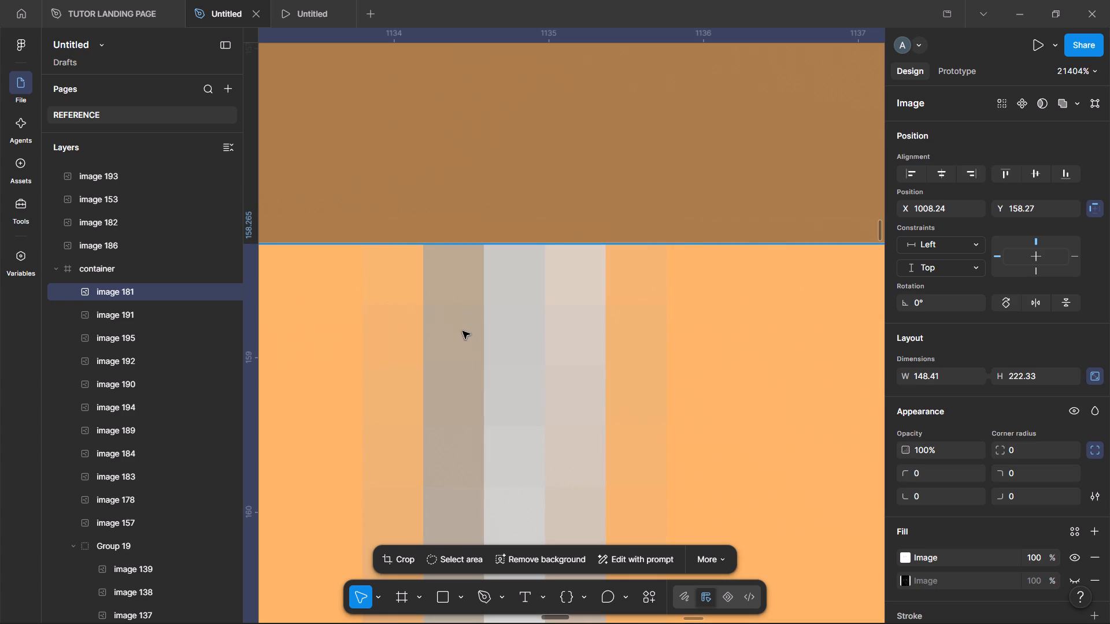
{"action": "scroll", "coordinate": [462, 331], "scroll_direction": "up", "scroll_amount": 1}
{"action": "left_click_drag", "start_coordinate": [462, 331], "coordinate": [475, 327]}
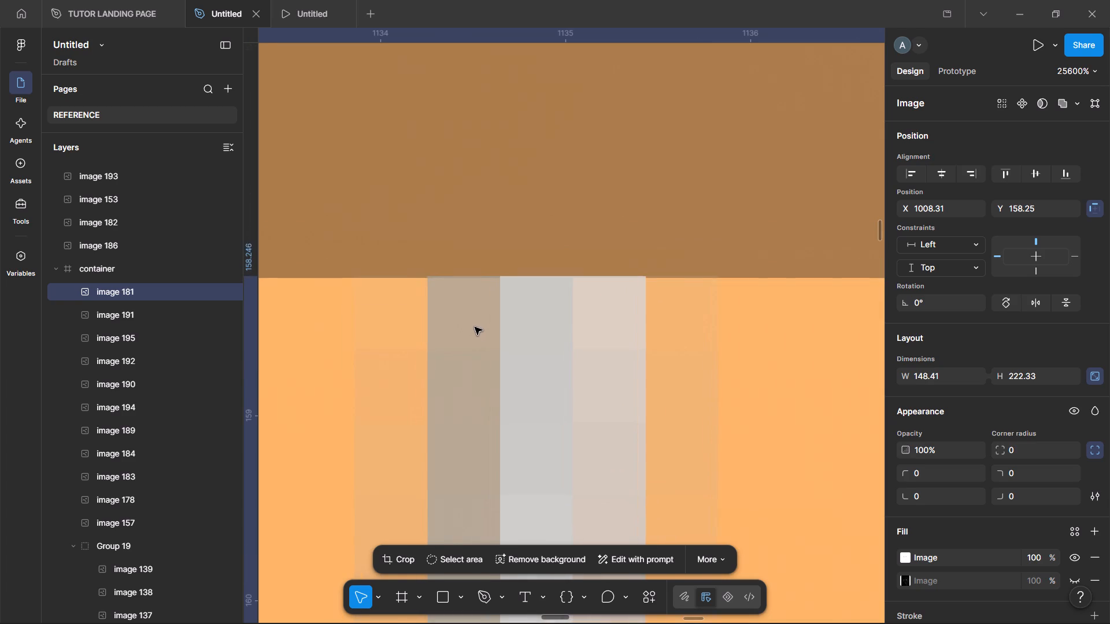
{"action": "left_click_drag", "start_coordinate": [475, 327], "coordinate": [472, 329]}
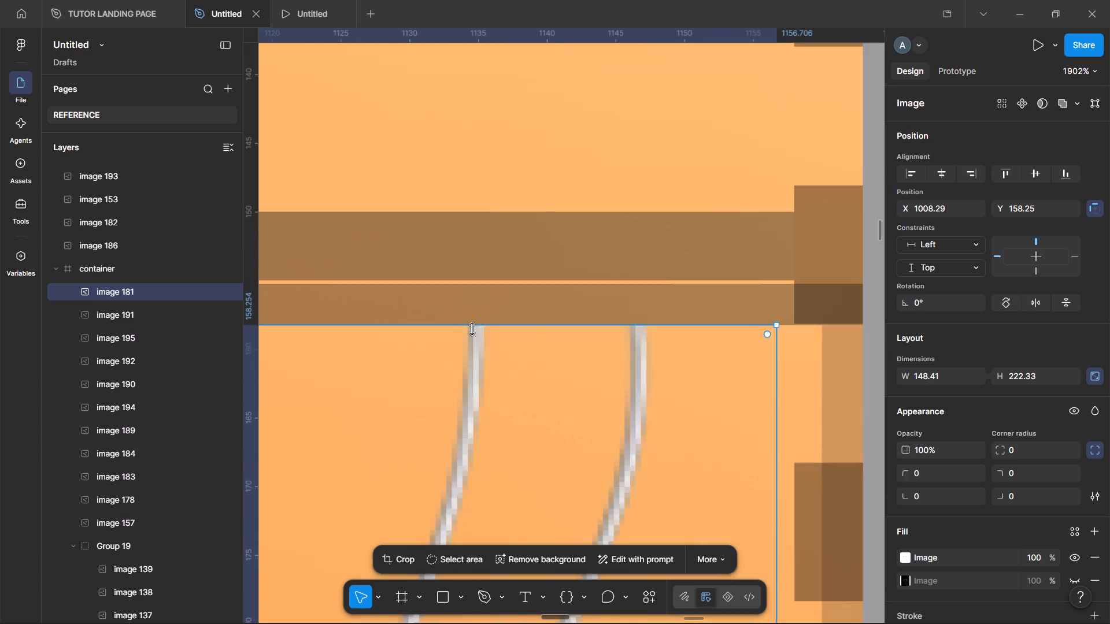
{"action": "left_click", "coordinate": [739, 321]}
Move the small safety pin below the denim star away from the earphone cable, to about X 950.6, Y 277.8, and deselect it.
{"action": "scroll", "coordinate": [739, 321], "scroll_direction": "down", "scroll_amount": 3}
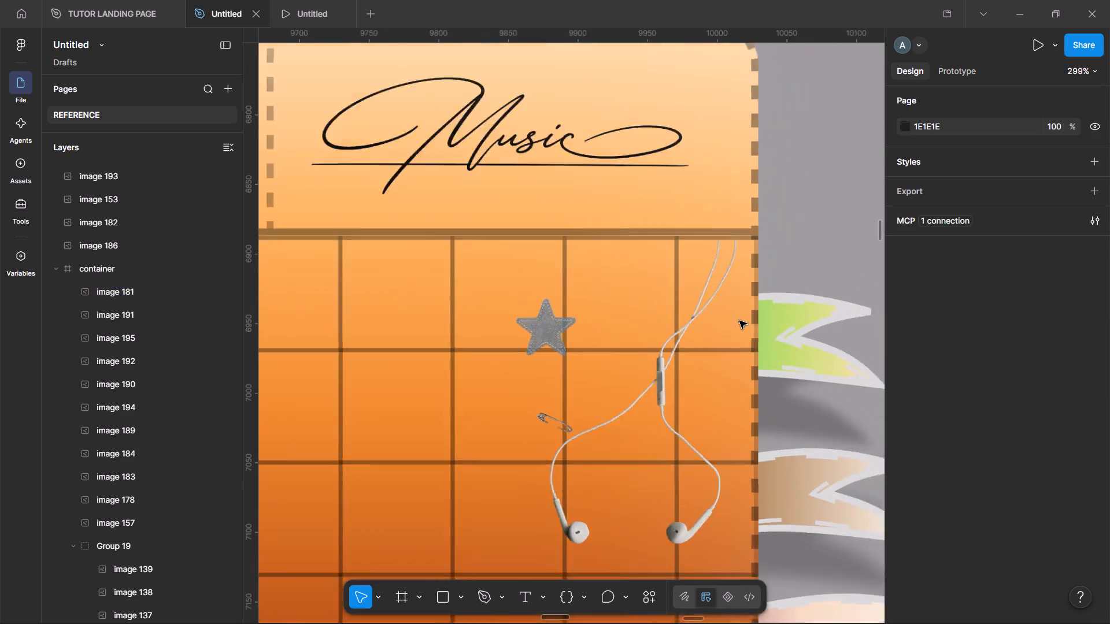
{"action": "scroll", "coordinate": [739, 321], "scroll_direction": "down", "scroll_amount": 1}
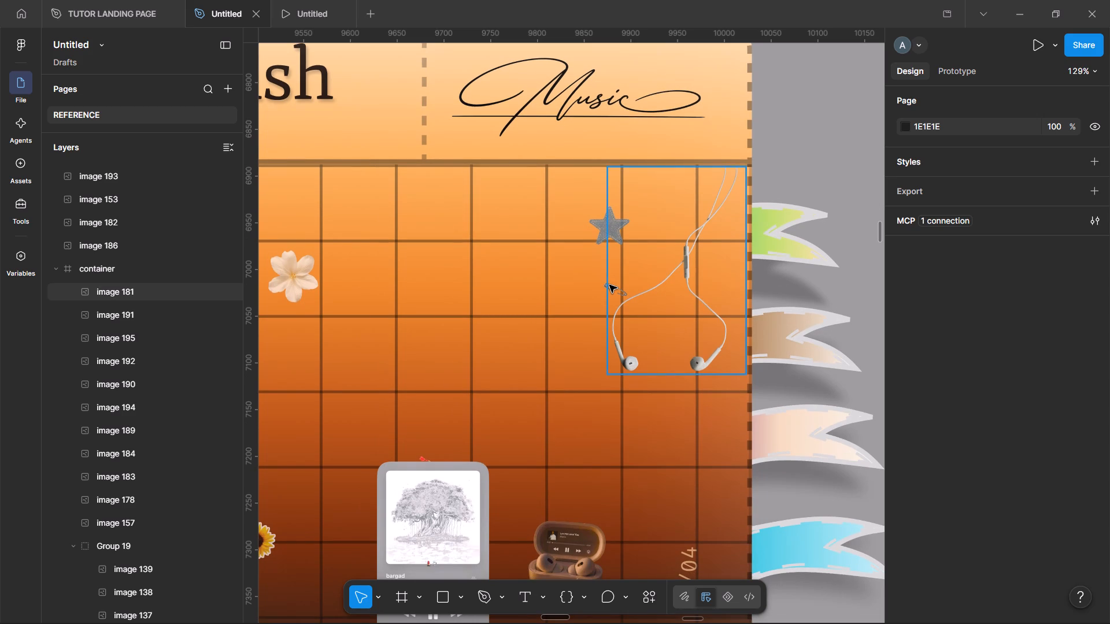
{"action": "left_click_drag", "start_coordinate": [593, 287], "coordinate": [479, 307]}
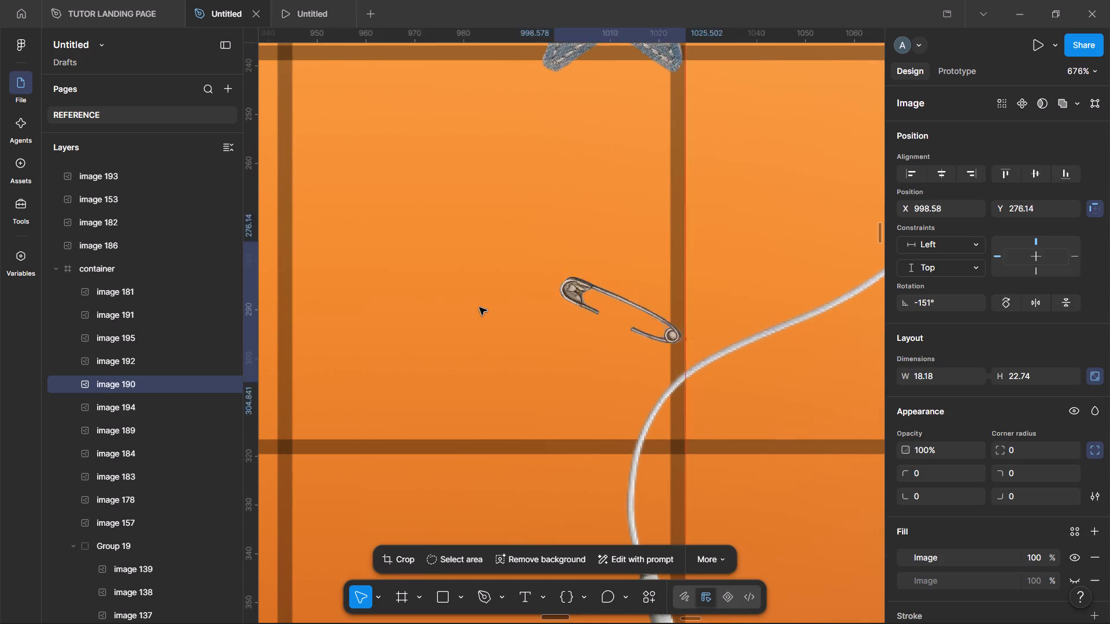
{"action": "left_click_drag", "start_coordinate": [479, 307], "coordinate": [335, 300]}
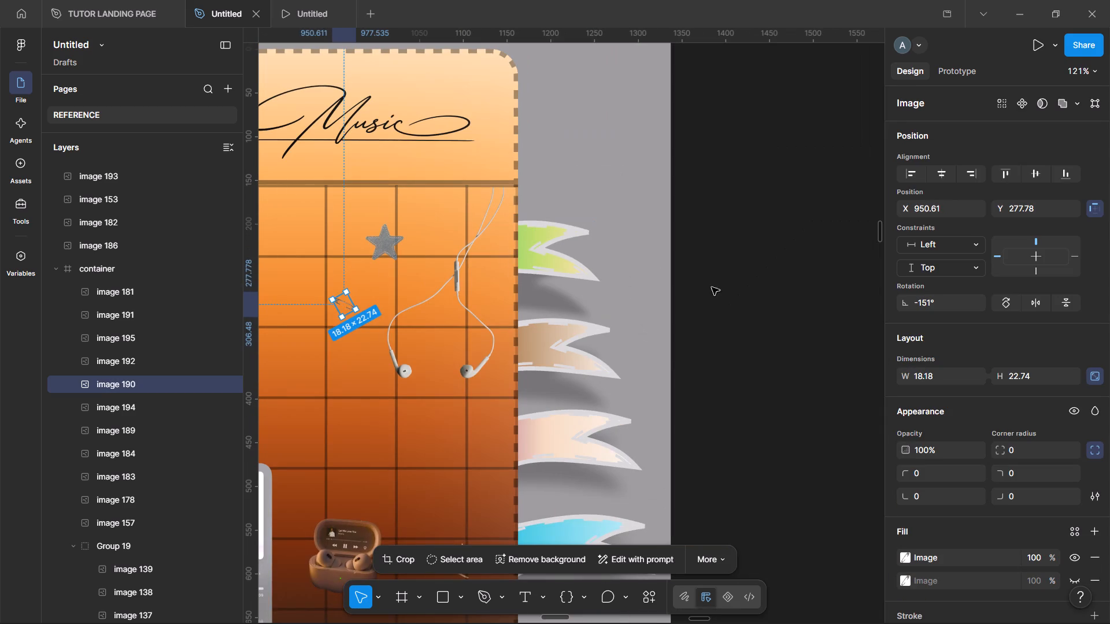
{"action": "left_click", "coordinate": [742, 288]}
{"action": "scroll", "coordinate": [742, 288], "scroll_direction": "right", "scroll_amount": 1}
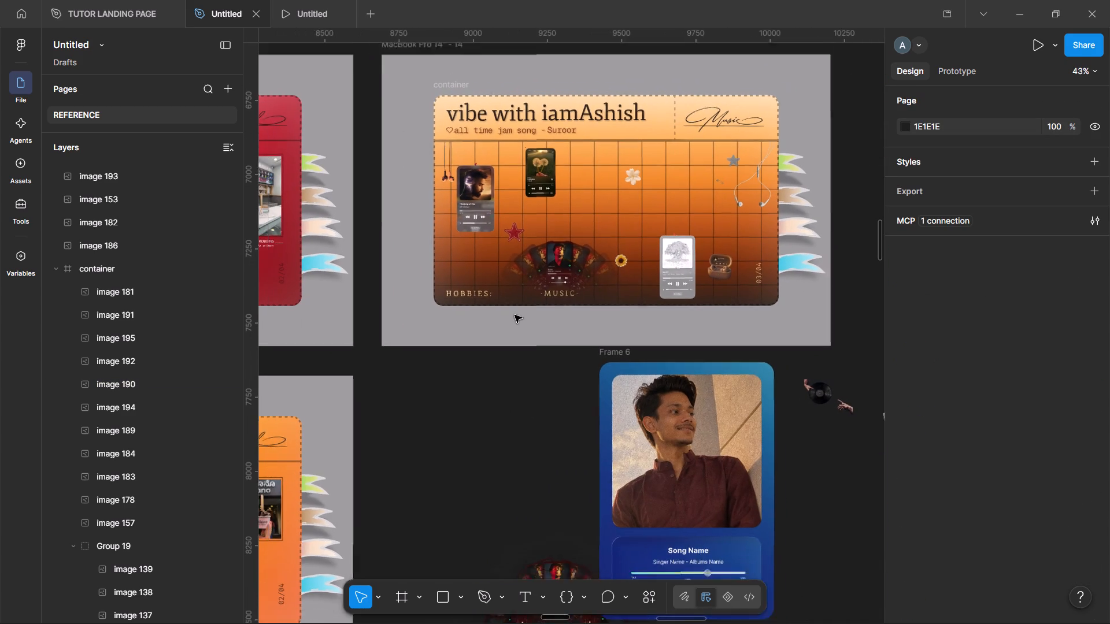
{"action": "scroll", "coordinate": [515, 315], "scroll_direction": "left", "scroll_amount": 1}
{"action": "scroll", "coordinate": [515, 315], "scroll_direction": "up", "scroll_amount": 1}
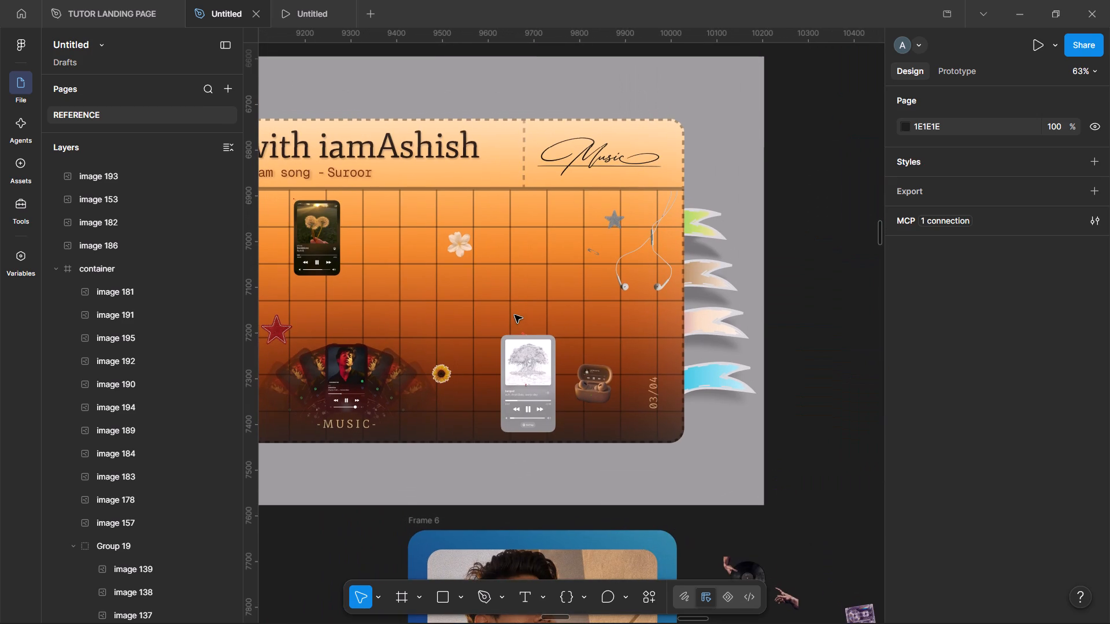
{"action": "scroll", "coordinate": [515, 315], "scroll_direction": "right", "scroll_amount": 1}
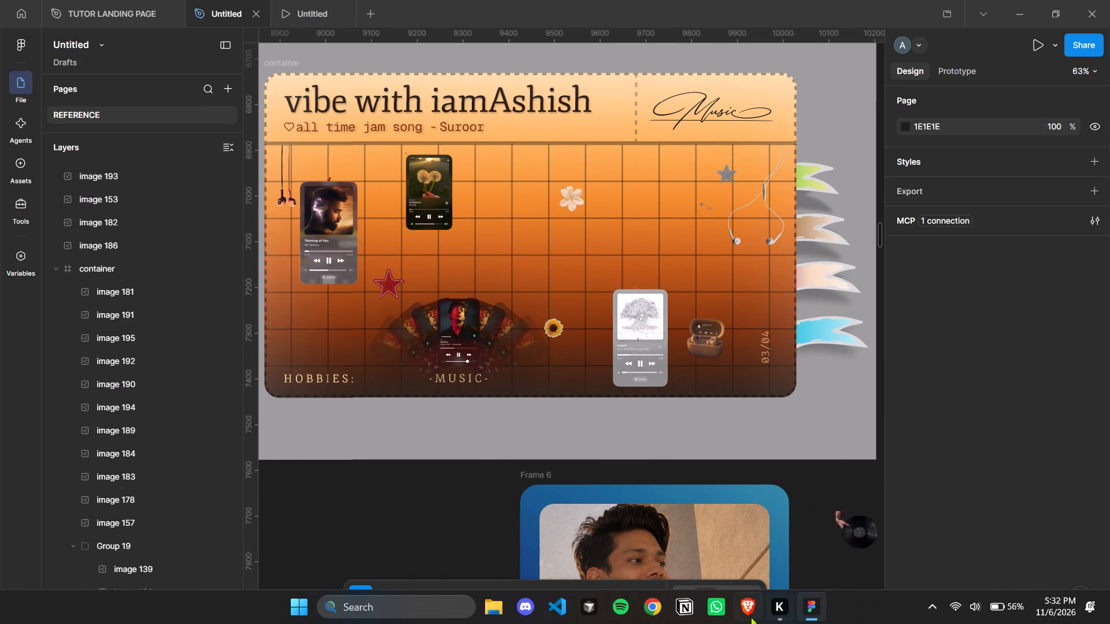
Switch to the Brave browser and open the Pinterest home feed at in.pinterest.com.
{"action": "left_click", "coordinate": [750, 599]}
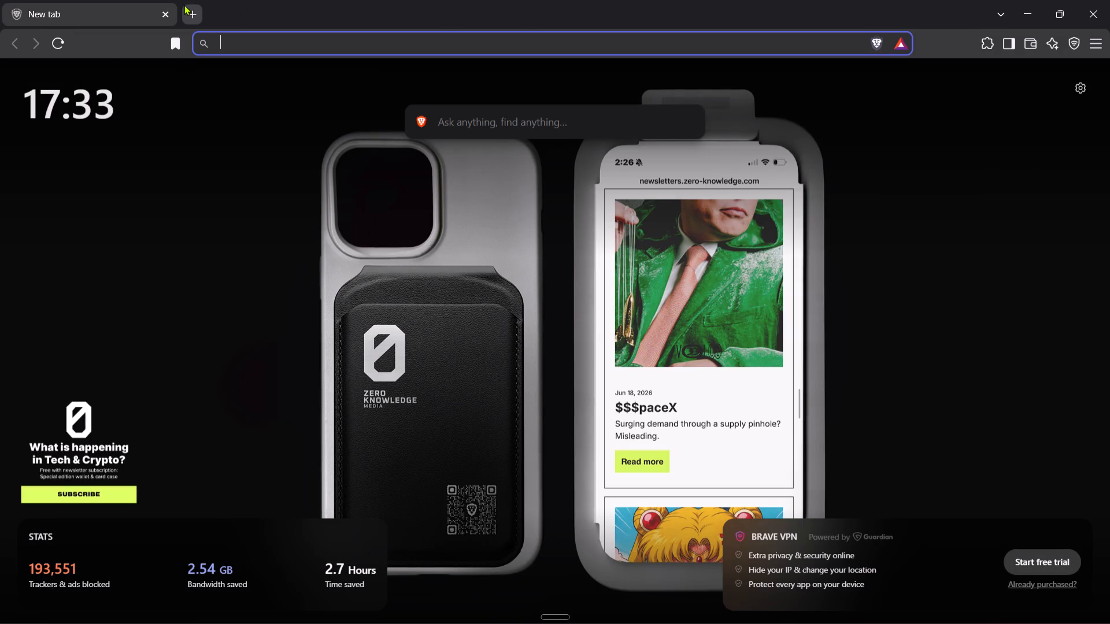
{"action": "type", "text": "in"}
{"action": "key", "text": "BackSpace"}
{"action": "key", "text": "BackSpace"}
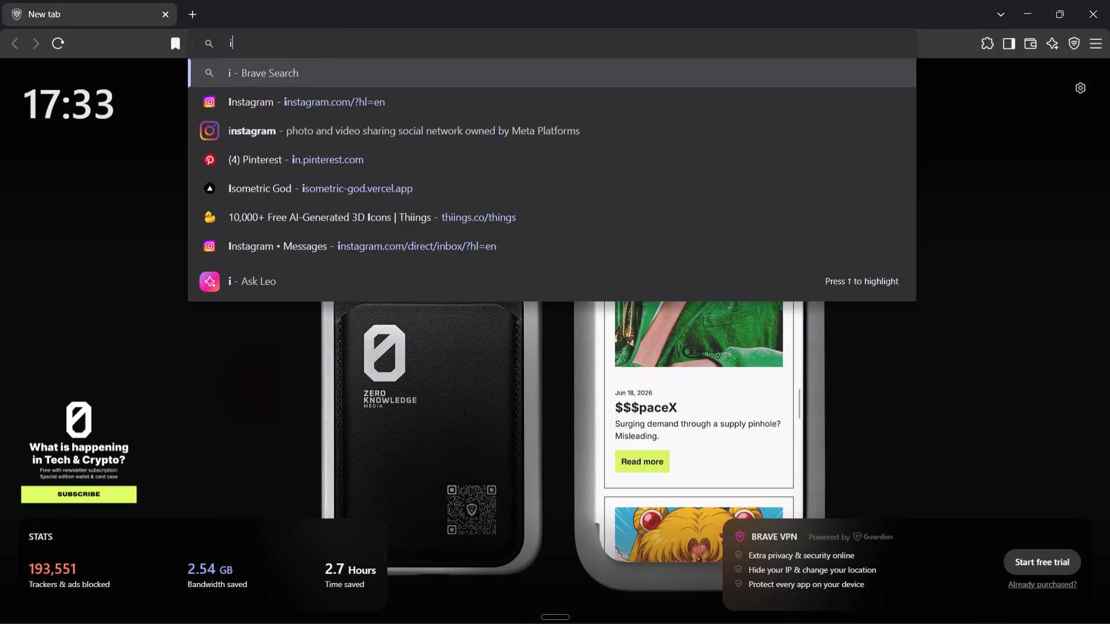
{"action": "type", "text": "pin"}
{"action": "key", "text": "BackSpace"}
{"action": "key", "text": "BackSpace"}
{"action": "key", "text": "BackSpace"}
{"action": "key", "text": "BackSpace"}
{"action": "key", "text": "BackSpace"}
{"action": "key", "text": "BackSpace"}
{"action": "key", "text": "BackSpace"}
{"action": "key", "text": "BackSpace"}
{"action": "key", "text": "BackSpace"}
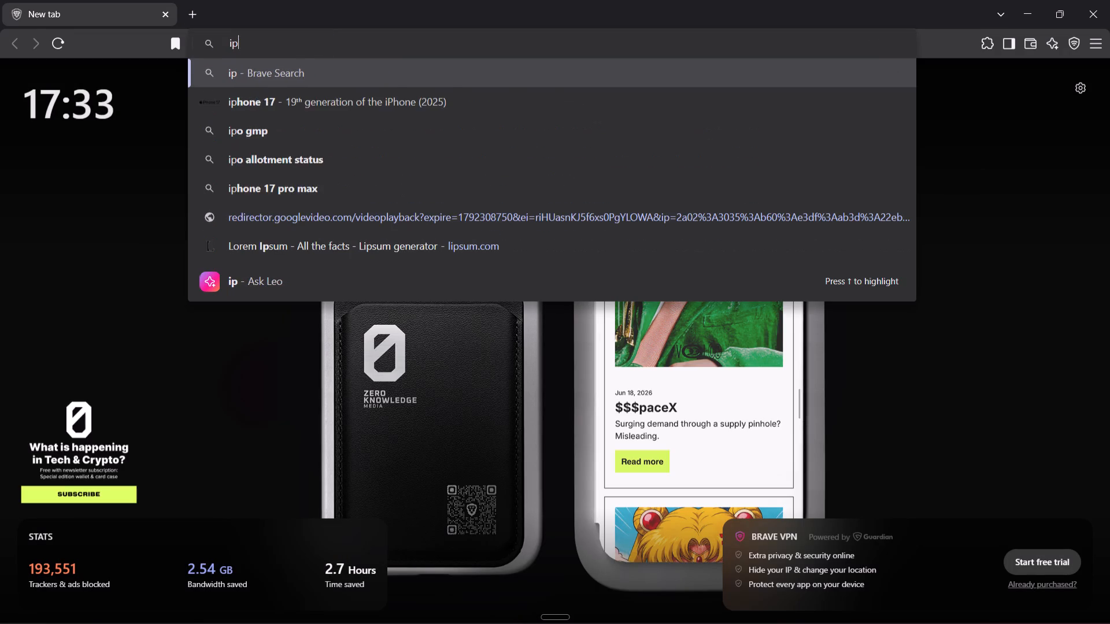
{"action": "type", "text": "pin"}
{"action": "key", "text": "Down"}
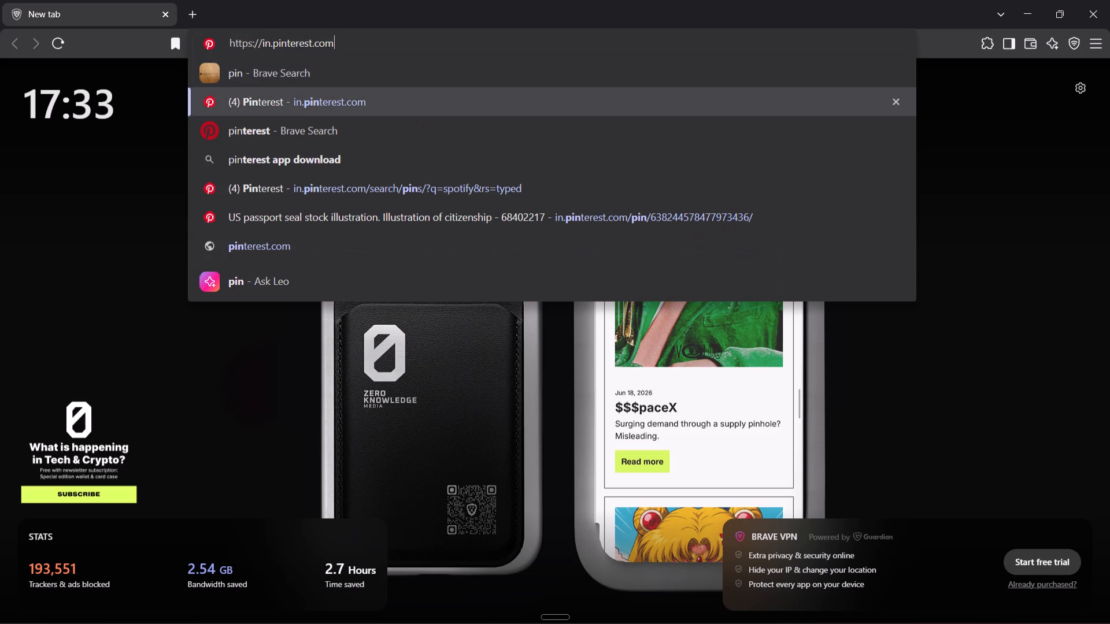
{"action": "key", "text": "Return"}
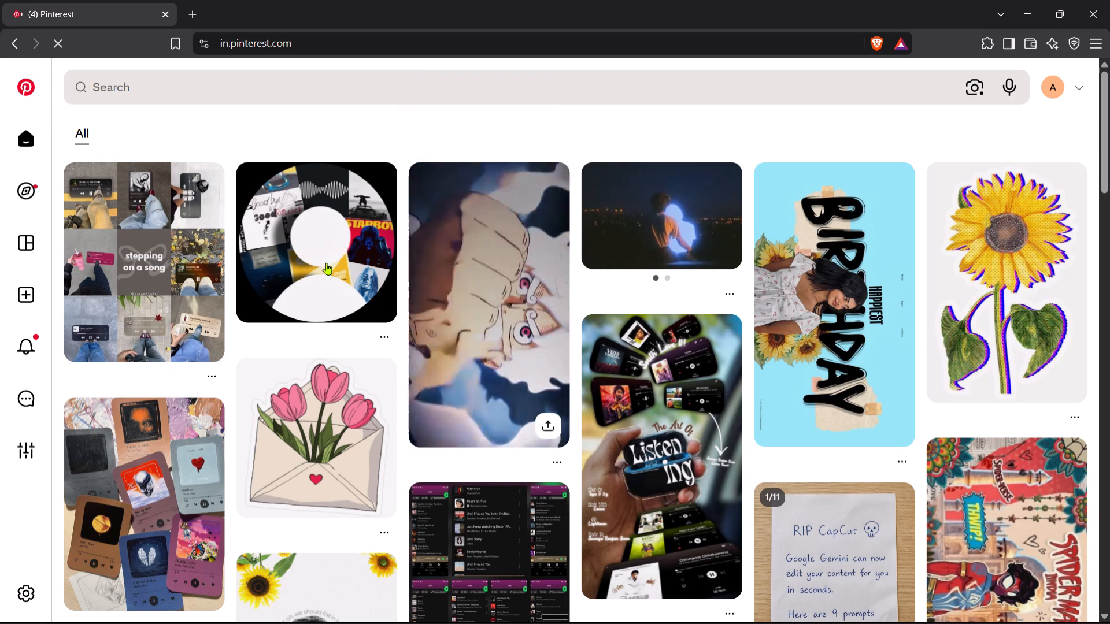
Open the album-cover collage profile-picture pin and browse its related pins for music-themed artwork to use on the board.
{"action": "left_click", "coordinate": [319, 246]}
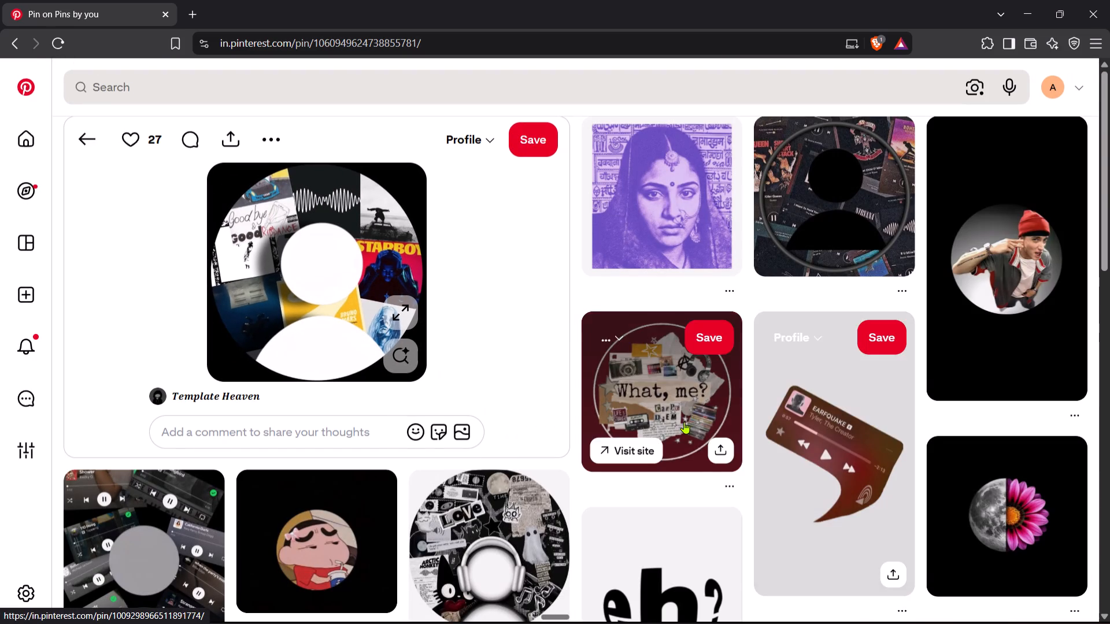
{"action": "scroll", "coordinate": [684, 422], "scroll_direction": "down", "scroll_amount": 3}
{"action": "scroll", "coordinate": [420, 410], "scroll_direction": "down", "scroll_amount": 1}
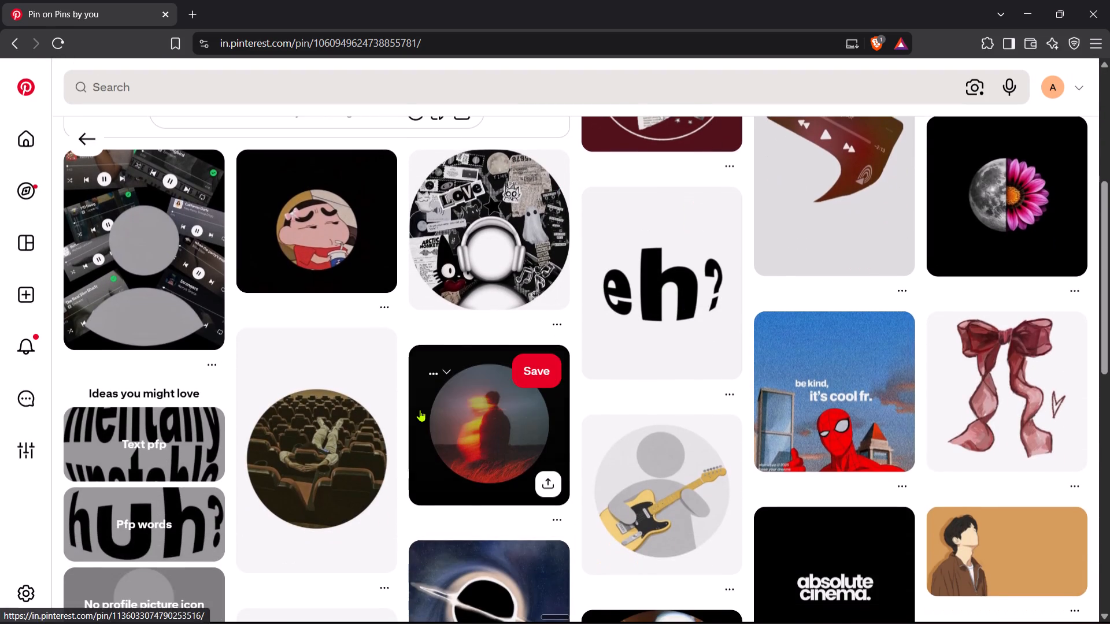
{"action": "scroll", "coordinate": [420, 410], "scroll_direction": "down", "scroll_amount": 2}
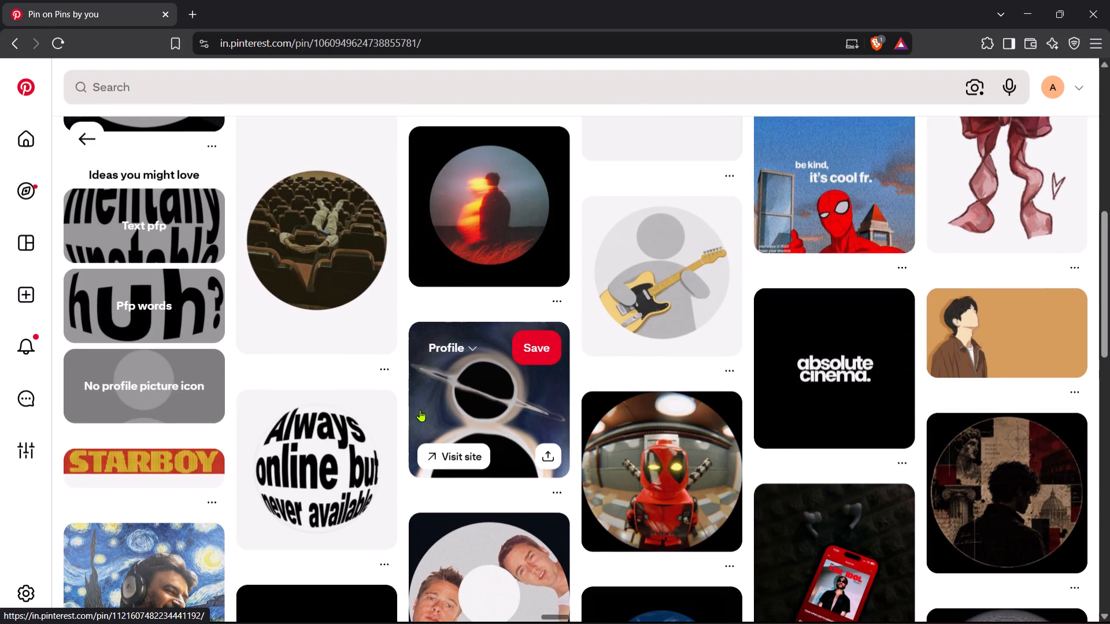
{"action": "scroll", "coordinate": [420, 410], "scroll_direction": "up", "scroll_amount": 4}
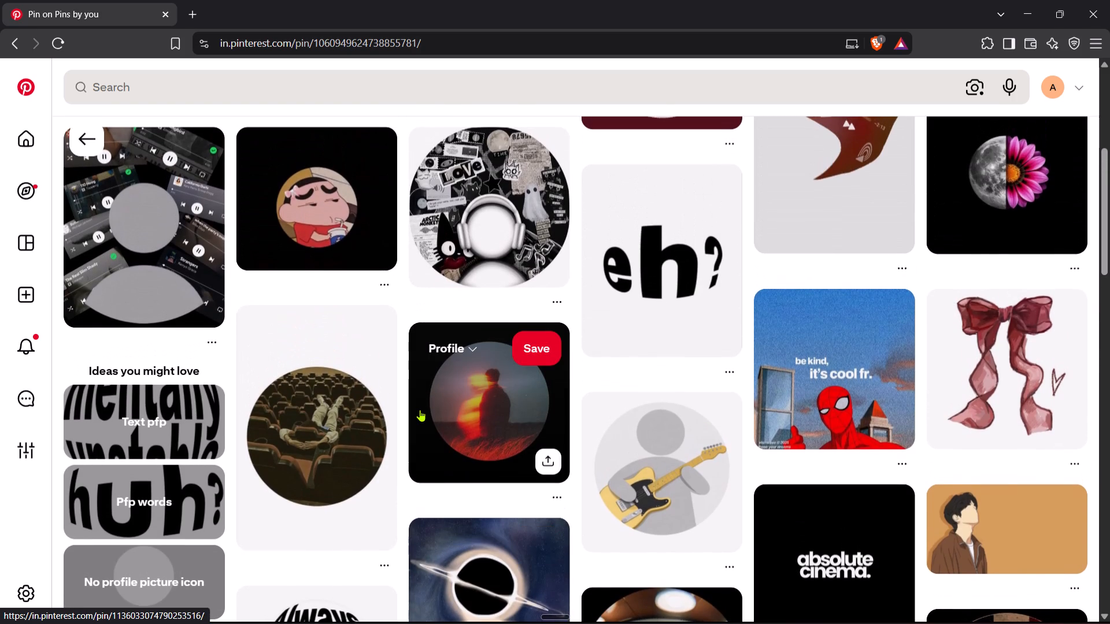
{"action": "scroll", "coordinate": [420, 410], "scroll_direction": "up", "scroll_amount": 6}
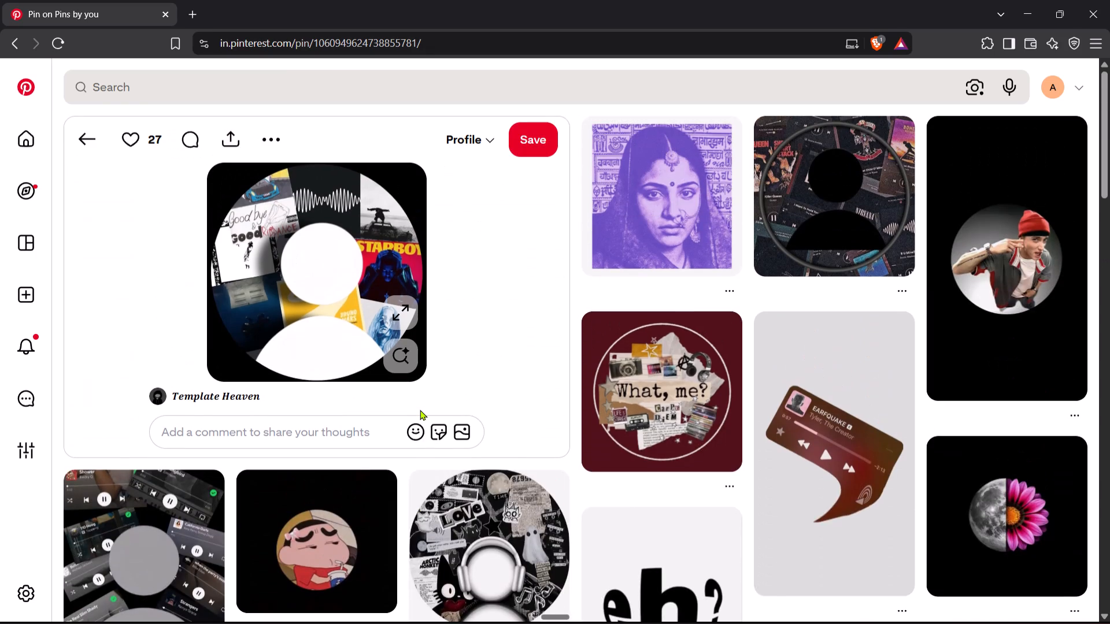
{"action": "scroll", "coordinate": [420, 410], "scroll_direction": "down", "scroll_amount": 7}
{"action": "scroll", "coordinate": [420, 410], "scroll_direction": "right", "scroll_amount": 1}
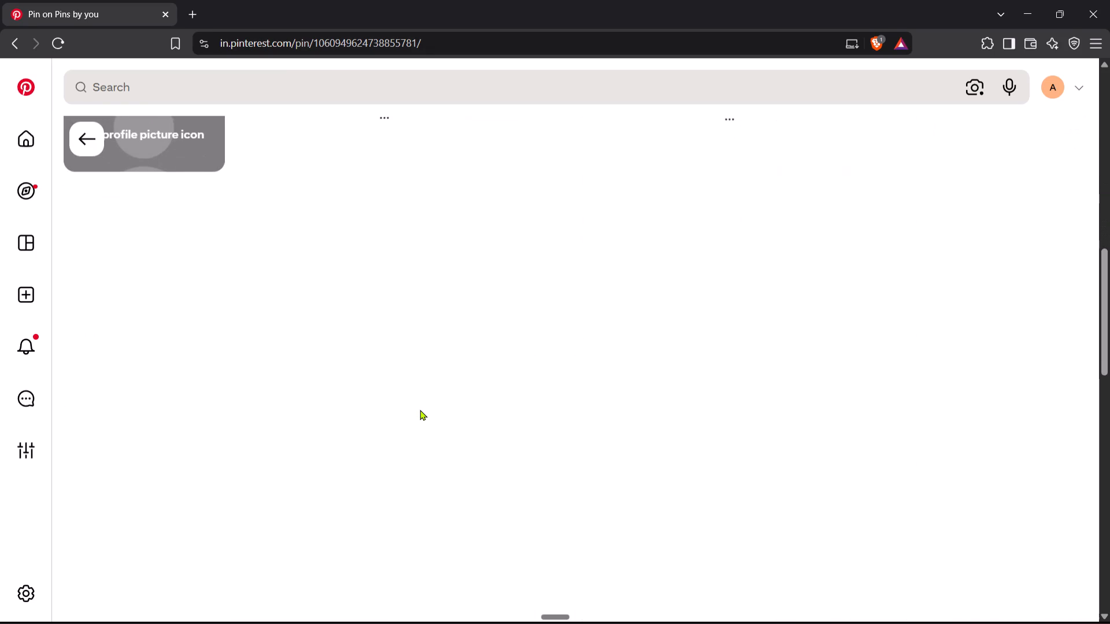
{"action": "scroll", "coordinate": [420, 410], "scroll_direction": "right", "scroll_amount": 1}
{"action": "scroll", "coordinate": [420, 410], "scroll_direction": "down", "scroll_amount": 2}
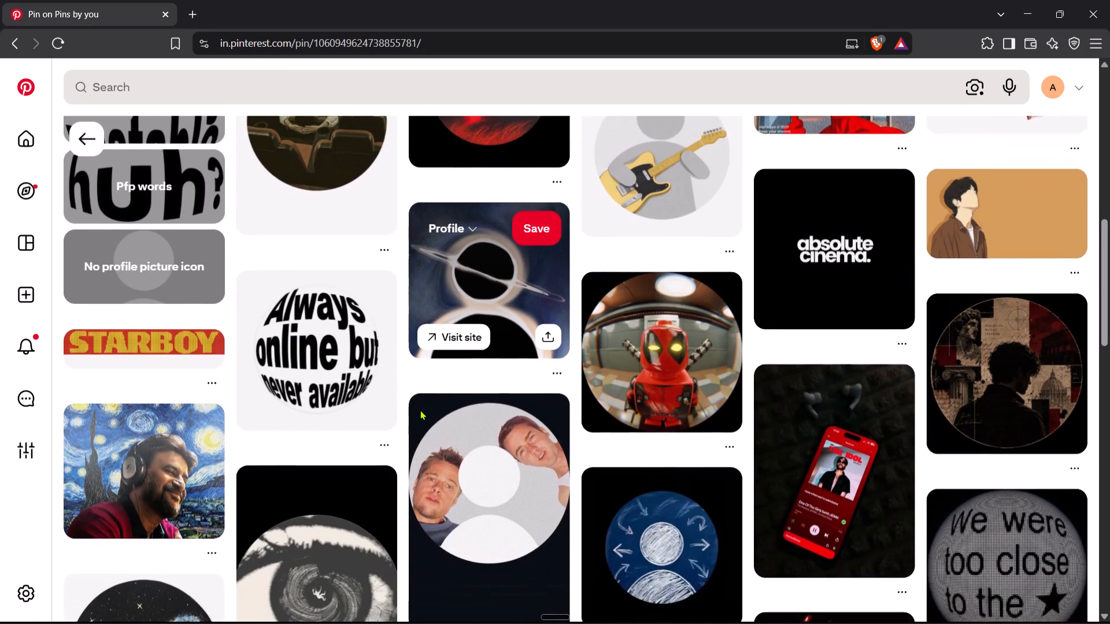
{"action": "scroll", "coordinate": [420, 410], "scroll_direction": "down", "scroll_amount": 4}
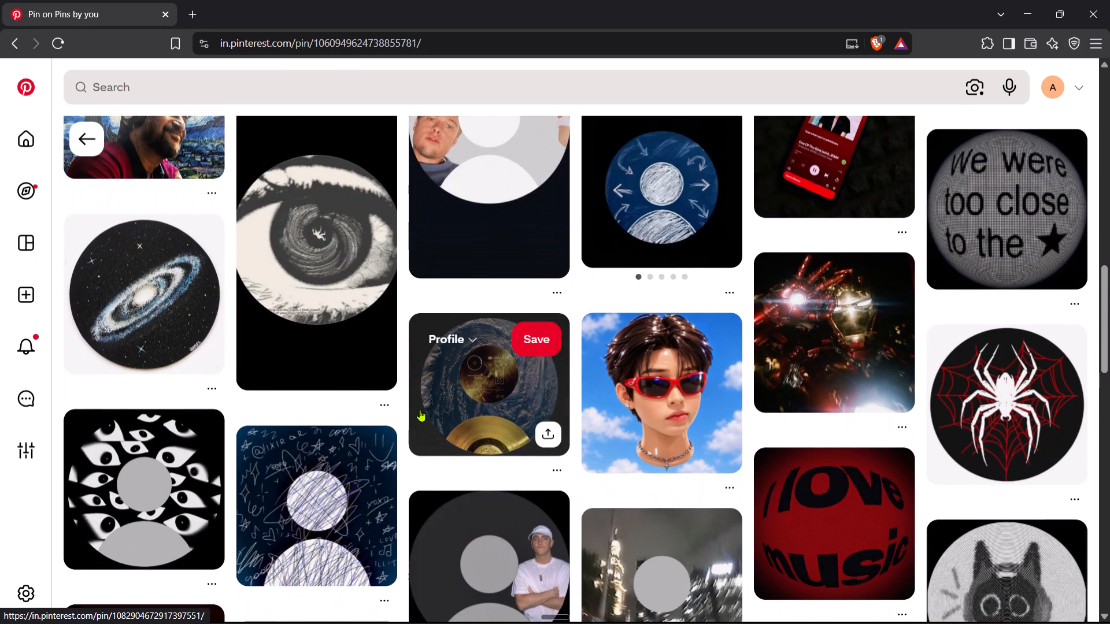
{"action": "scroll", "coordinate": [420, 410], "scroll_direction": "down", "scroll_amount": 4}
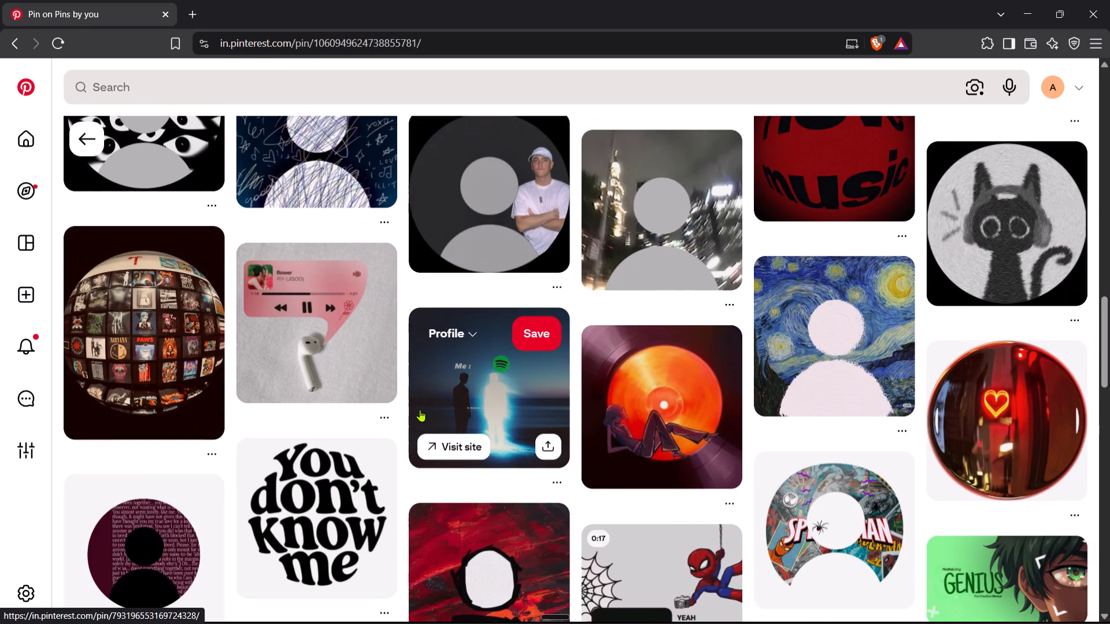
{"action": "scroll", "coordinate": [569, 408], "scroll_direction": "down", "scroll_amount": 2}
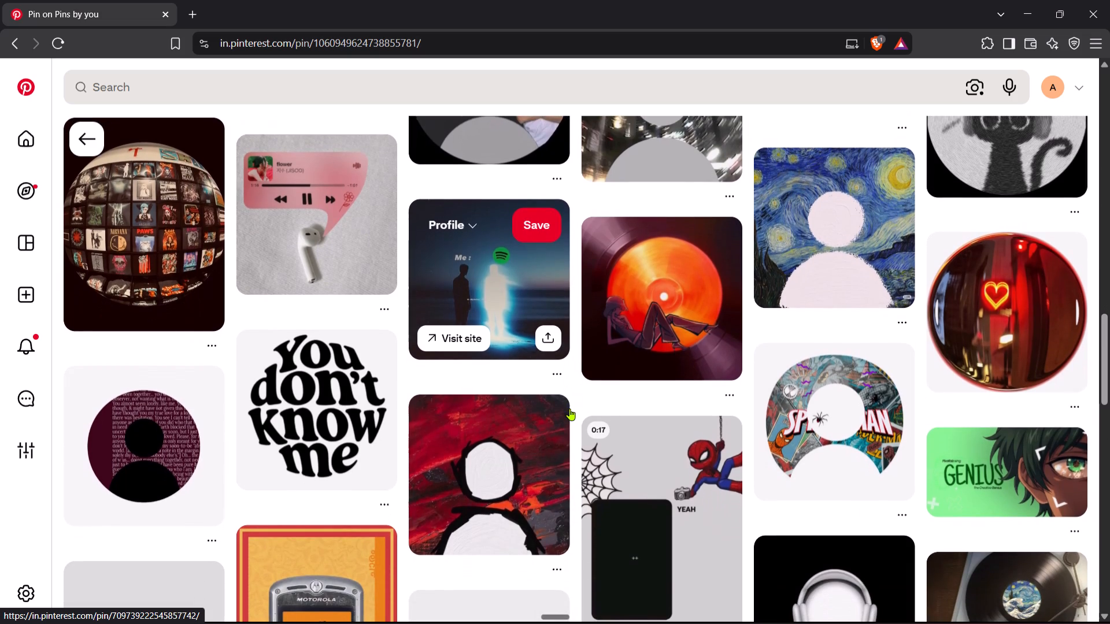
{"action": "scroll", "coordinate": [313, 374], "scroll_direction": "down", "scroll_amount": 6}
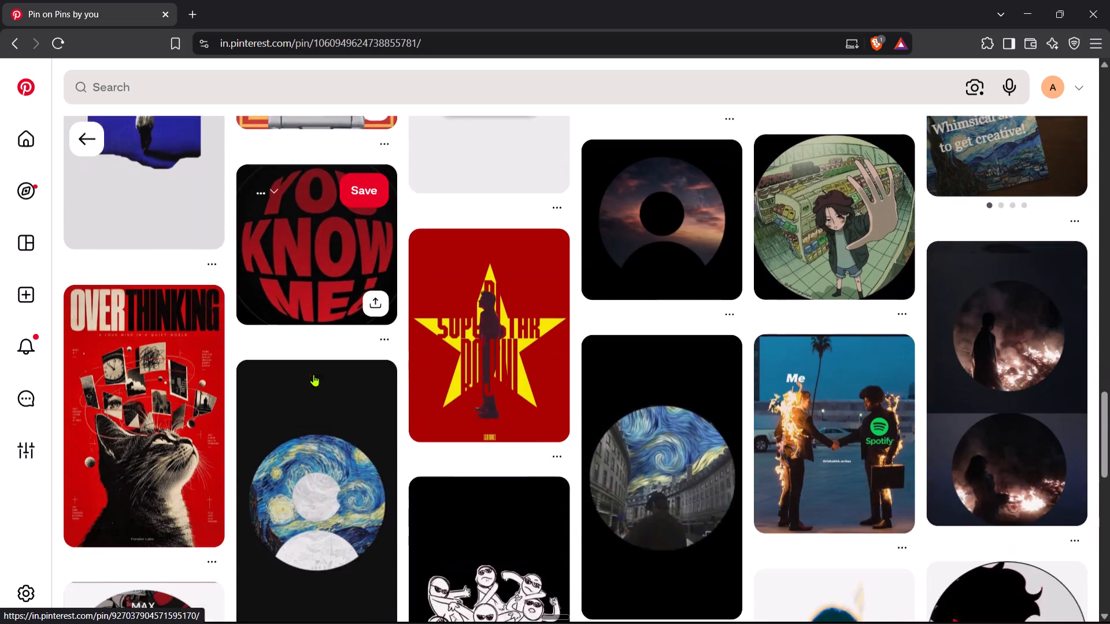
{"action": "scroll", "coordinate": [313, 374], "scroll_direction": "down", "scroll_amount": 5}
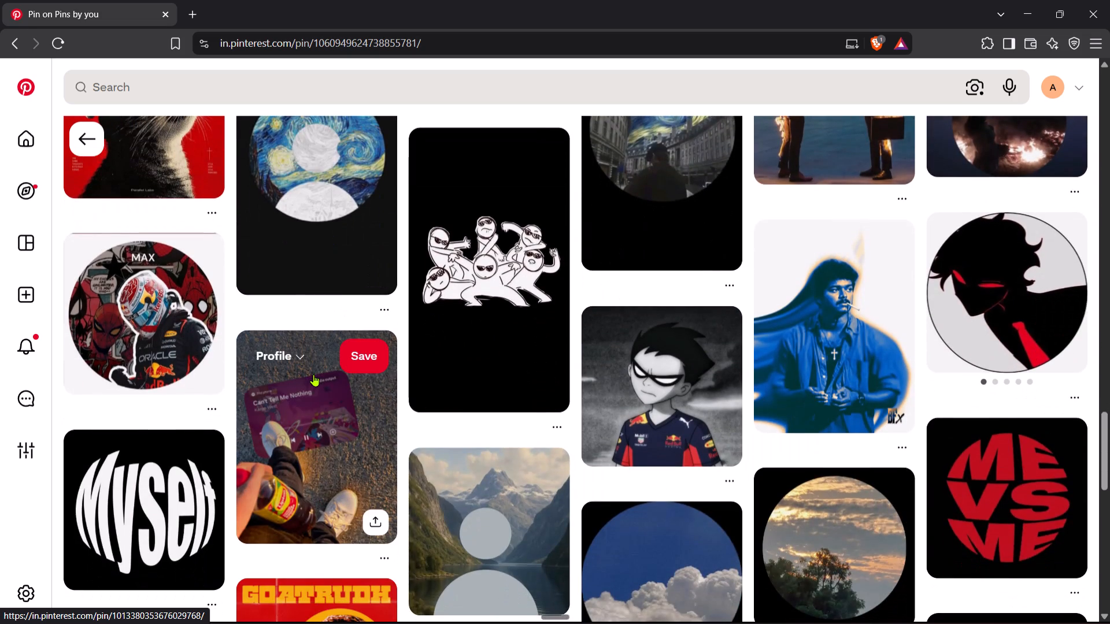
{"action": "scroll", "coordinate": [313, 374], "scroll_direction": "down", "scroll_amount": 5}
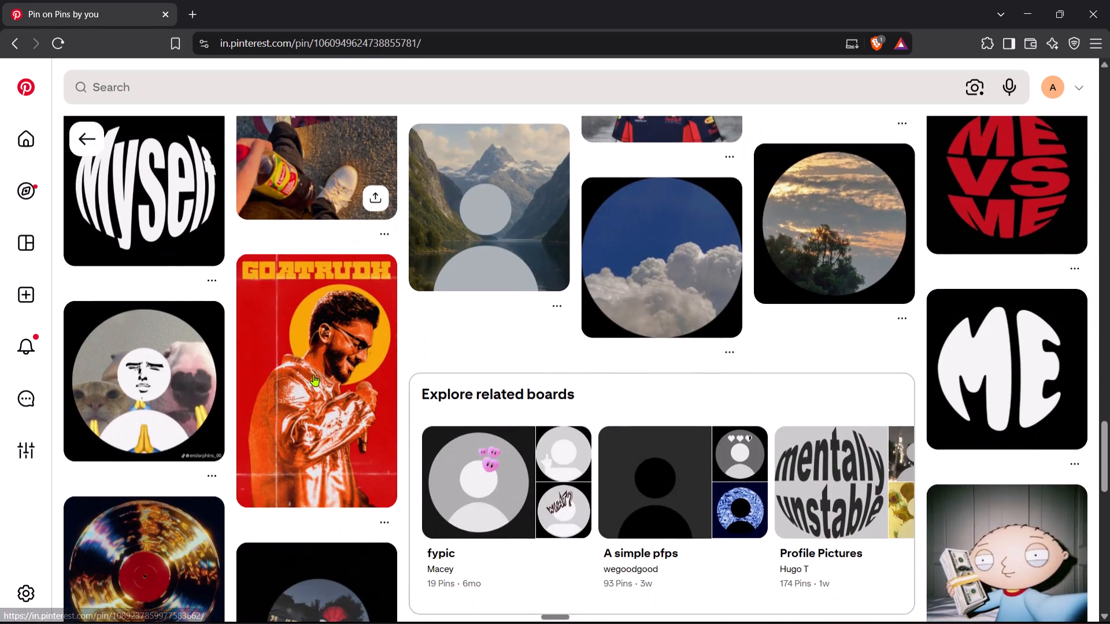
{"action": "scroll", "coordinate": [313, 374], "scroll_direction": "down", "scroll_amount": 5}
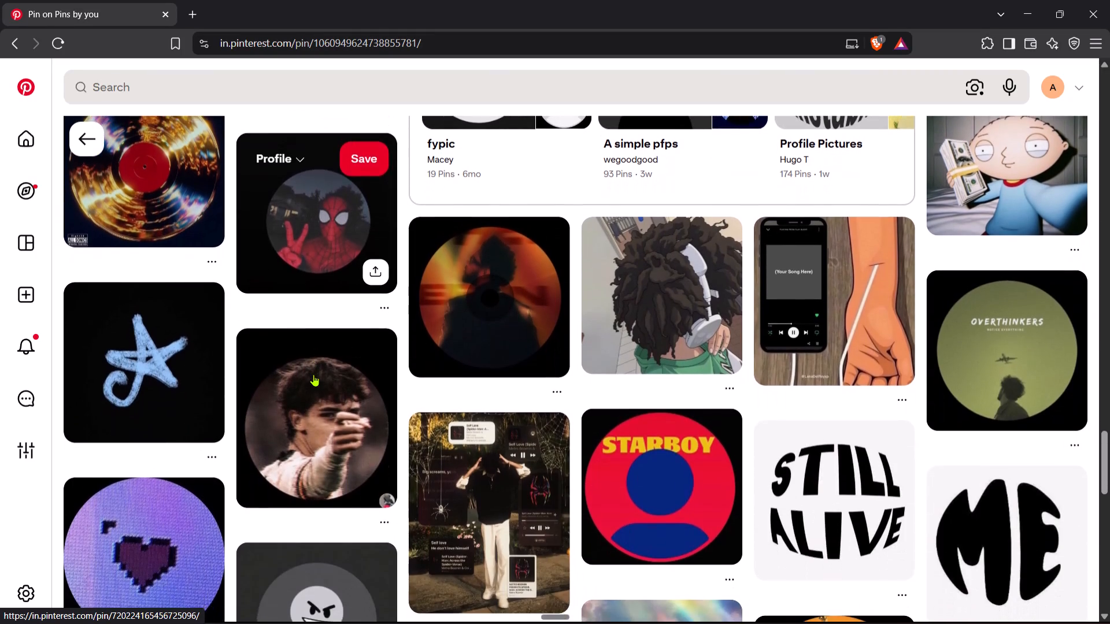
{"action": "scroll", "coordinate": [209, 393], "scroll_direction": "down", "scroll_amount": 4}
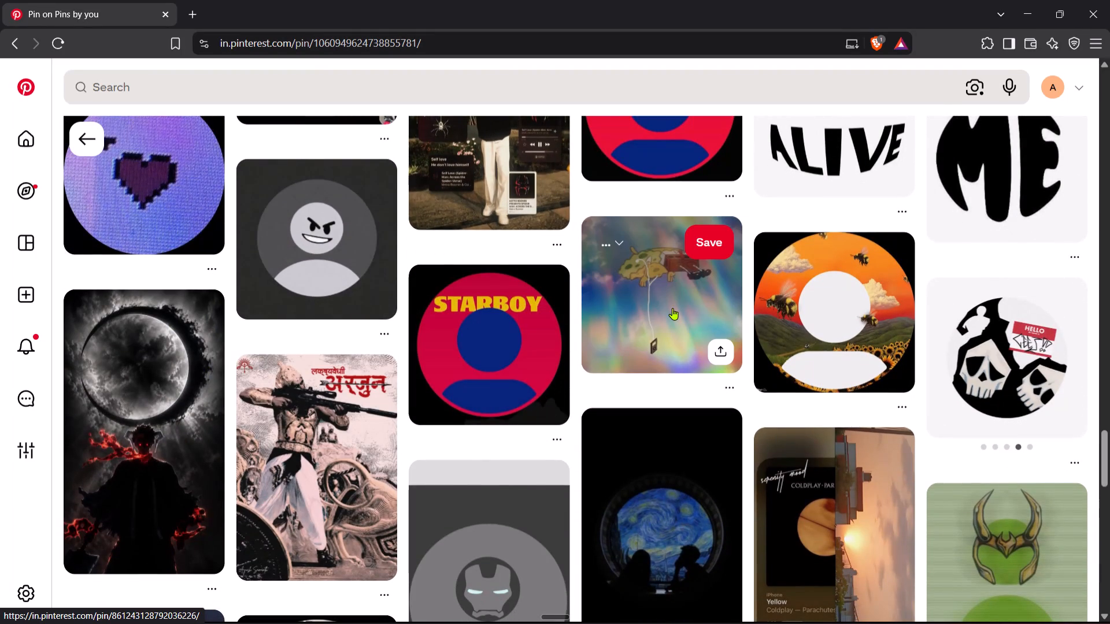
Open the pin of SpongeBob floating with earphones and an iPod, and copy its image.
{"action": "left_click", "coordinate": [641, 312]}
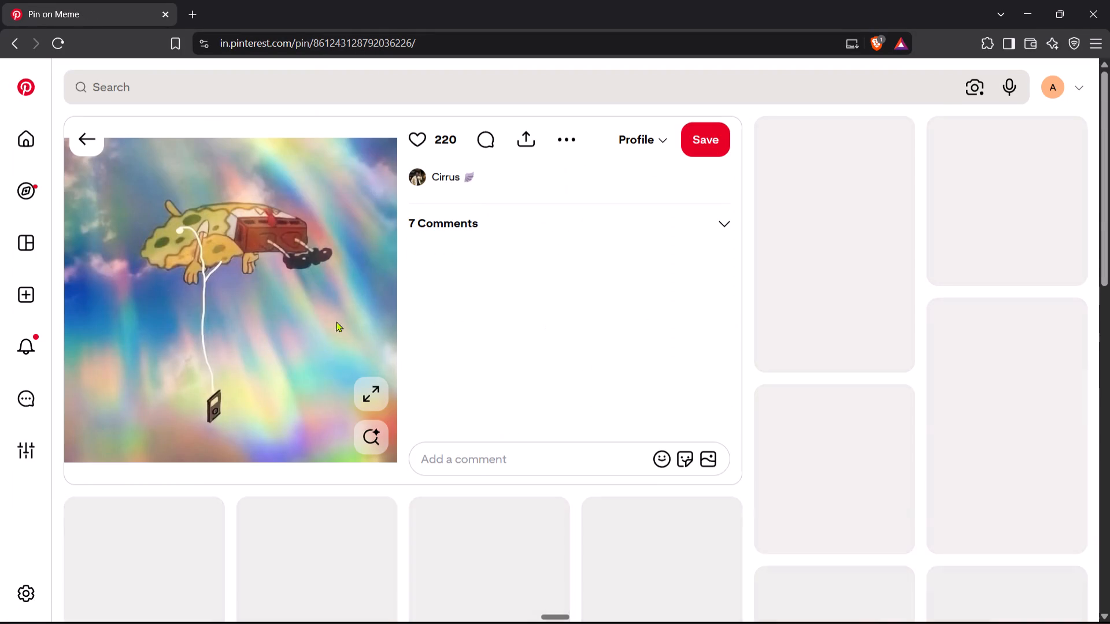
{"action": "right_click", "coordinate": [243, 296]}
{"action": "left_click", "coordinate": [294, 355]}
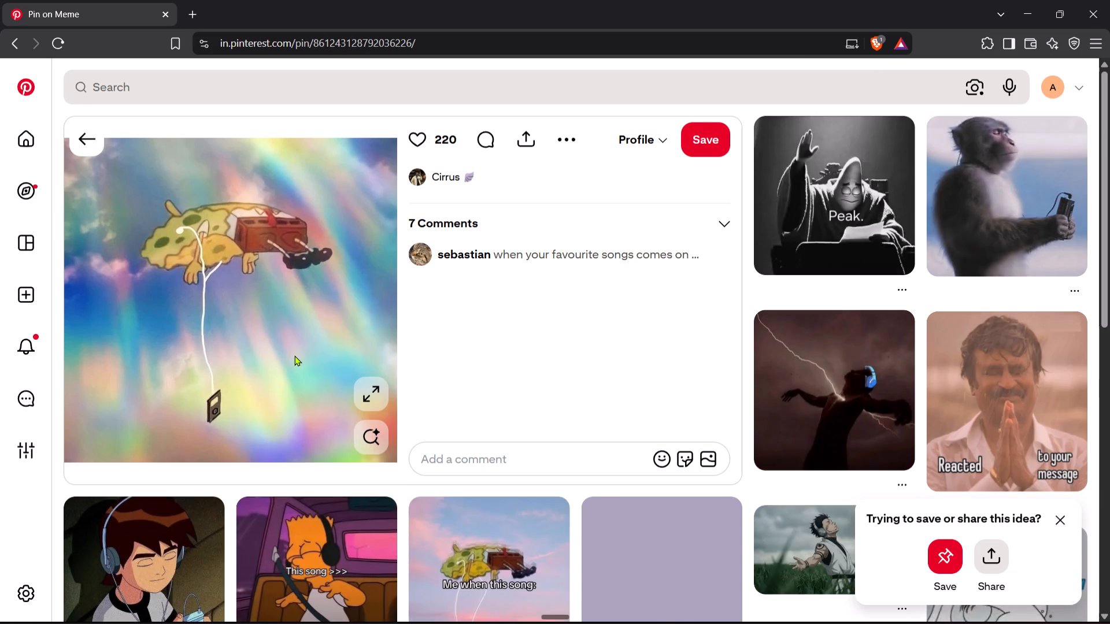
Browse the pins related to the SpongeBob image for more music-listening characters.
{"action": "scroll", "coordinate": [294, 355], "scroll_direction": "down", "scroll_amount": 4}
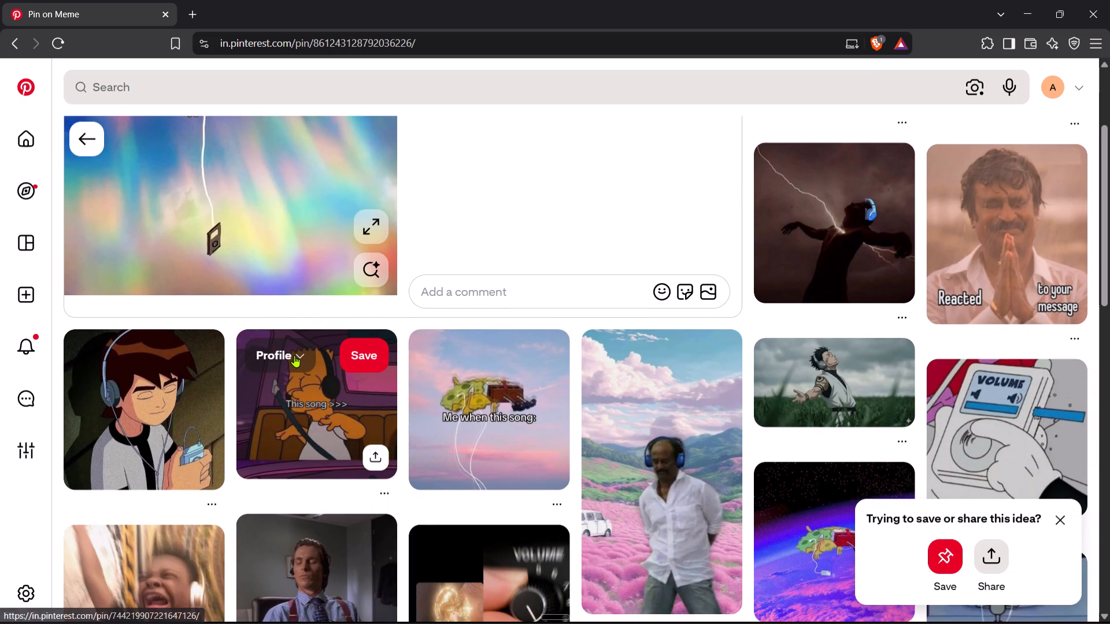
{"action": "scroll", "coordinate": [604, 552], "scroll_direction": "down", "scroll_amount": 4}
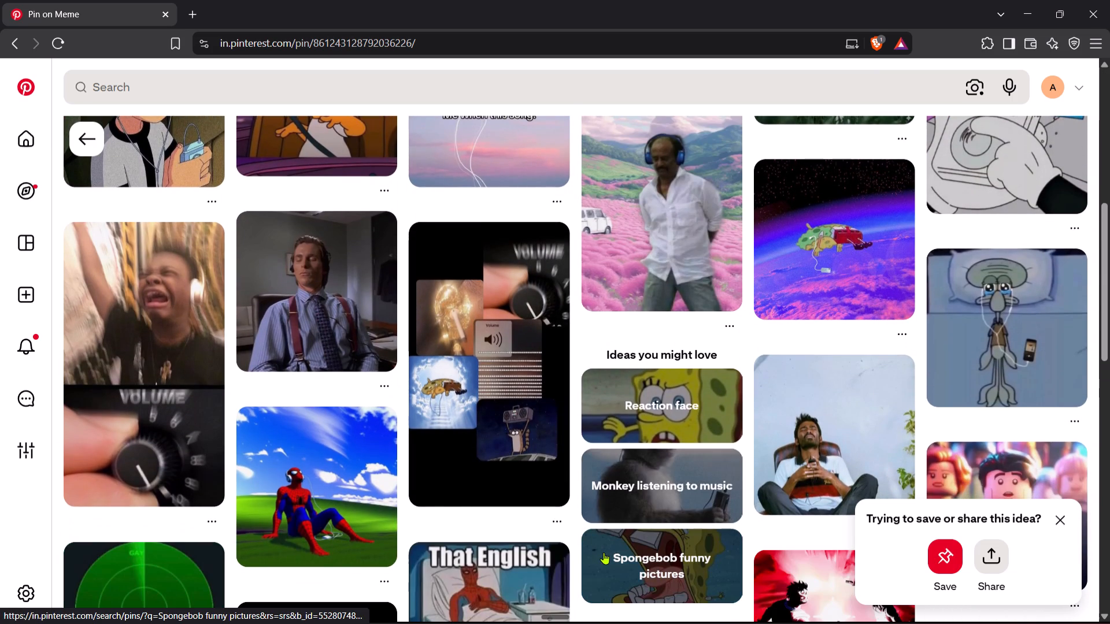
{"action": "scroll", "coordinate": [731, 382], "scroll_direction": "down", "scroll_amount": 3}
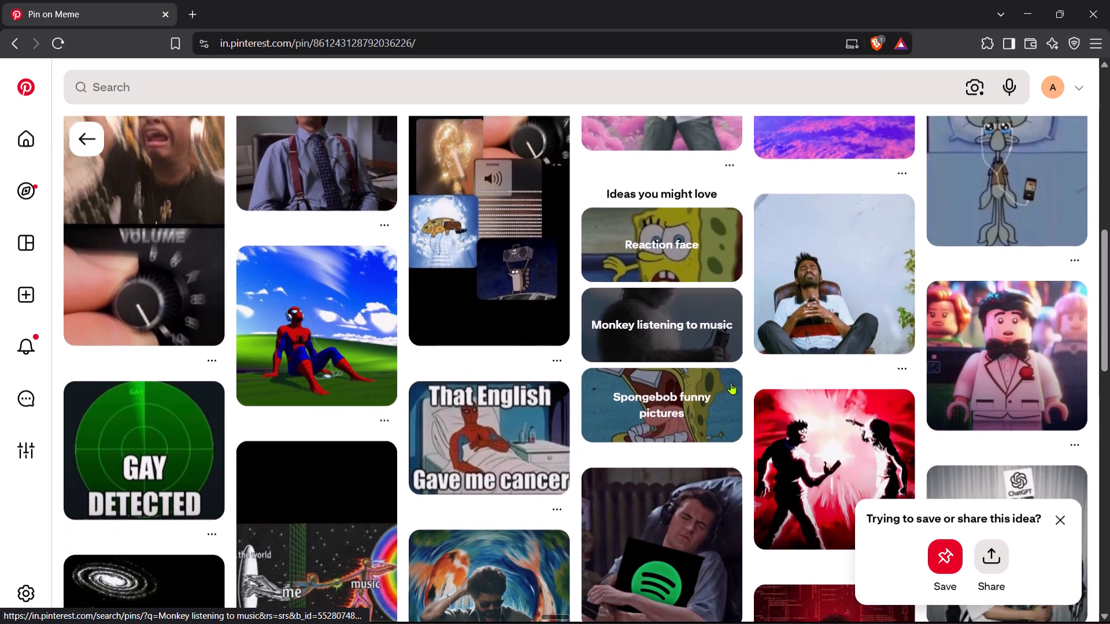
{"action": "scroll", "coordinate": [731, 382], "scroll_direction": "down", "scroll_amount": 3}
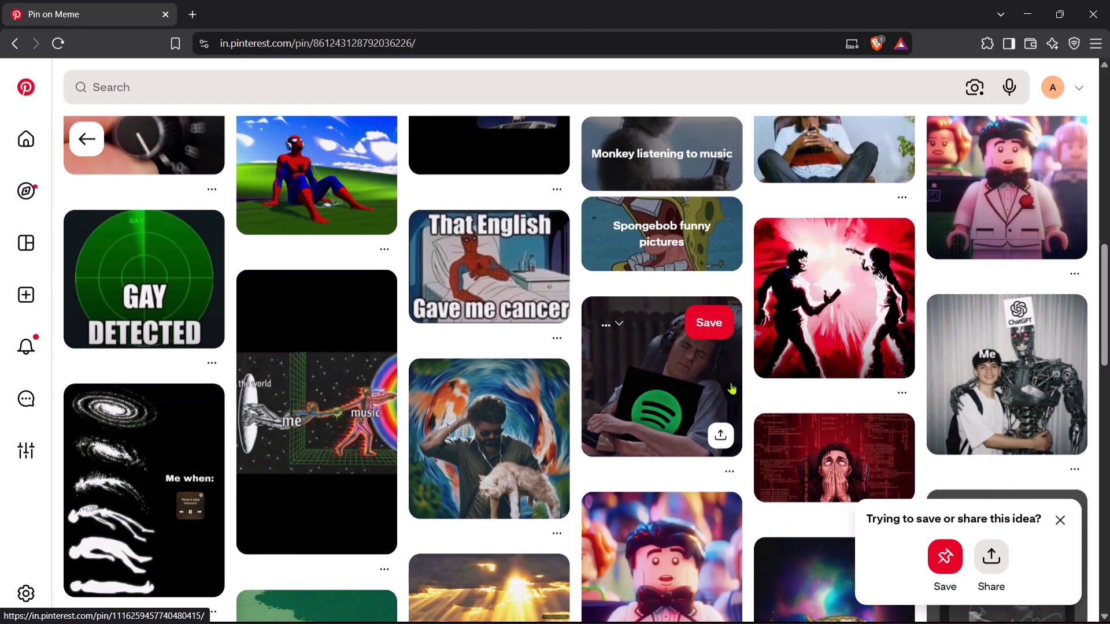
{"action": "scroll", "coordinate": [566, 392], "scroll_direction": "down", "scroll_amount": 3}
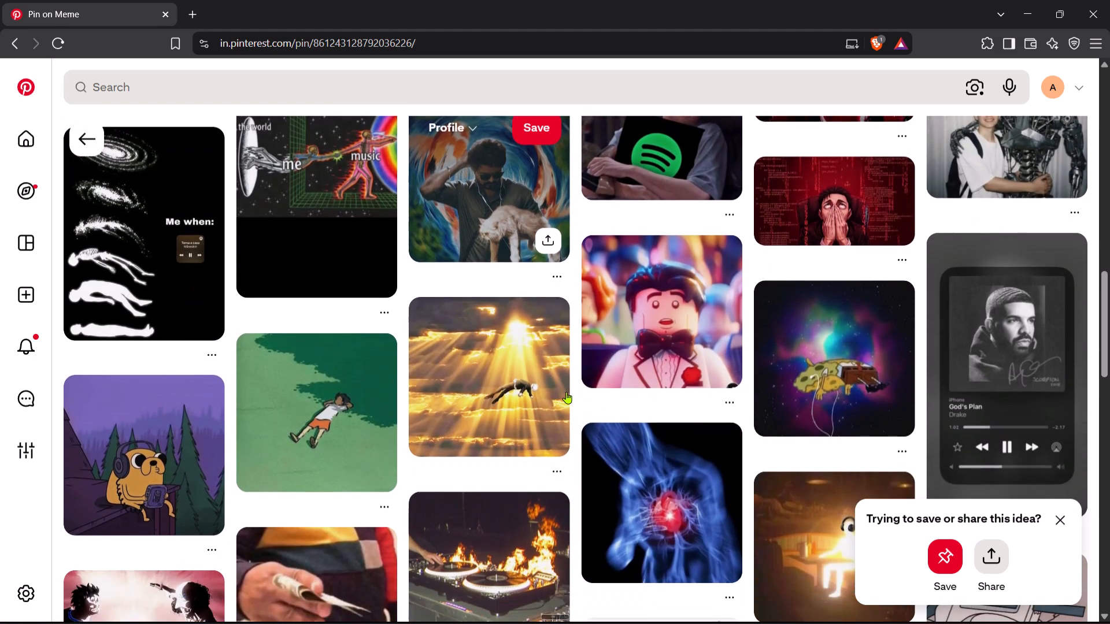
Switch to Figma, paste the SpongeBob image outside any frame, and place it against the music board's right edge, about X 10029.8, Y 6912.7.
{"action": "key", "text": "alt+Tab"}
{"action": "scroll", "coordinate": [628, 441], "scroll_direction": "left", "scroll_amount": 2}
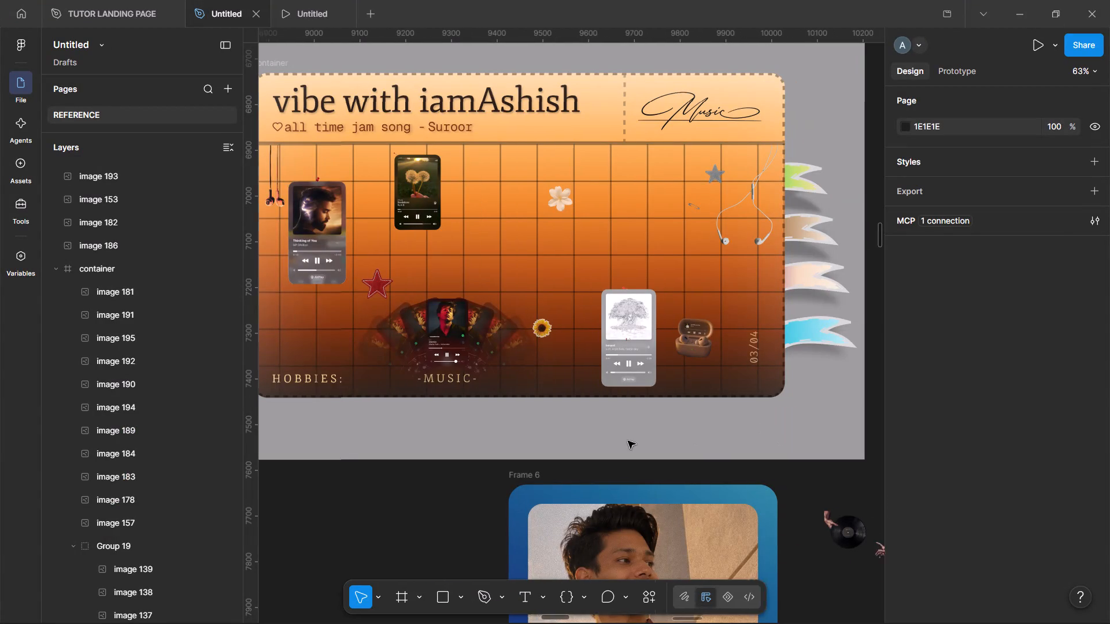
{"action": "scroll", "coordinate": [628, 441], "scroll_direction": "left", "scroll_amount": 1}
{"action": "double_click", "coordinate": [639, 281]}
{"action": "key", "text": "ctrl+v"}
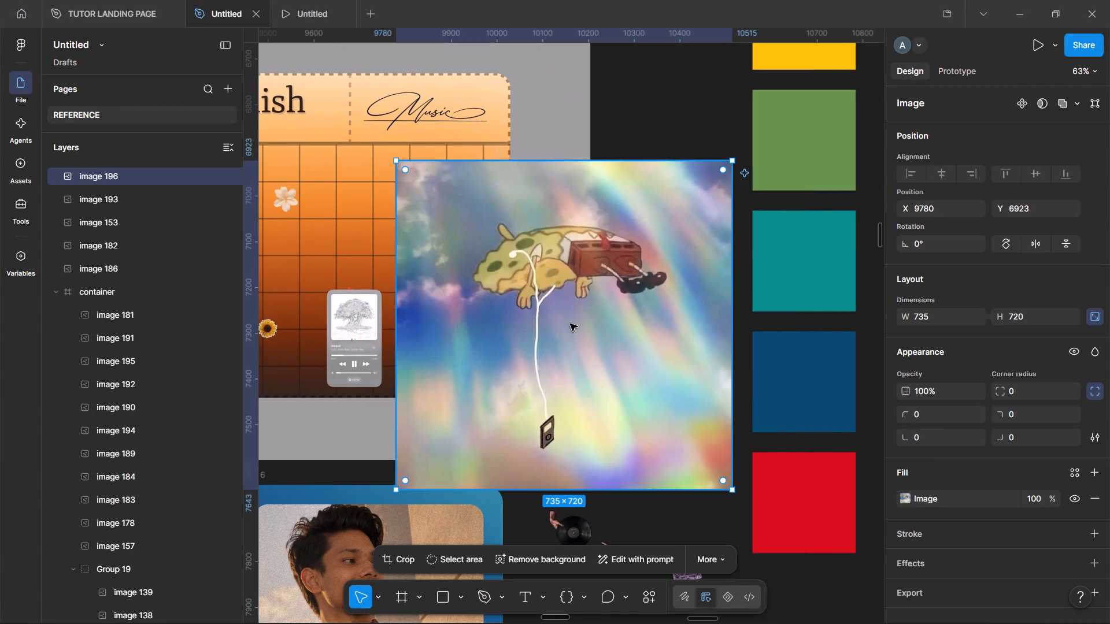
{"action": "left_click_drag", "start_coordinate": [570, 324], "coordinate": [684, 318]}
Remove the background from the pasted SpongeBob image.
{"action": "left_click", "coordinate": [553, 567]}
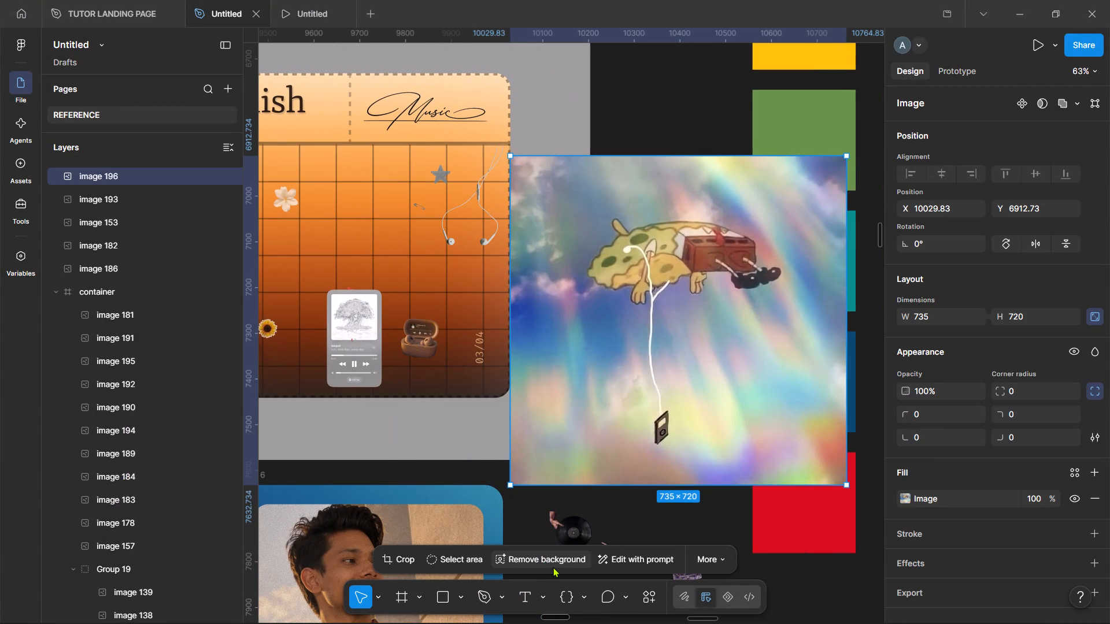
Switch to Brave and browse the pins related to the SpongeBob image for more music-themed pictures.
{"action": "key", "text": "alt+Tab"}
{"action": "scroll", "coordinate": [658, 429], "scroll_direction": "down", "scroll_amount": 4}
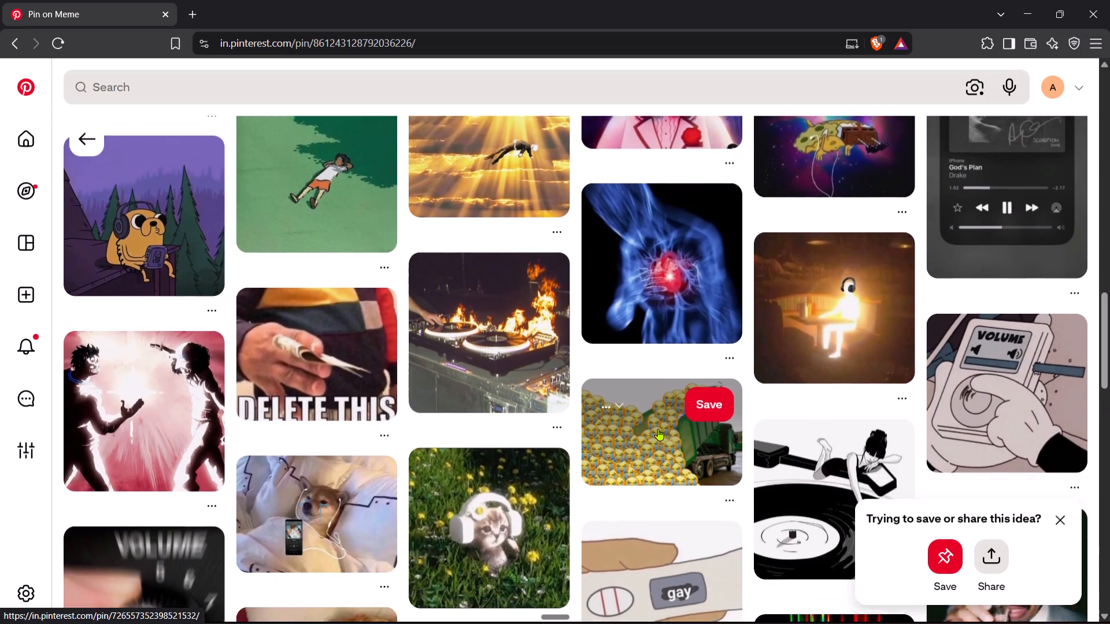
{"action": "scroll", "coordinate": [658, 429], "scroll_direction": "down", "scroll_amount": 4}
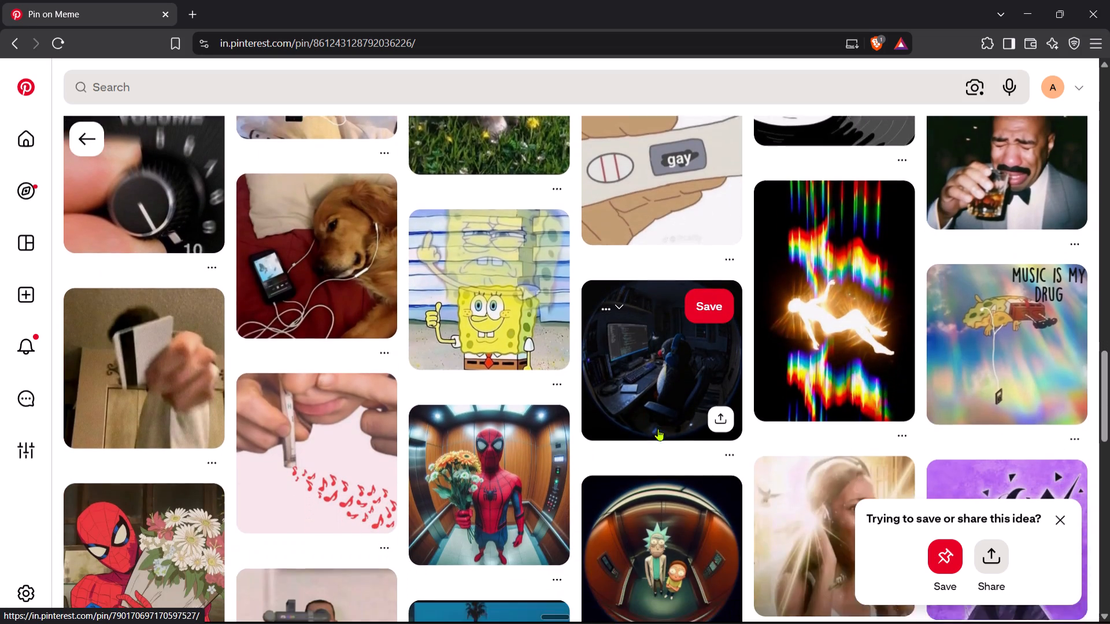
{"action": "scroll", "coordinate": [658, 429], "scroll_direction": "down", "scroll_amount": 2}
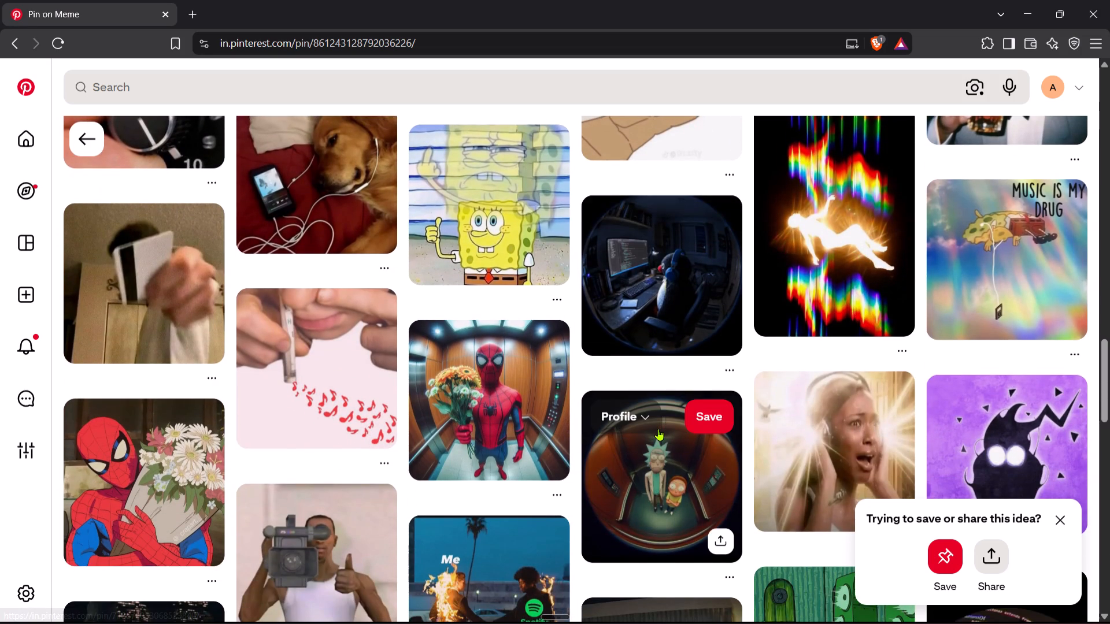
{"action": "scroll", "coordinate": [658, 429], "scroll_direction": "down", "scroll_amount": 3}
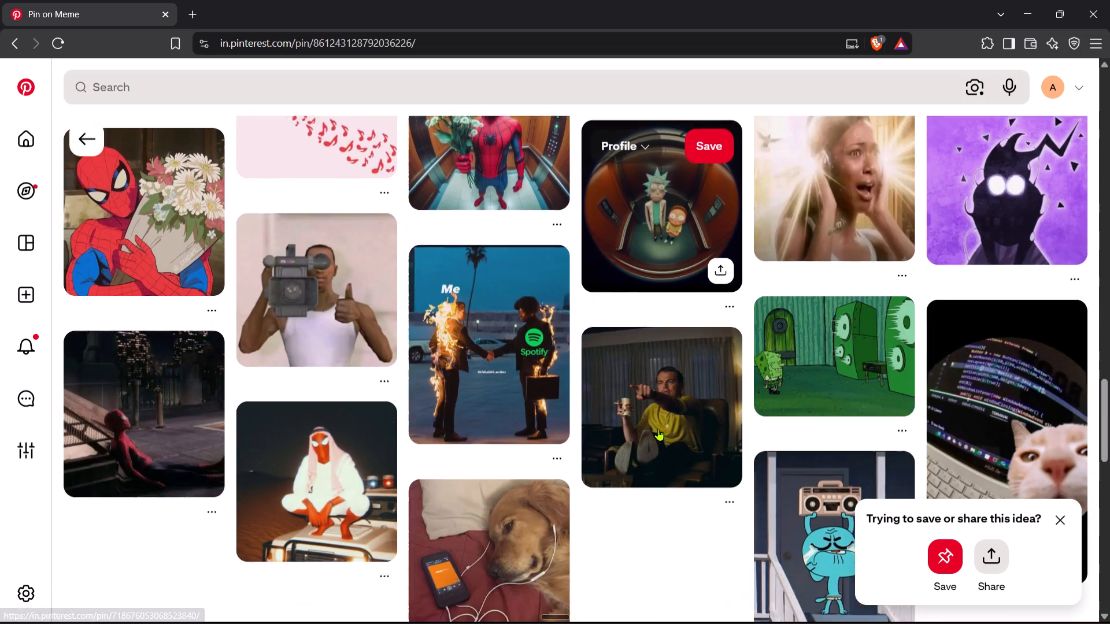
{"action": "scroll", "coordinate": [658, 429], "scroll_direction": "down", "scroll_amount": 2}
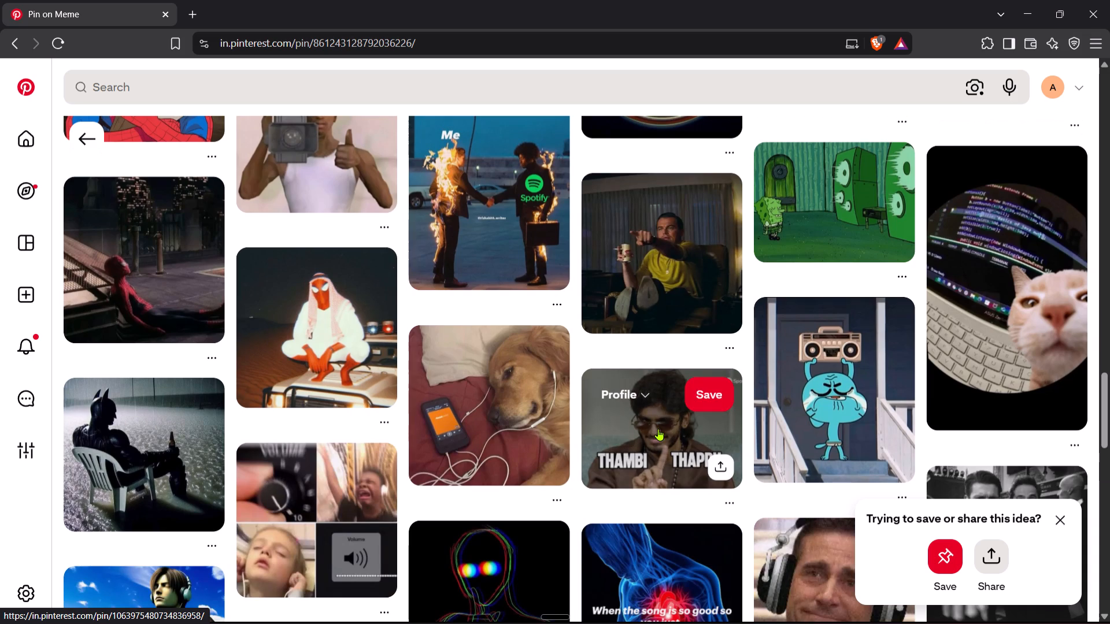
{"action": "scroll", "coordinate": [658, 429], "scroll_direction": "down", "scroll_amount": 4}
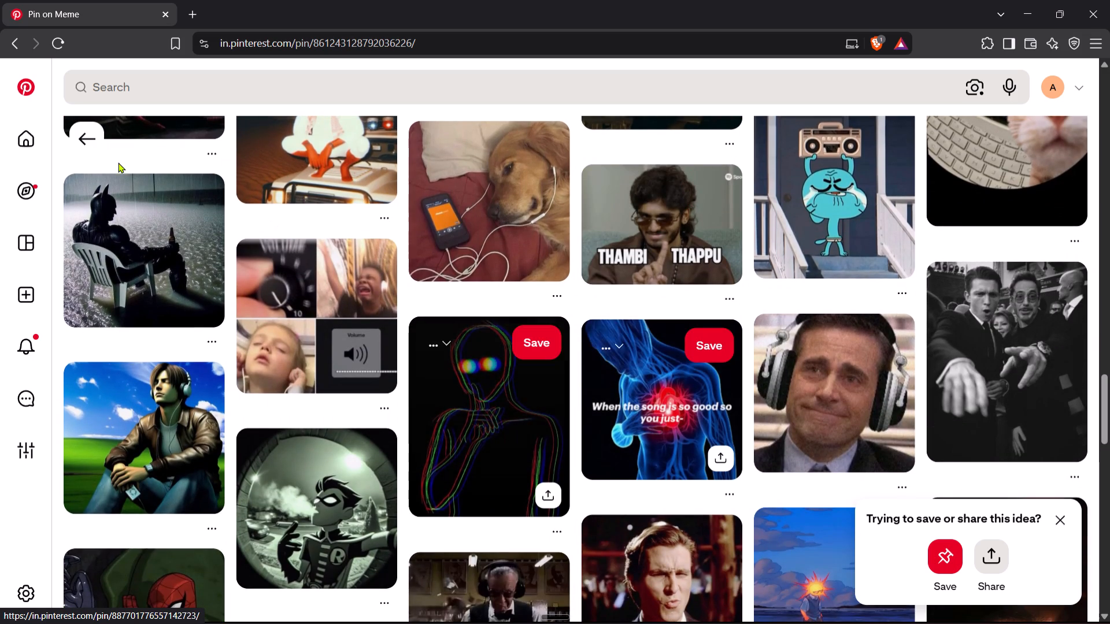
Return to the Pinterest home feed and look through it for images of people listening to music.
{"action": "left_click", "coordinate": [86, 146]}
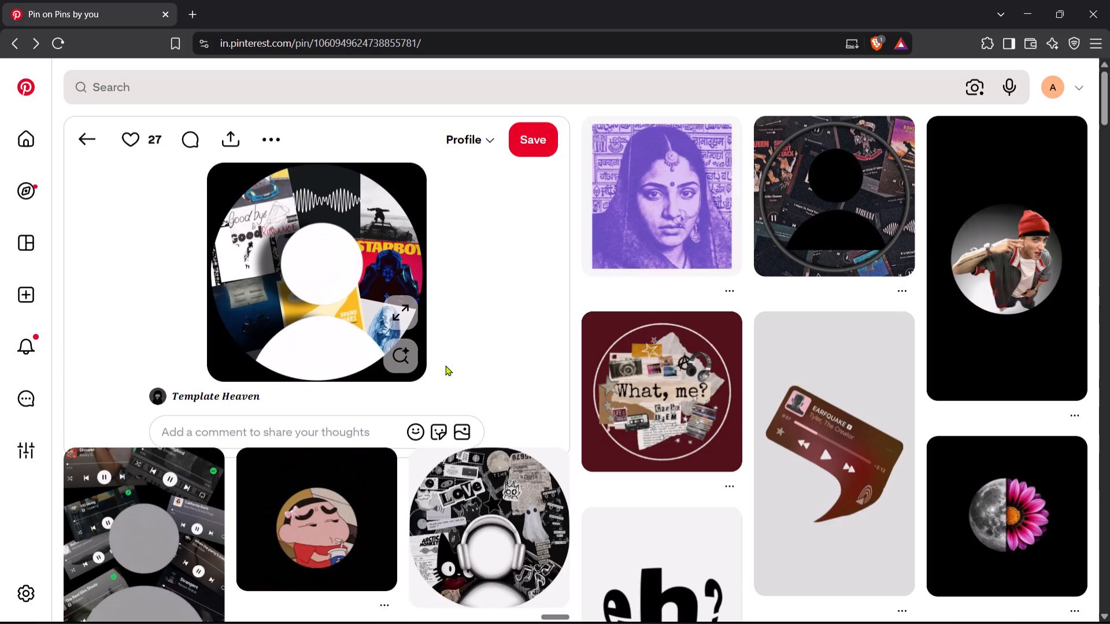
{"action": "scroll", "coordinate": [445, 365], "scroll_direction": "up", "scroll_amount": 5}
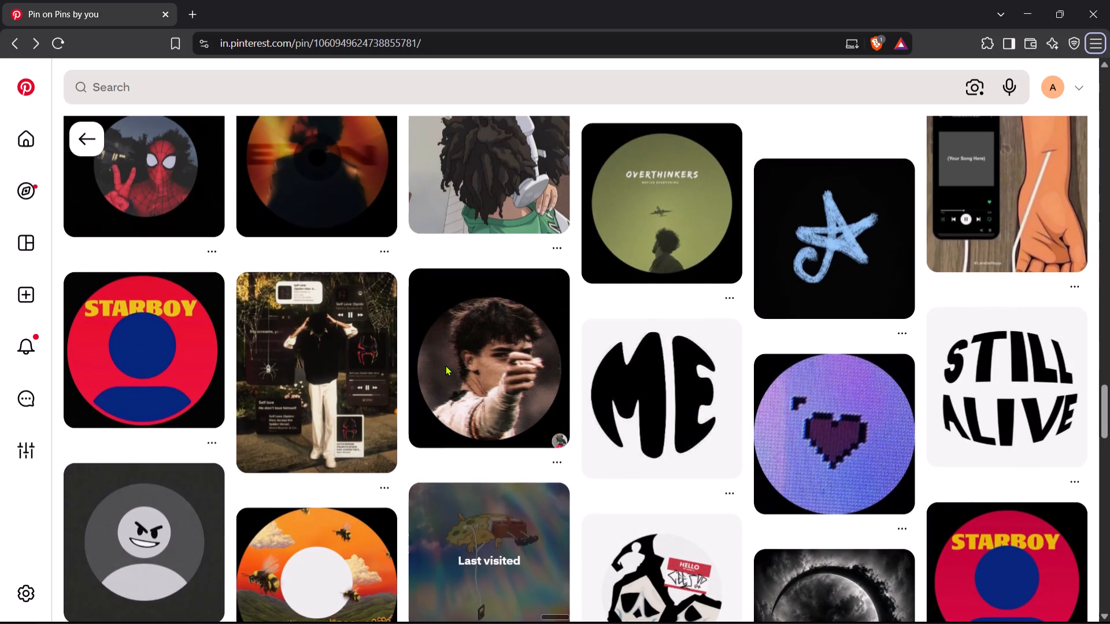
{"action": "scroll", "coordinate": [445, 365], "scroll_direction": "up", "scroll_amount": 1}
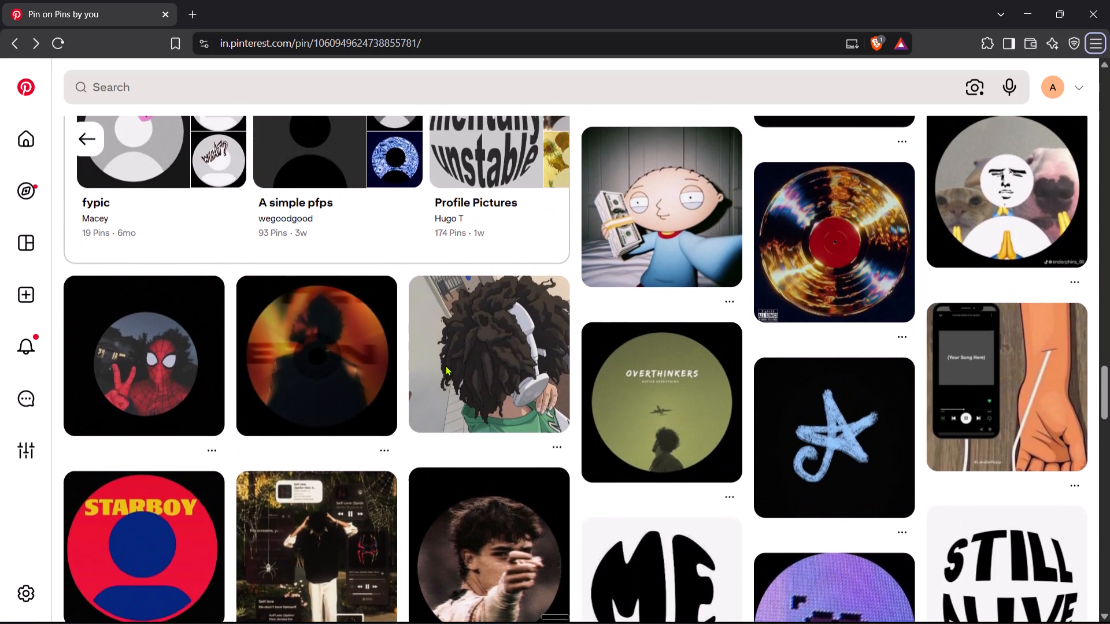
{"action": "scroll", "coordinate": [445, 365], "scroll_direction": "up", "scroll_amount": 19}
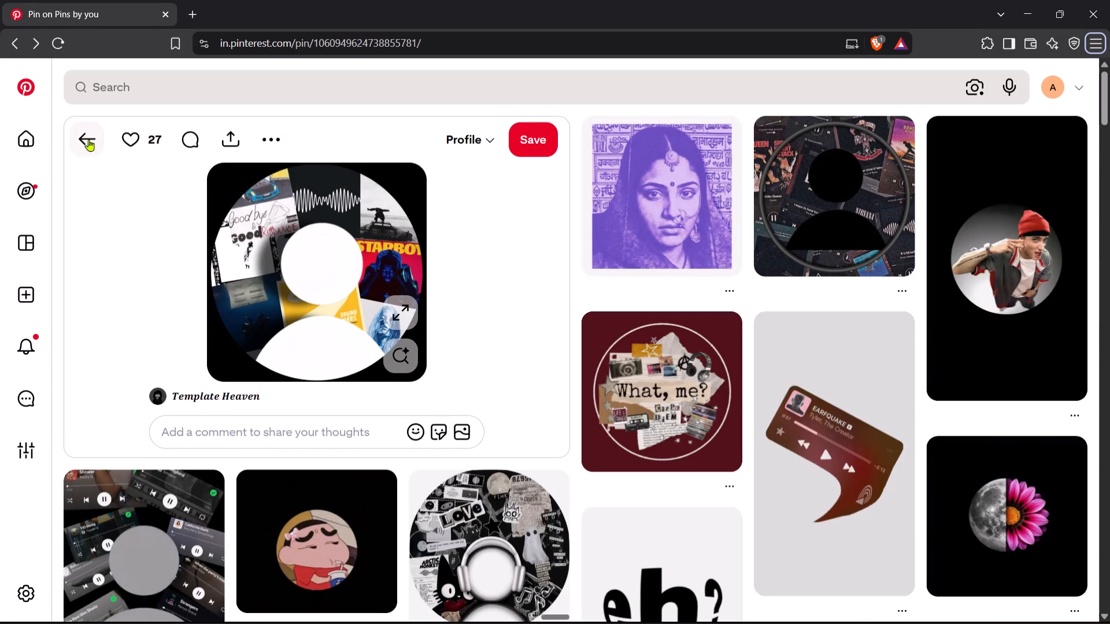
{"action": "left_click", "coordinate": [83, 132]}
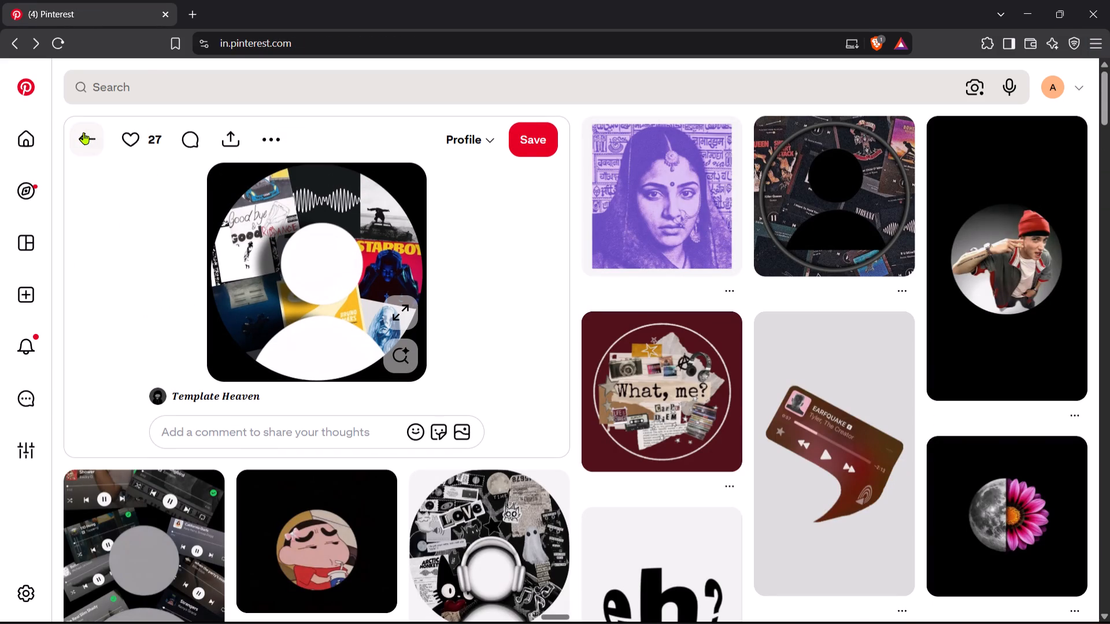
{"action": "scroll", "coordinate": [554, 392], "scroll_direction": "down", "scroll_amount": 5}
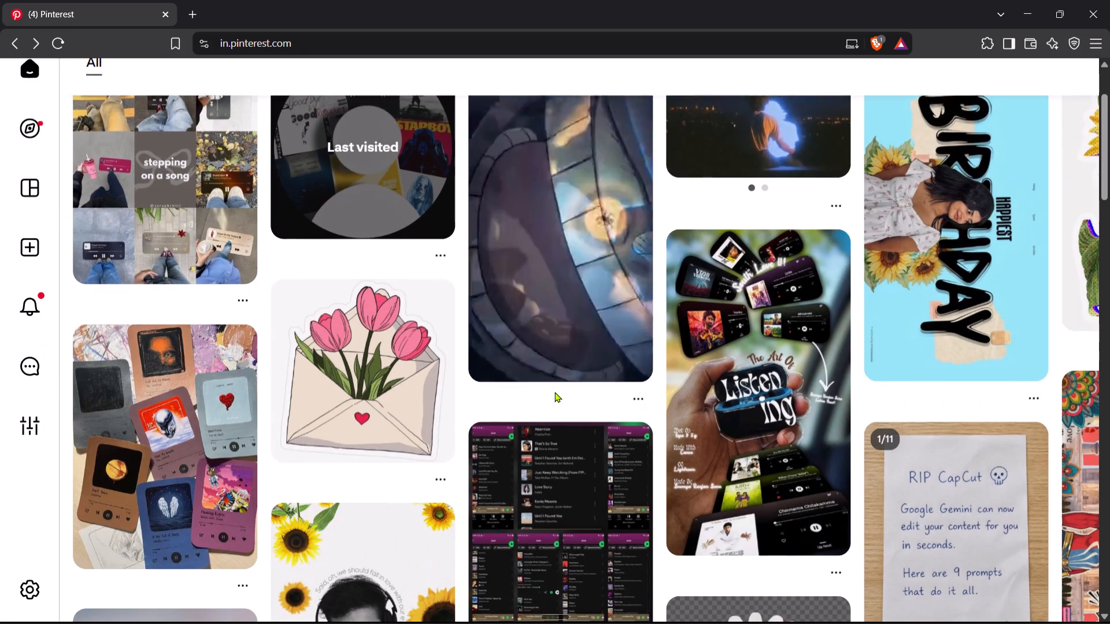
{"action": "scroll", "coordinate": [554, 392], "scroll_direction": "down", "scroll_amount": 5}
{"action": "scroll", "coordinate": [554, 392], "scroll_direction": "right", "scroll_amount": 1}
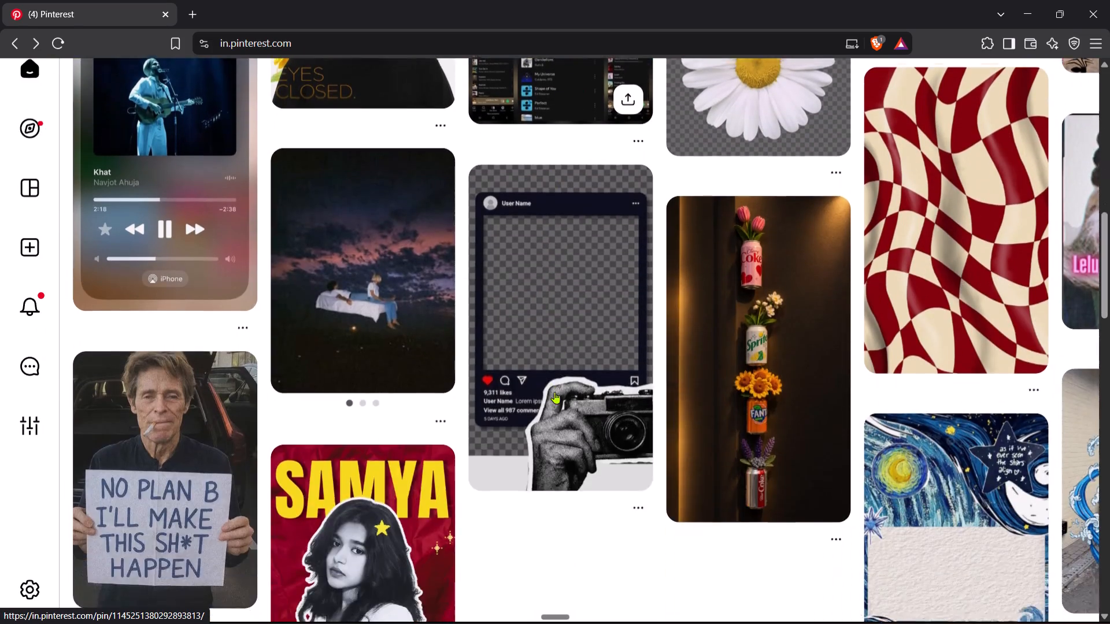
{"action": "scroll", "coordinate": [554, 392], "scroll_direction": "right", "scroll_amount": 1}
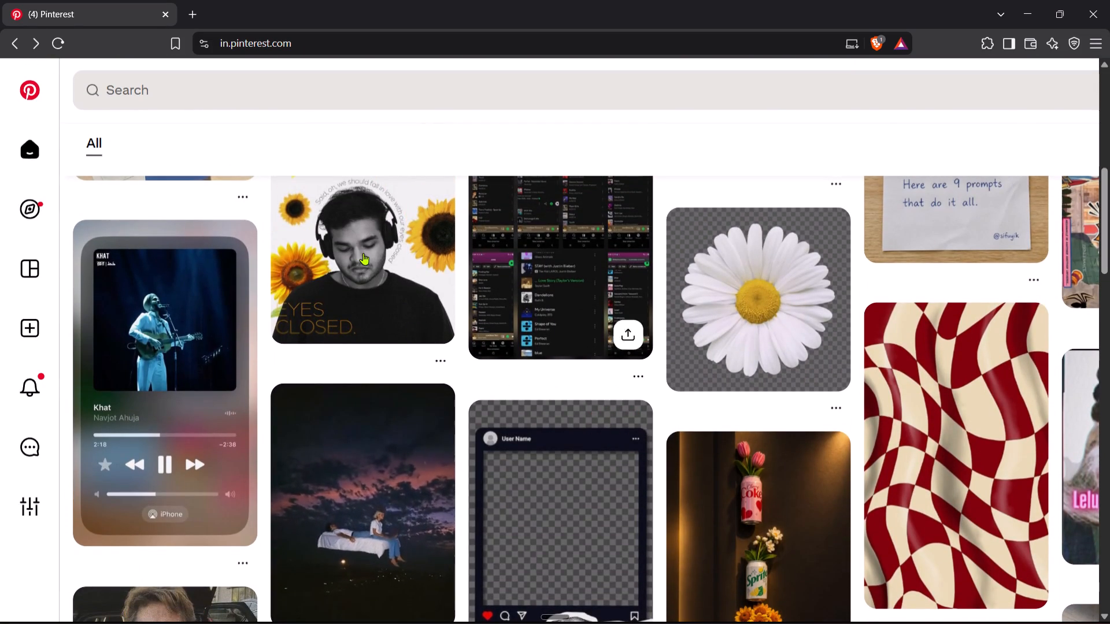
{"action": "scroll", "coordinate": [363, 253], "scroll_direction": "right", "scroll_amount": 1}
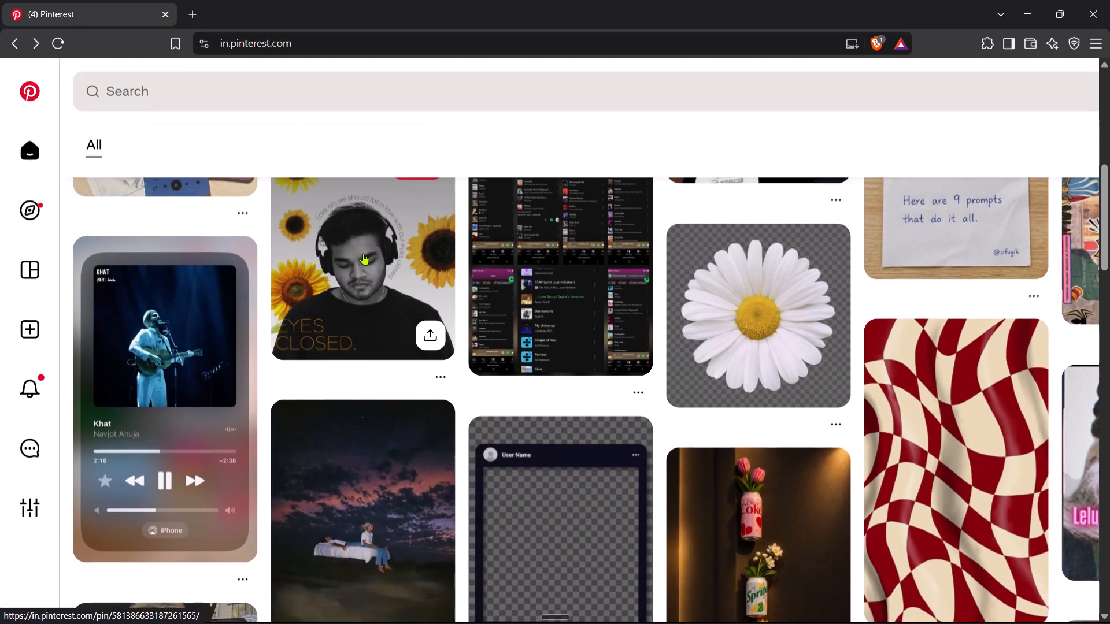
{"action": "scroll", "coordinate": [363, 253], "scroll_direction": "right", "scroll_amount": 1}
Open the "eyes closed" poster pin of the man wearing headphones among sunflowers, and copy its image.
{"action": "left_click", "coordinate": [389, 270]}
{"action": "scroll", "coordinate": [232, 293], "scroll_direction": "up", "scroll_amount": 5}
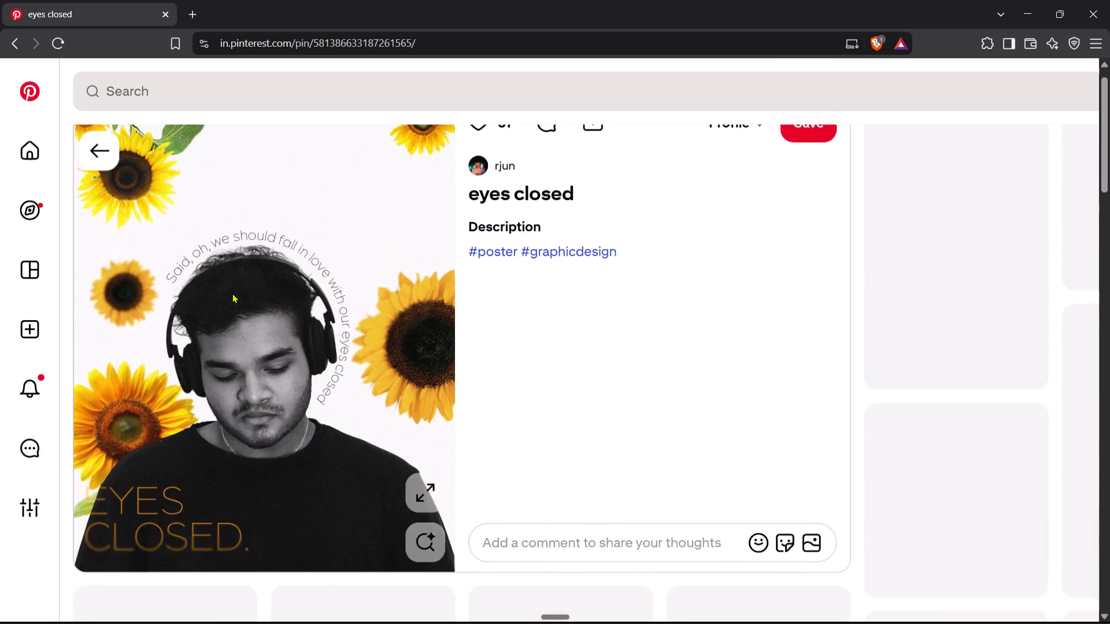
{"action": "left_click", "coordinate": [253, 338]}
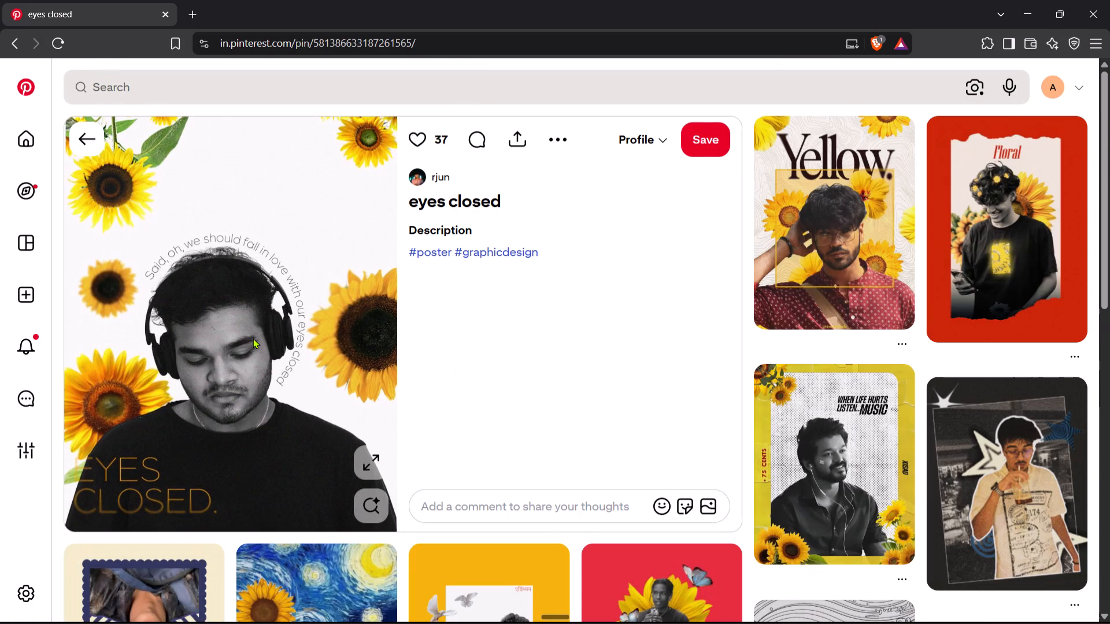
{"action": "right_click", "coordinate": [267, 303]}
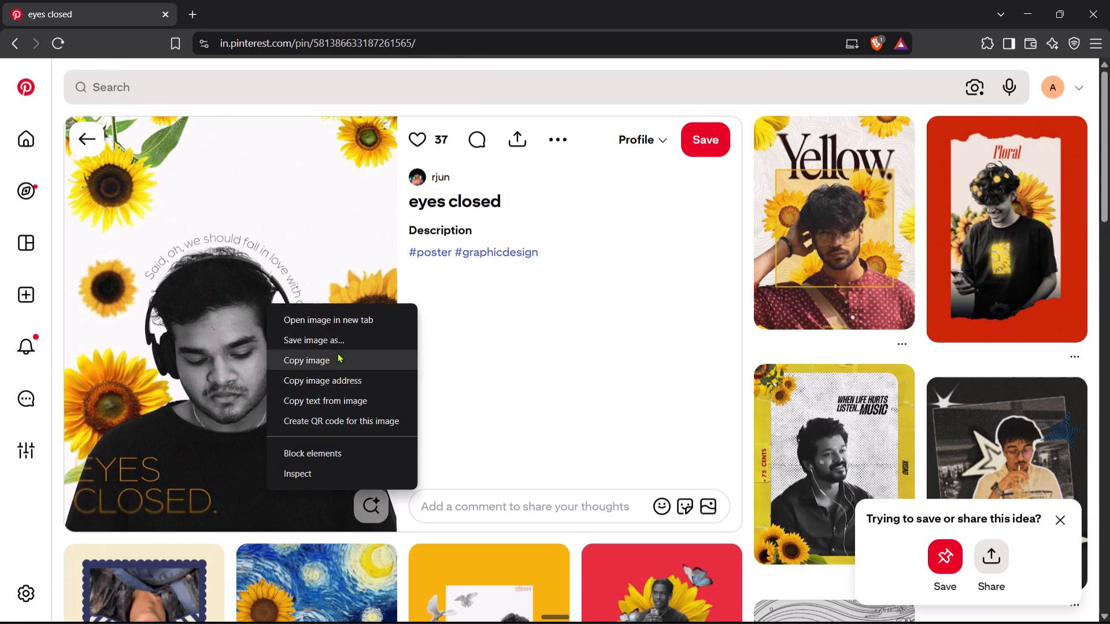
{"action": "left_click", "coordinate": [337, 352]}
{"action": "scroll", "coordinate": [337, 352], "scroll_direction": "down", "scroll_amount": 5}
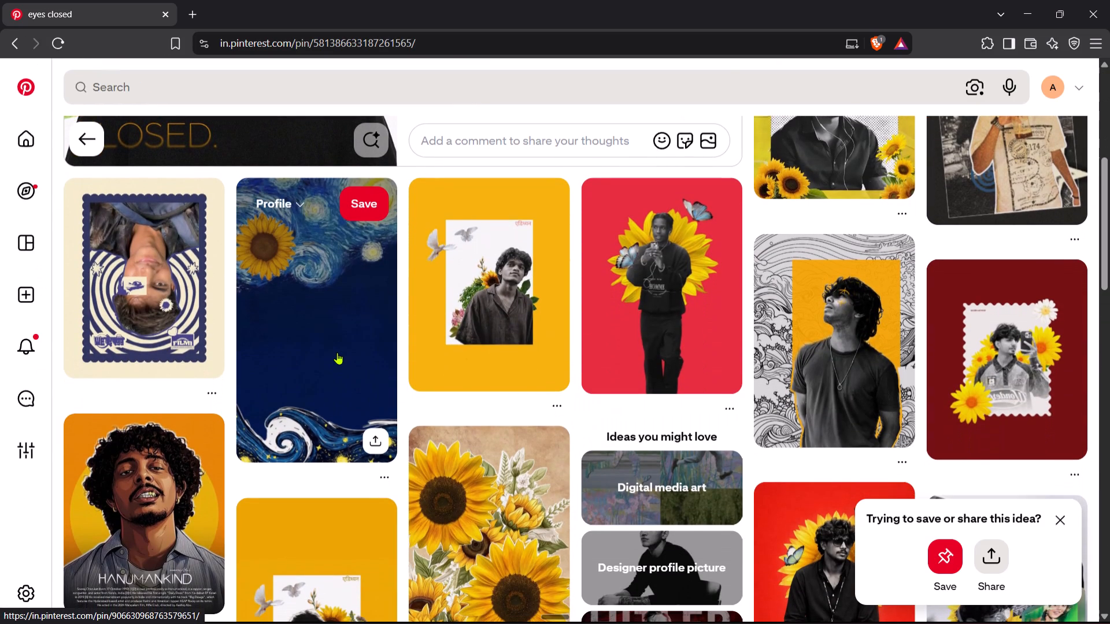
Switch to Figma and move the SpongeBob cut-out to empty canvas beyond the colour swatches, about X 11059, Y 6236.
{"action": "key", "text": "alt+Tab"}
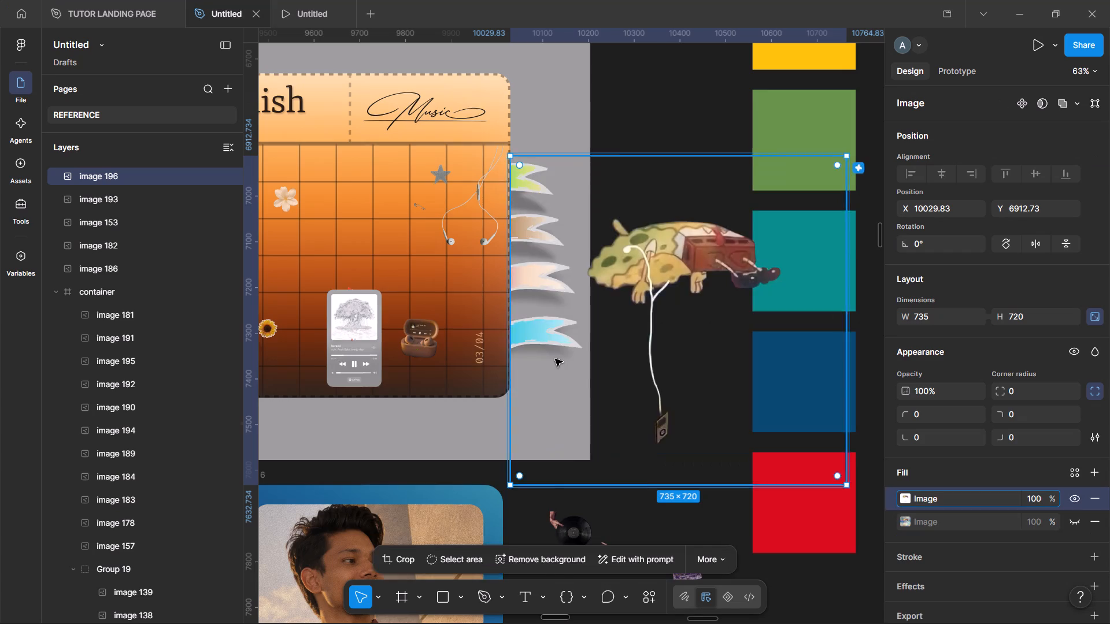
{"action": "left_click_drag", "start_coordinate": [610, 297], "coordinate": [780, 185]}
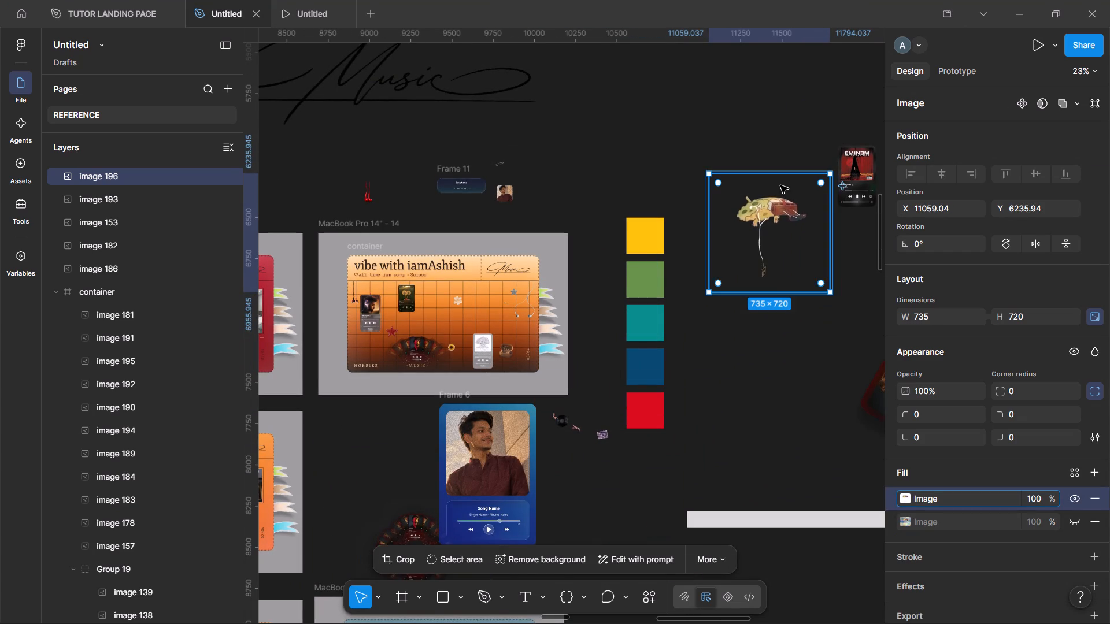
Paste the "eyes closed" poster onto the canvas and place it below the SpongeBob cut-out, about X 11101, Y 7033.
{"action": "double_click", "coordinate": [770, 366]}
{"action": "key", "text": "ctrl+v"}
{"action": "left_click_drag", "start_coordinate": [545, 357], "coordinate": [757, 411]}
Remove the background from the pasted "eyes closed" poster.
{"action": "left_click", "coordinate": [532, 560]}
Switch to Brave and browse the pins related to the "eyes closed" poster for more music and sunflower artwork.
{"action": "key", "text": "alt+Tab"}
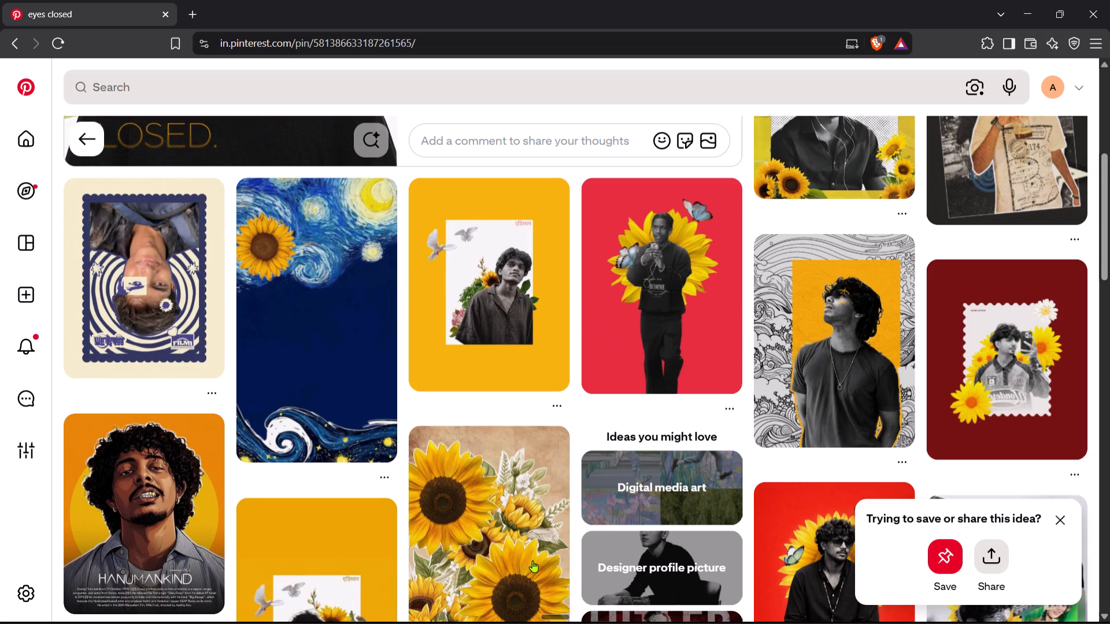
{"action": "scroll", "coordinate": [482, 455], "scroll_direction": "down", "scroll_amount": 4}
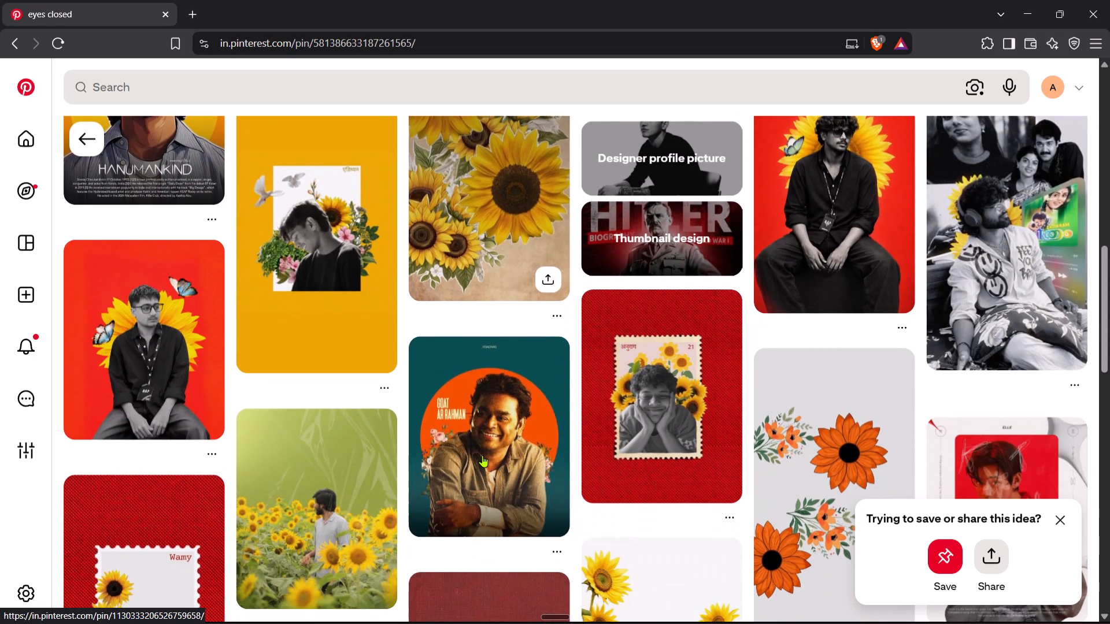
{"action": "scroll", "coordinate": [482, 455], "scroll_direction": "down", "scroll_amount": 5}
{"action": "scroll", "coordinate": [482, 455], "scroll_direction": "up", "scroll_amount": 1}
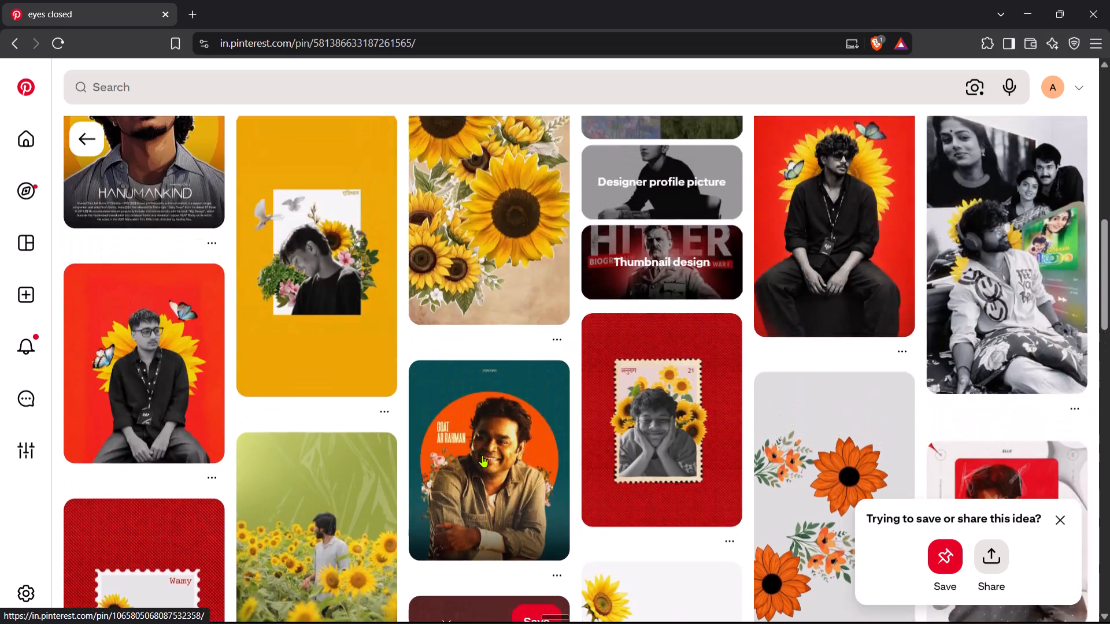
{"action": "scroll", "coordinate": [482, 455], "scroll_direction": "up", "scroll_amount": 1}
{"action": "scroll", "coordinate": [482, 455], "scroll_direction": "down", "scroll_amount": 5}
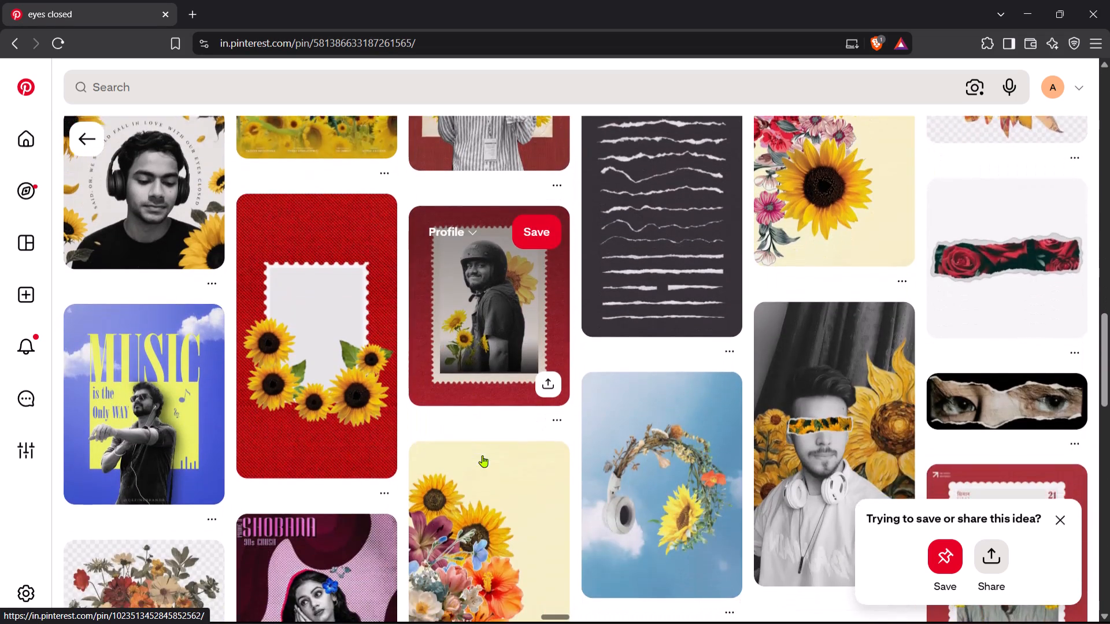
{"action": "scroll", "coordinate": [482, 455], "scroll_direction": "down", "scroll_amount": 1}
{"action": "scroll", "coordinate": [132, 281], "scroll_direction": "up", "scroll_amount": 2}
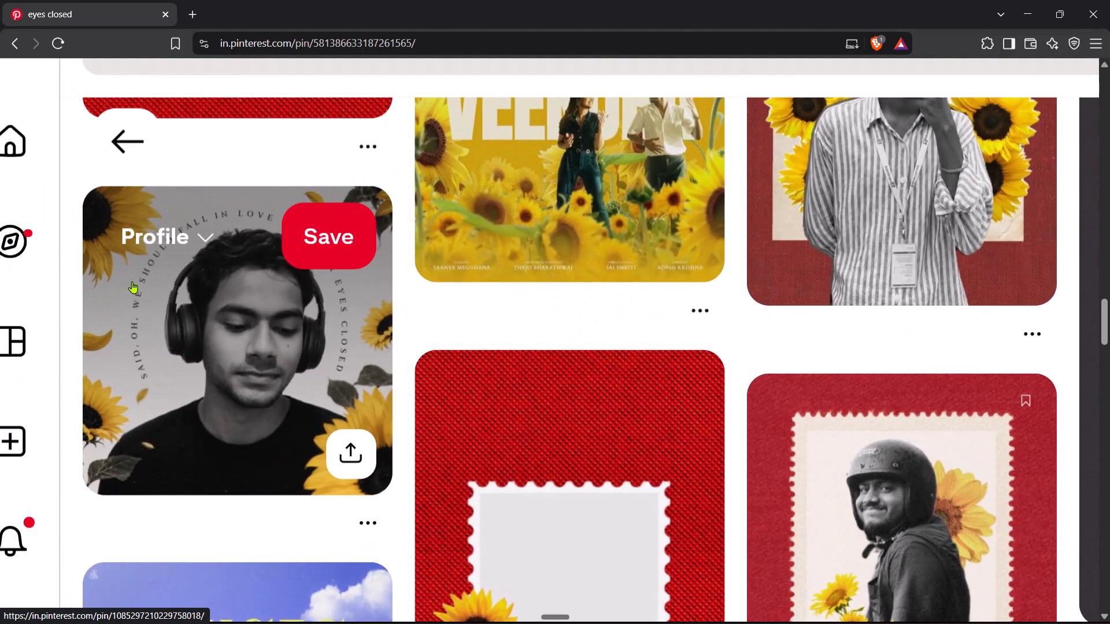
{"action": "scroll", "coordinate": [132, 281], "scroll_direction": "down", "scroll_amount": 2}
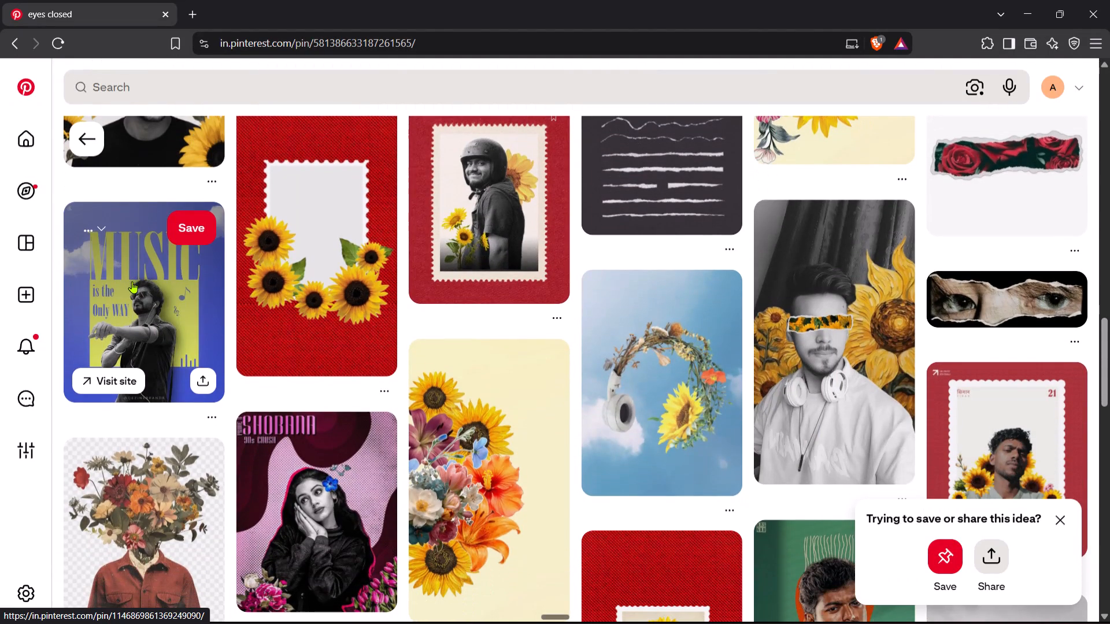
{"action": "scroll", "coordinate": [257, 388], "scroll_direction": "down", "scroll_amount": 5}
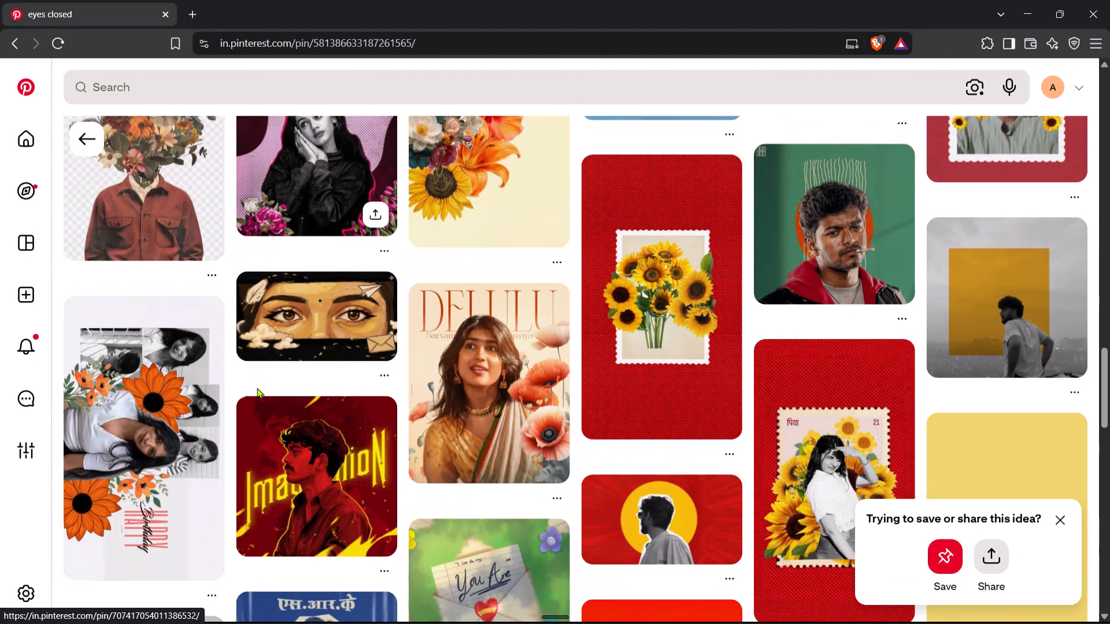
{"action": "scroll", "coordinate": [464, 440], "scroll_direction": "down", "scroll_amount": 3}
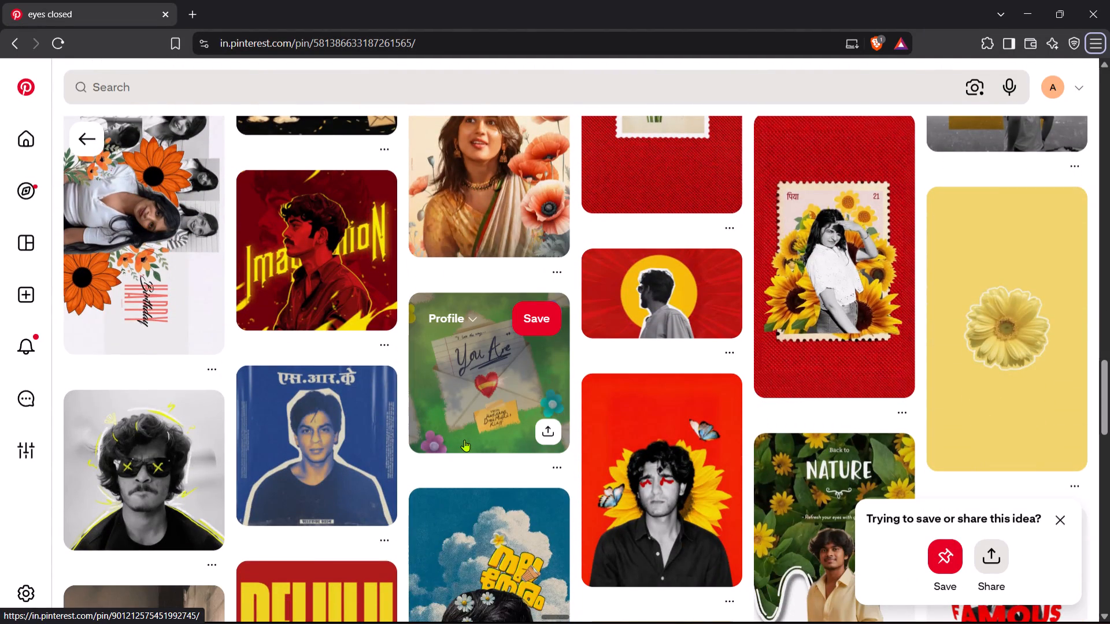
{"action": "scroll", "coordinate": [464, 440], "scroll_direction": "down", "scroll_amount": 3}
Switch to Figma and crop the empty area above the headphones portrait, reducing the image to about 736 × 671.
{"action": "key", "text": "alt+Tab"}
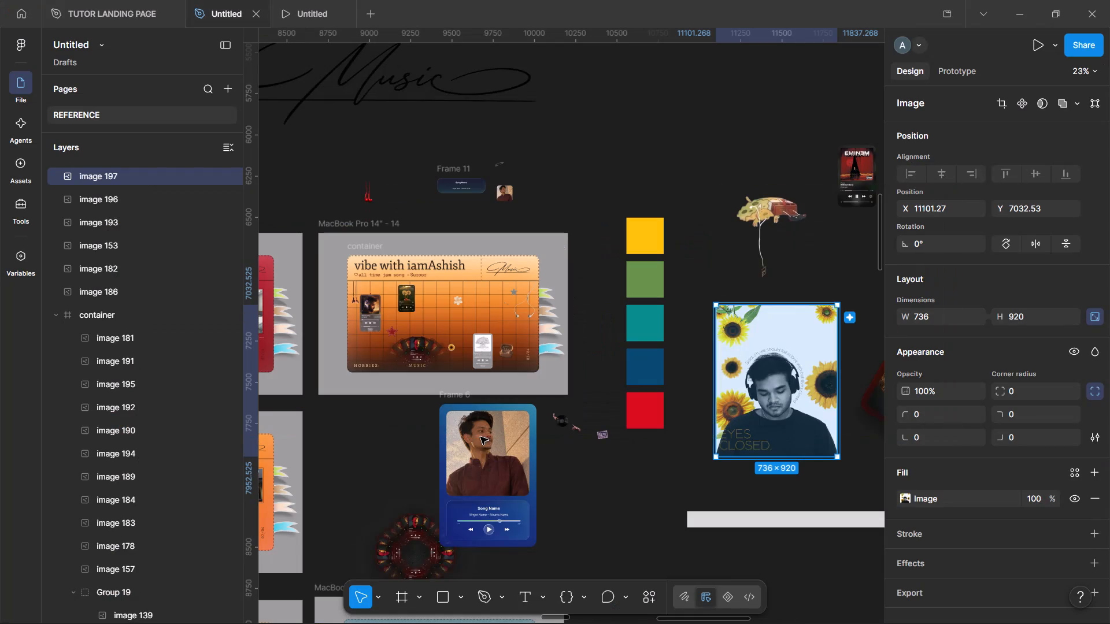
{"action": "left_click", "coordinate": [782, 374]}
{"action": "key", "text": "Return"}
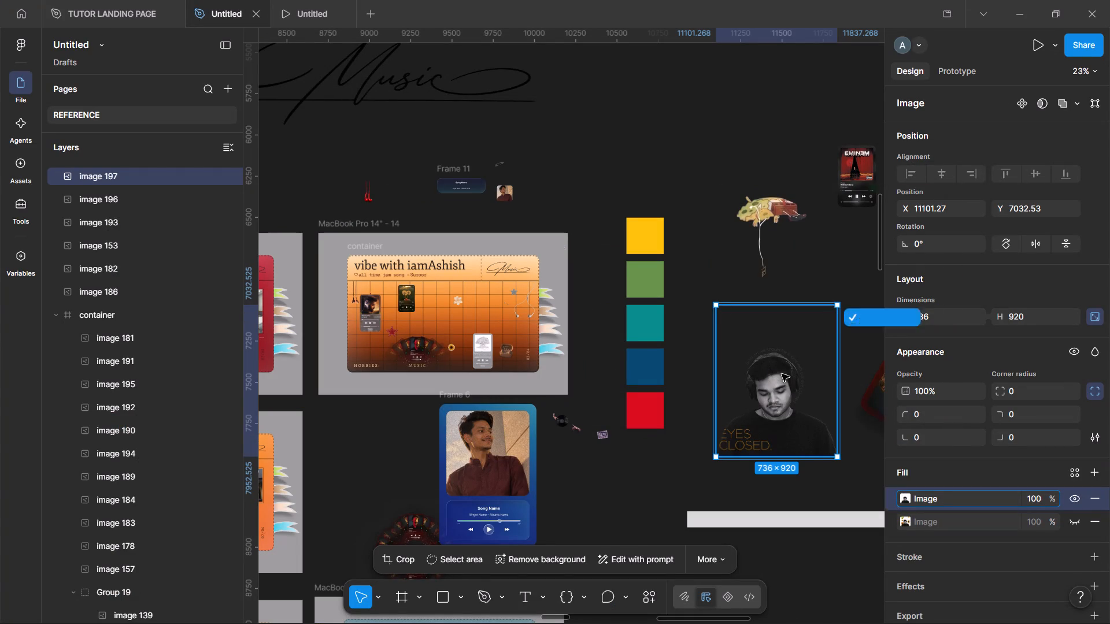
{"action": "scroll", "coordinate": [782, 374], "scroll_direction": "left", "scroll_amount": 1}
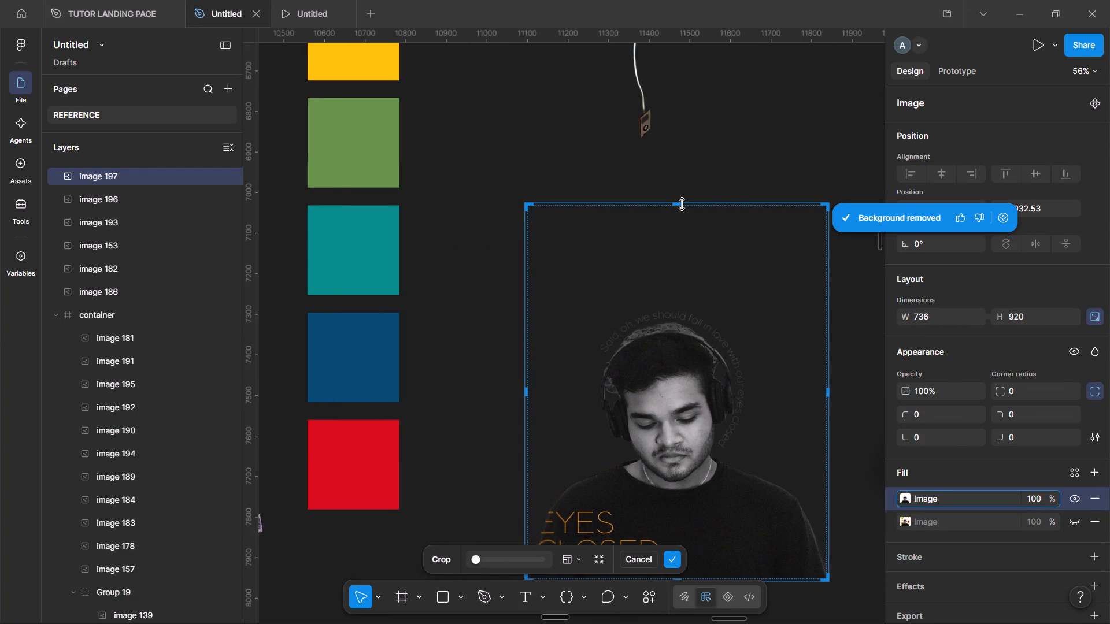
{"action": "left_click_drag", "start_coordinate": [682, 204], "coordinate": [739, 310]}
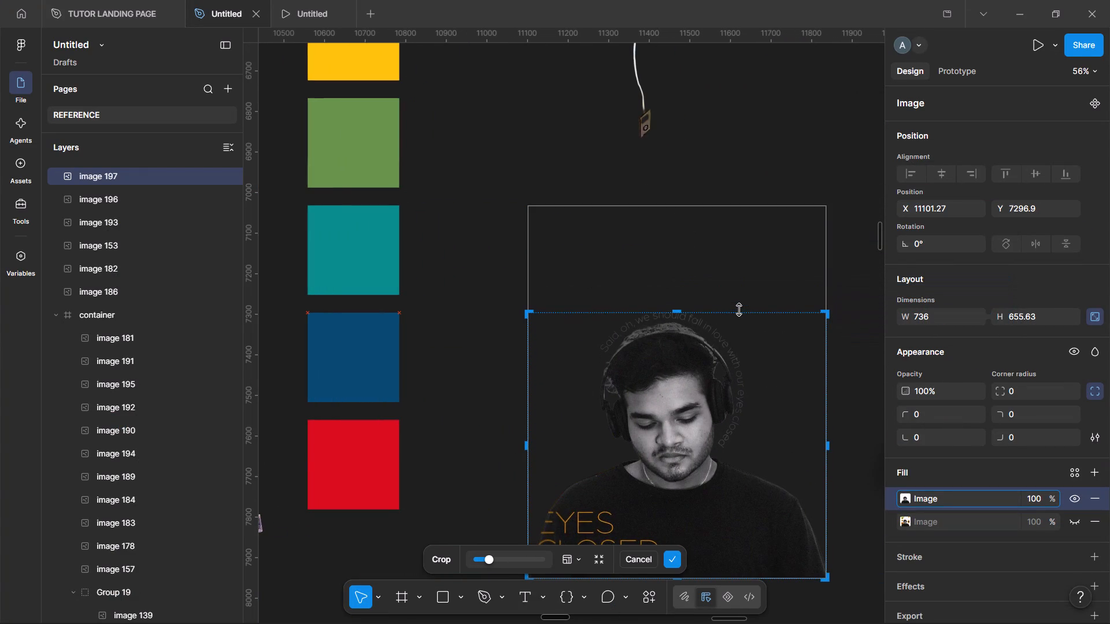
{"action": "left_click_drag", "start_coordinate": [739, 310], "coordinate": [740, 306]}
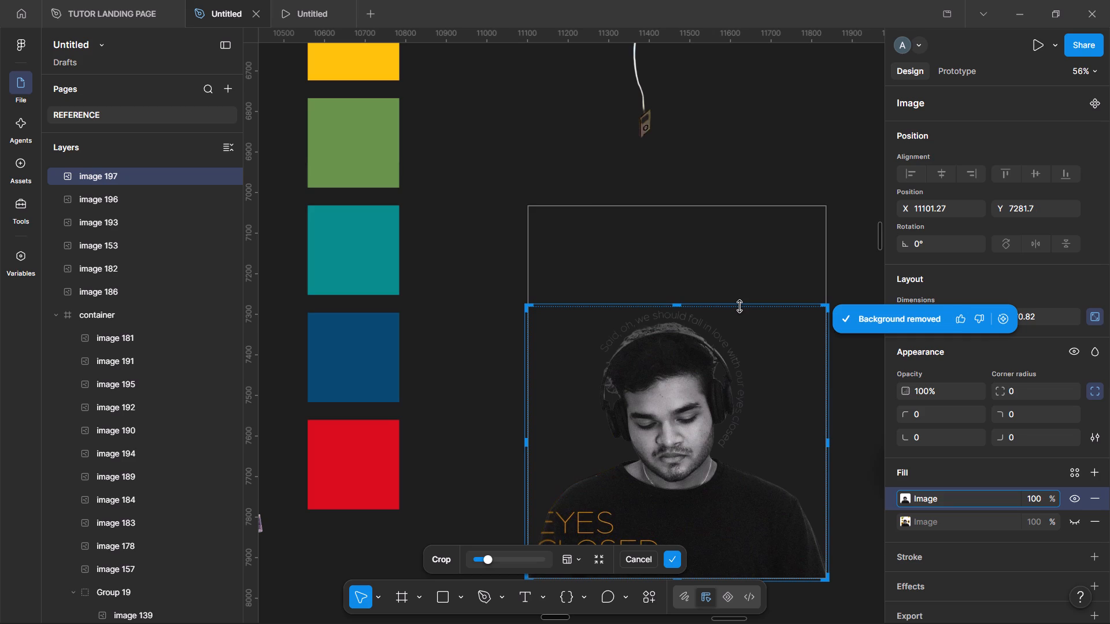
{"action": "key", "text": "Return"}
{"action": "scroll", "coordinate": [740, 306], "scroll_direction": "right", "scroll_amount": 2}
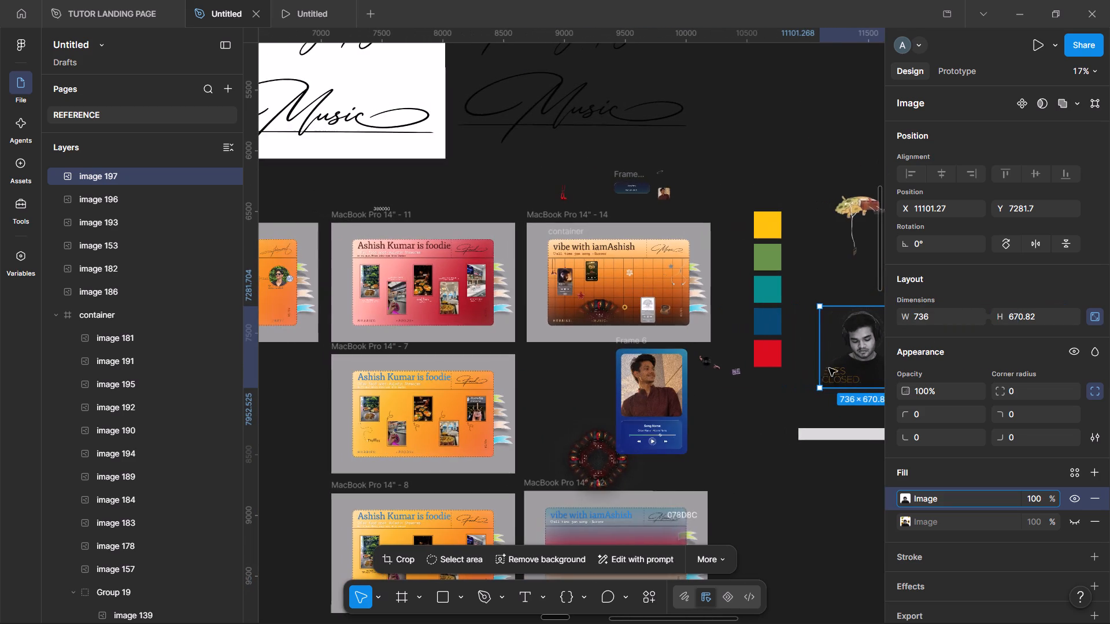
Scale the headphones portrait down to about 187 × 171 and move it onto the orange music board.
{"action": "scroll", "coordinate": [829, 368], "scroll_direction": "left", "scroll_amount": 1}
{"action": "left_click_drag", "start_coordinate": [811, 305], "coordinate": [745, 359]}
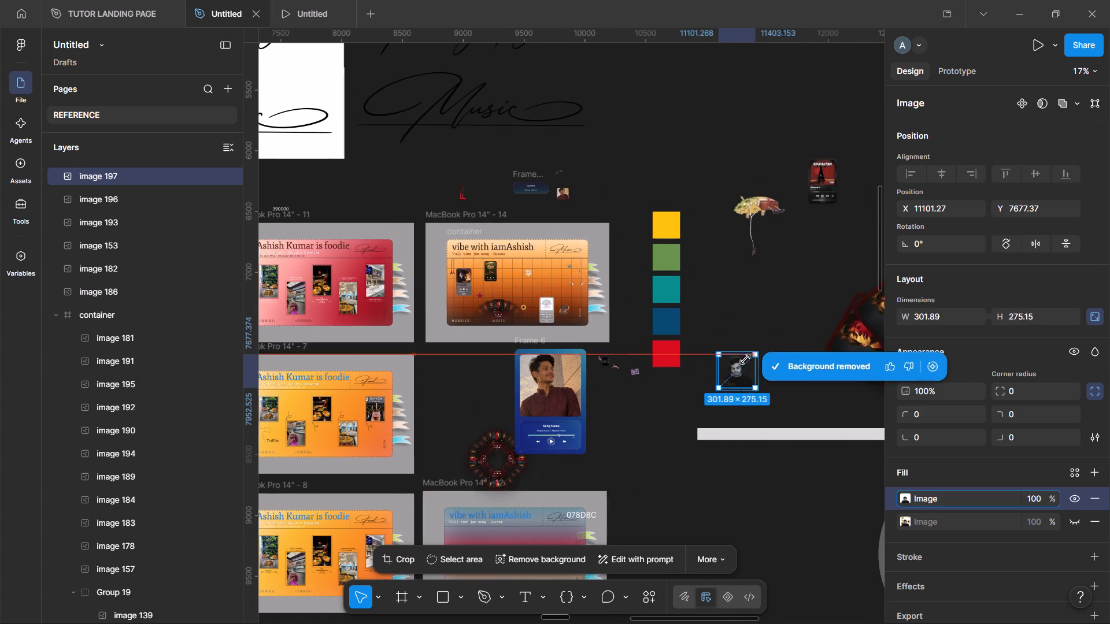
{"action": "left_click_drag", "start_coordinate": [745, 359], "coordinate": [740, 366]}
{"action": "scroll", "coordinate": [740, 366], "scroll_direction": "right", "scroll_amount": 1}
{"action": "left_click_drag", "start_coordinate": [767, 388], "coordinate": [427, 220]}
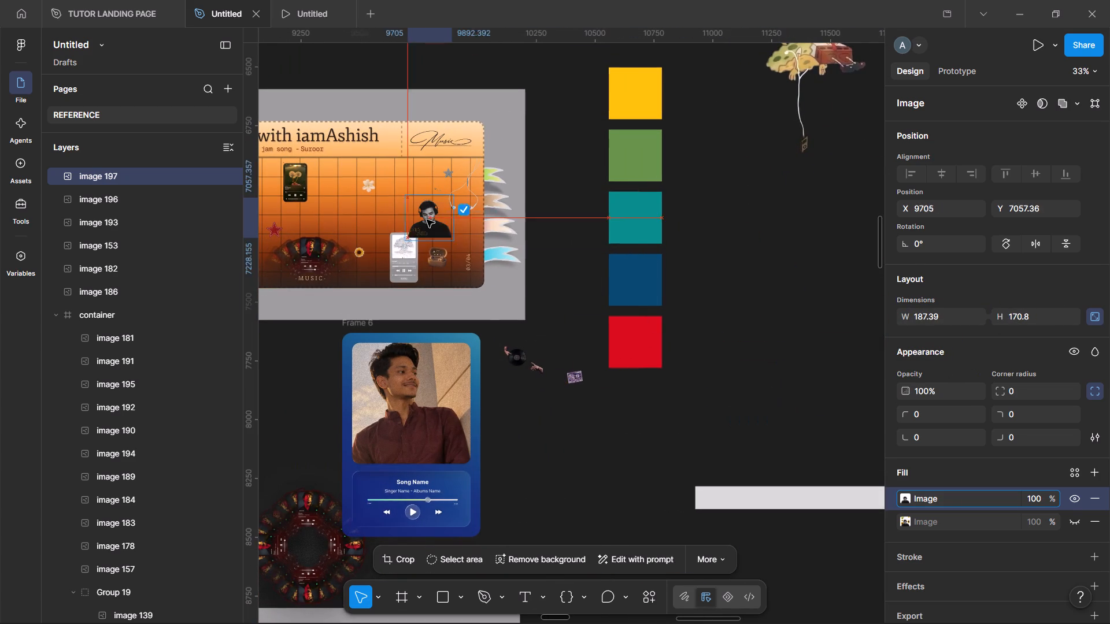
{"action": "left_click_drag", "start_coordinate": [427, 220], "coordinate": [419, 219]}
{"action": "scroll", "coordinate": [419, 219], "scroll_direction": "right", "scroll_amount": 1}
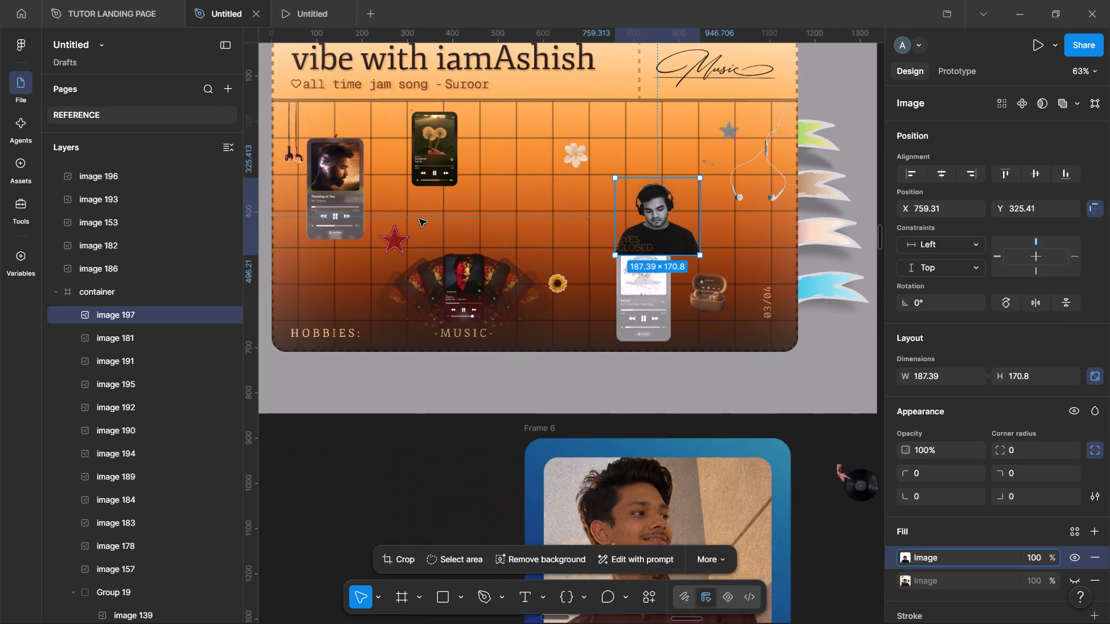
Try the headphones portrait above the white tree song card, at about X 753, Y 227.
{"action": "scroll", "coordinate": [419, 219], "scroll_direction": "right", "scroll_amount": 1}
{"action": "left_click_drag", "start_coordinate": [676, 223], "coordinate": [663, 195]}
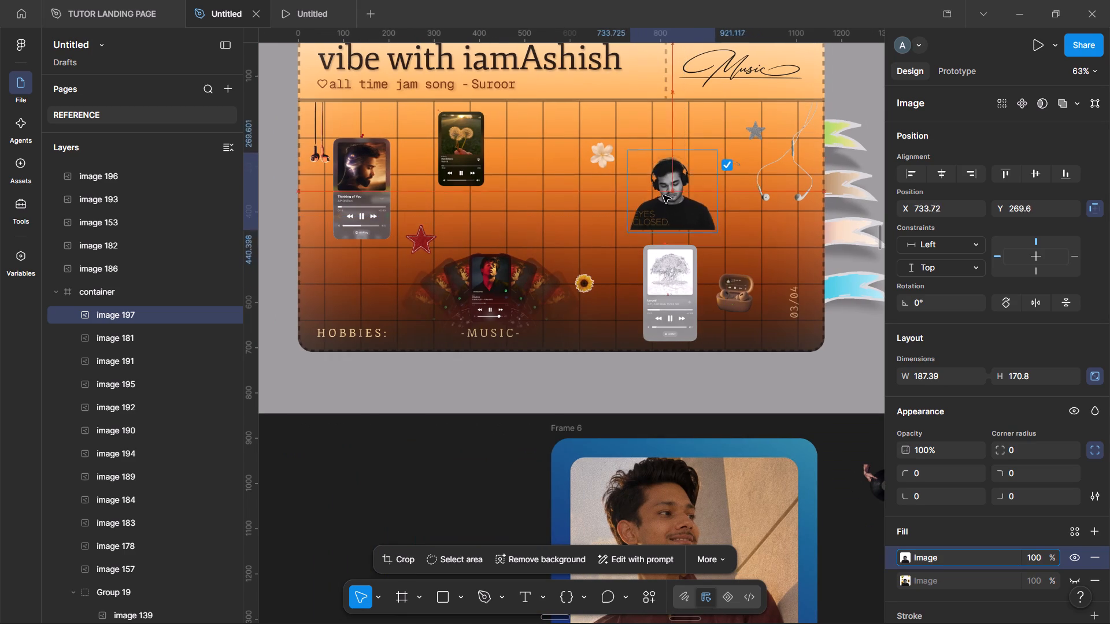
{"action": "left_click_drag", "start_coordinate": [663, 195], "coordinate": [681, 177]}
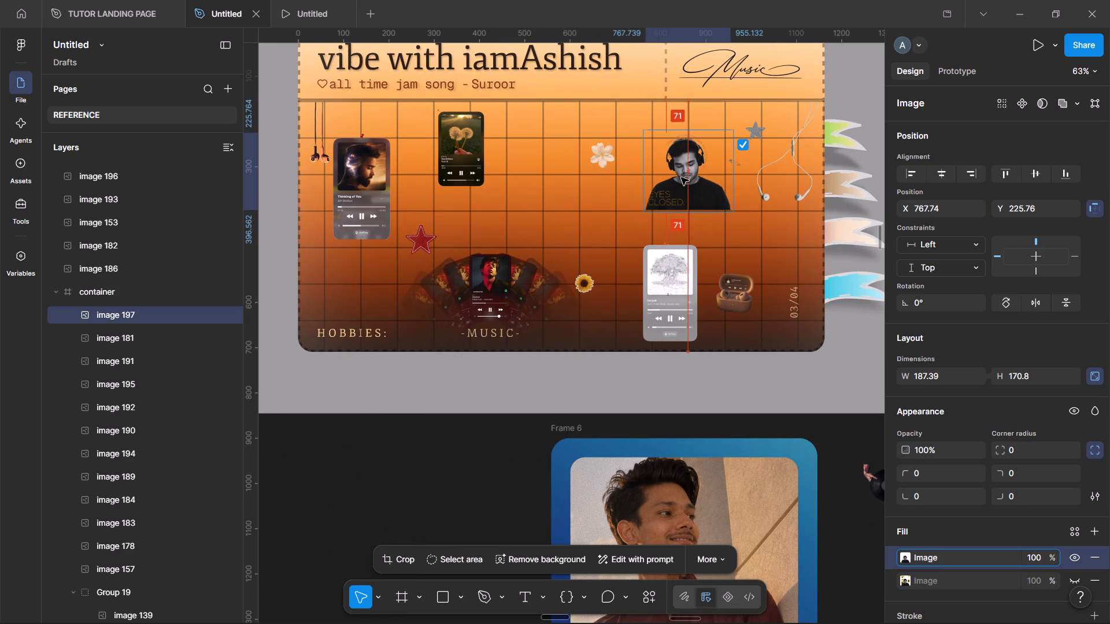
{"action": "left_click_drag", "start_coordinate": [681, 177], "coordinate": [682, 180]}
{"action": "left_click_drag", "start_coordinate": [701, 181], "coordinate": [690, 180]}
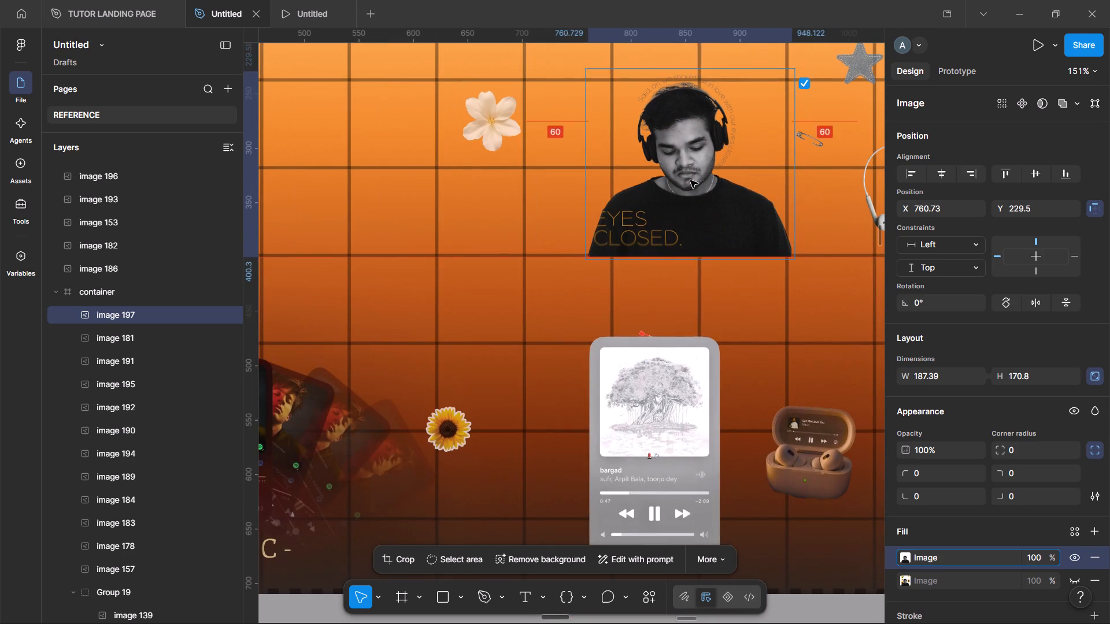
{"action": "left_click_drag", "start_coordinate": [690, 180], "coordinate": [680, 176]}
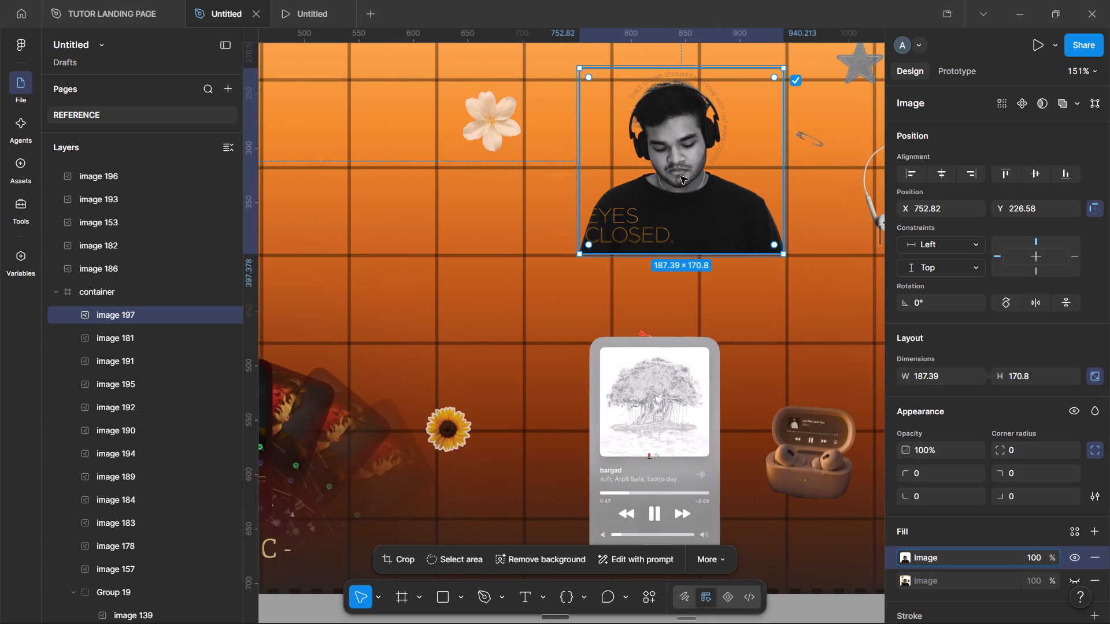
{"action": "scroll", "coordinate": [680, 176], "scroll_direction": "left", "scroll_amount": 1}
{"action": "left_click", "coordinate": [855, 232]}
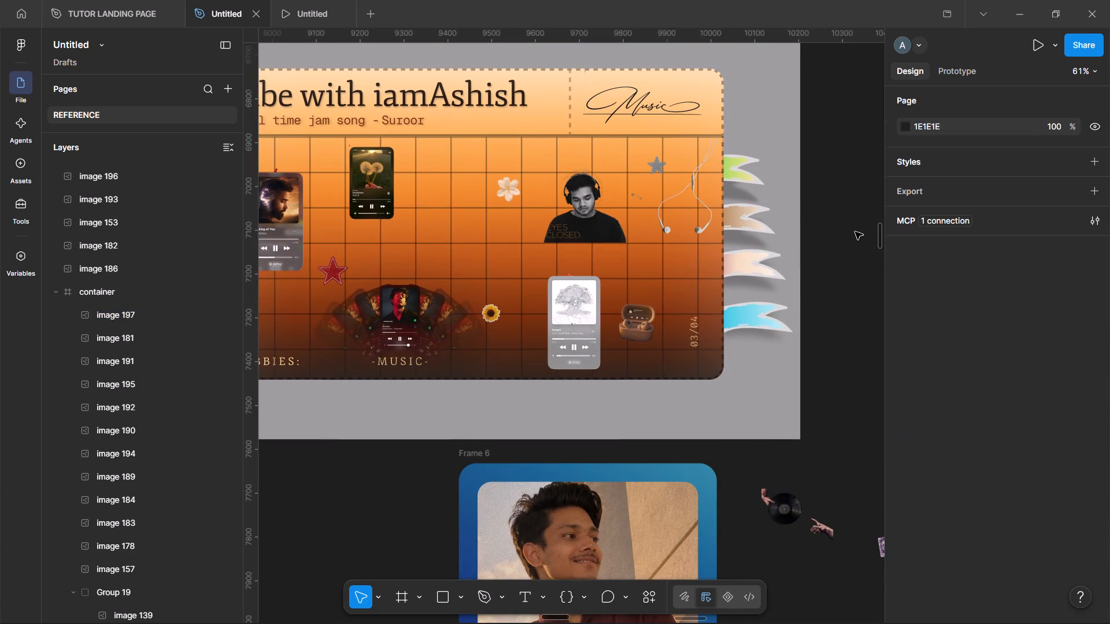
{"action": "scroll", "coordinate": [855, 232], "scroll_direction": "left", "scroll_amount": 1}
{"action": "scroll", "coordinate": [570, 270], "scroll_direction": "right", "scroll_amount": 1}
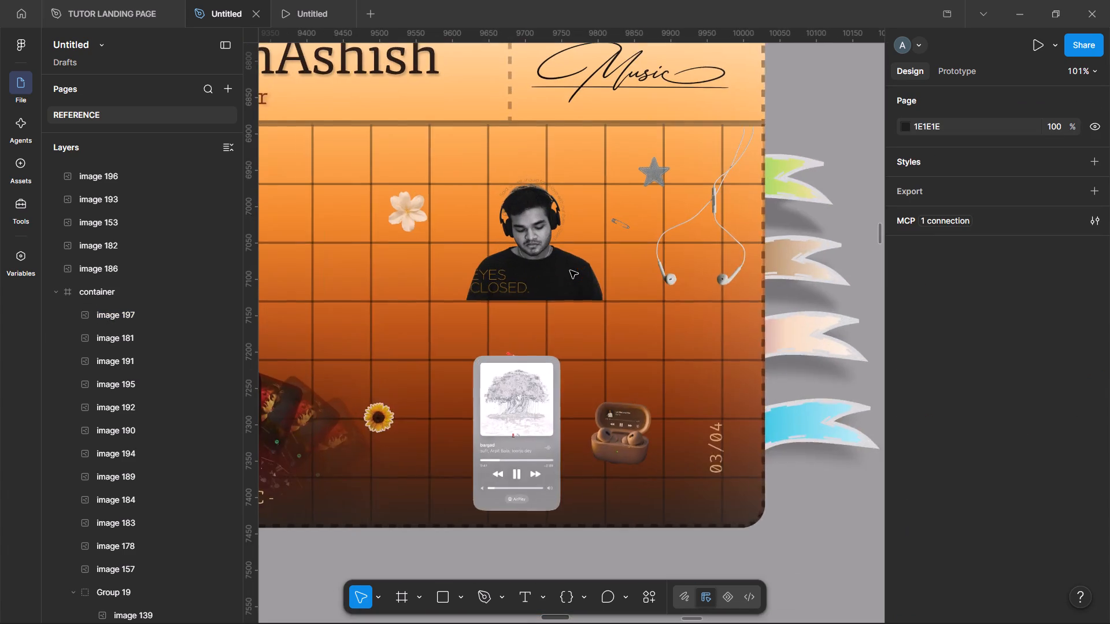
Move the headphones portrait between the dandelion song card and the white flower, at about X 462, Y 227.
{"action": "scroll", "coordinate": [570, 270], "scroll_direction": "right", "scroll_amount": 2}
{"action": "left_click_drag", "start_coordinate": [752, 264], "coordinate": [679, 254]}
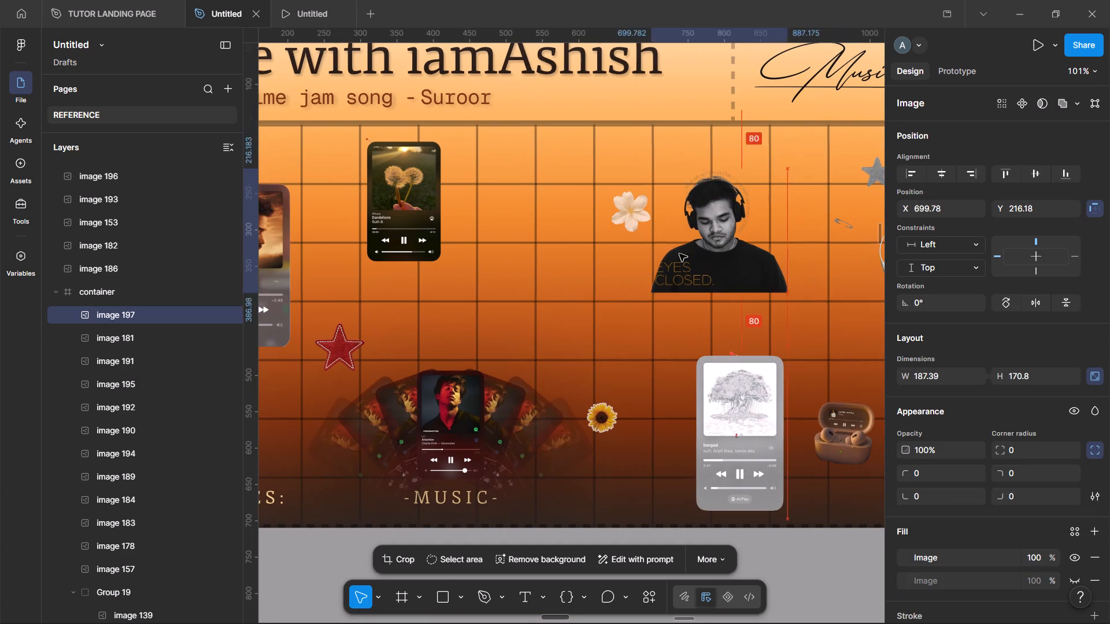
{"action": "left_click_drag", "start_coordinate": [679, 254], "coordinate": [541, 263]}
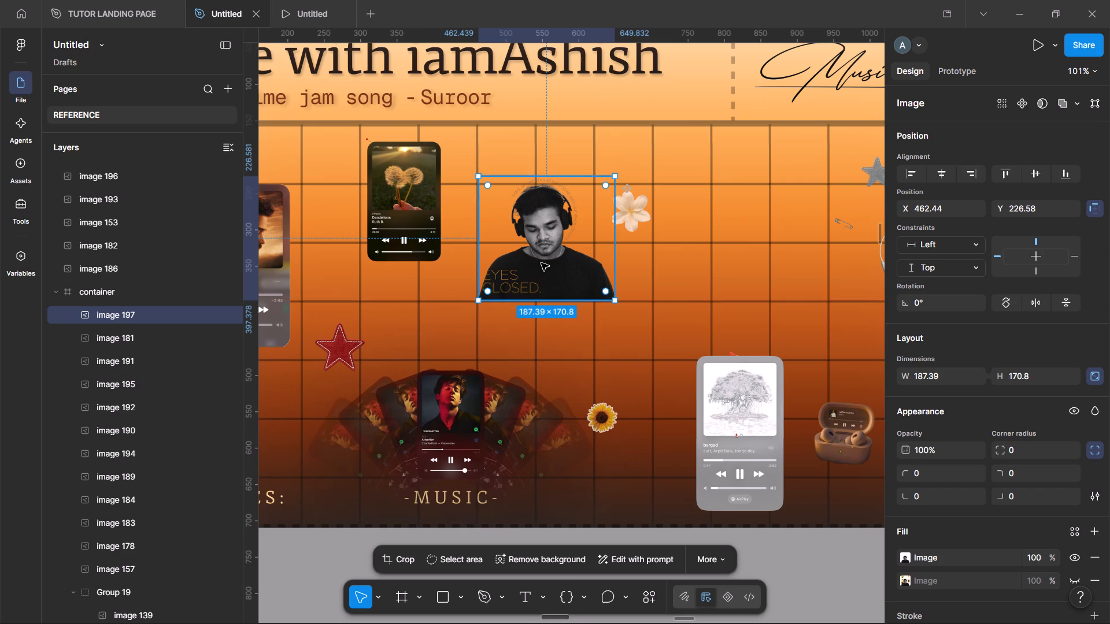
{"action": "scroll", "coordinate": [541, 263], "scroll_direction": "left", "scroll_amount": 2}
{"action": "left_click", "coordinate": [711, 284]}
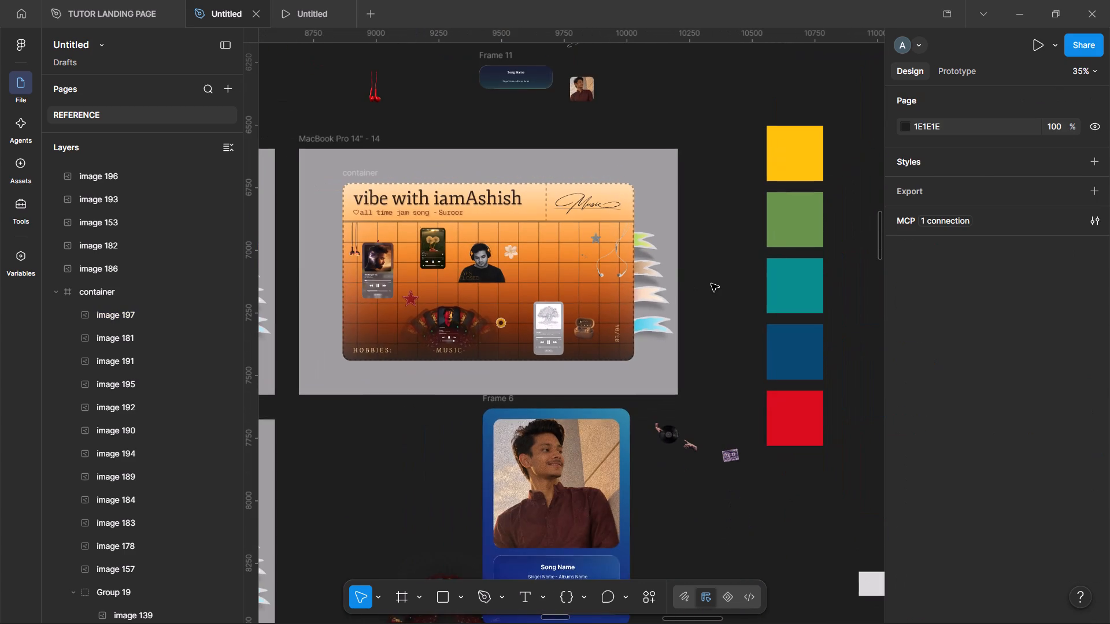
Crop the empty sides of the SpongeBob cut-out equally, reducing the image to about 460 × 720.
{"action": "scroll", "coordinate": [369, 297], "scroll_direction": "left", "scroll_amount": 2}
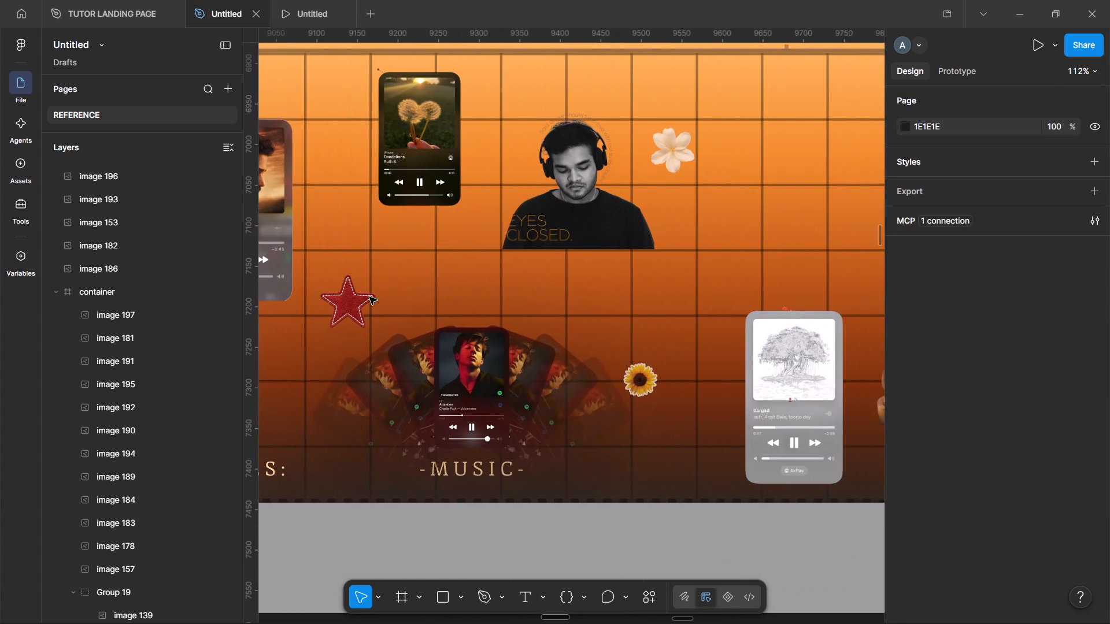
{"action": "scroll", "coordinate": [616, 289], "scroll_direction": "left", "scroll_amount": 3}
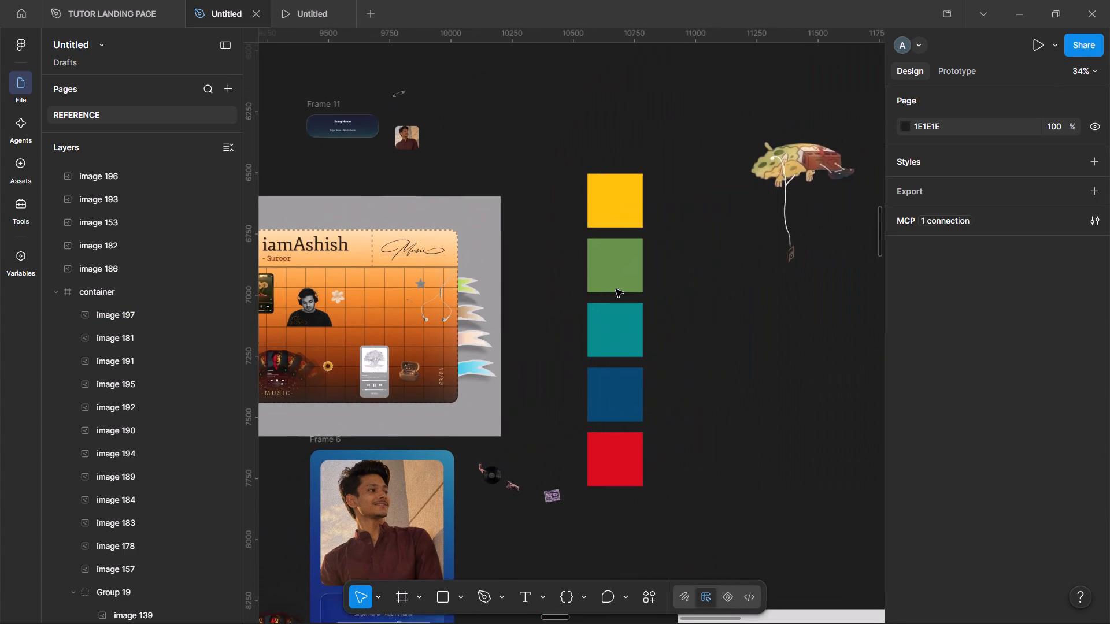
{"action": "left_click", "coordinate": [802, 197]}
{"action": "scroll", "coordinate": [802, 197], "scroll_direction": "left", "scroll_amount": 1}
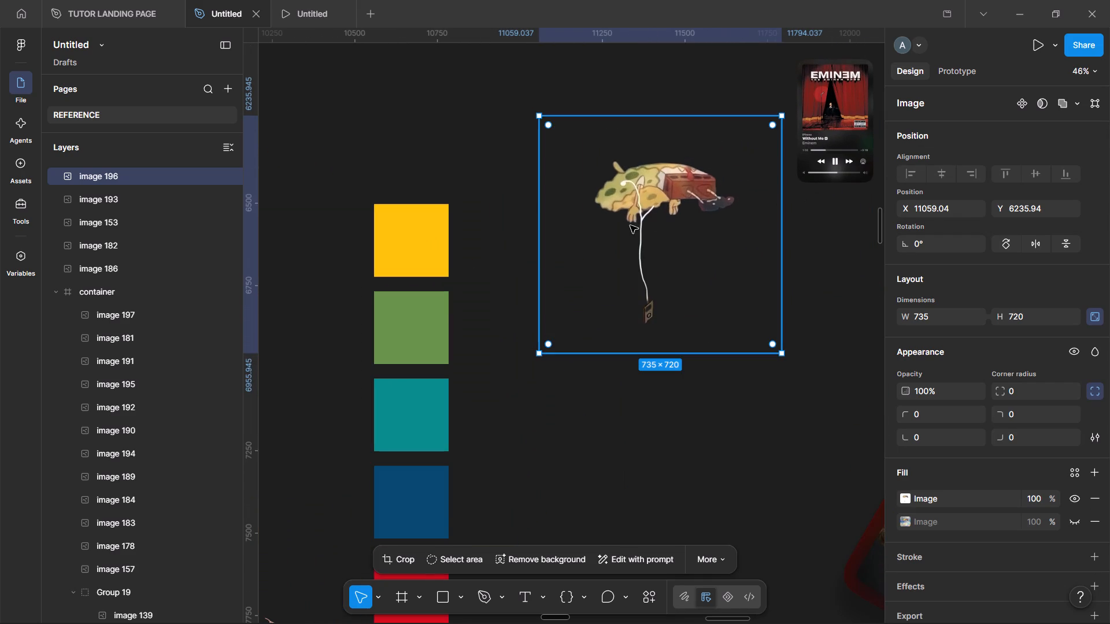
{"action": "key", "text": "Return"}
{"action": "scroll", "coordinate": [590, 205], "scroll_direction": "left", "scroll_amount": 1}
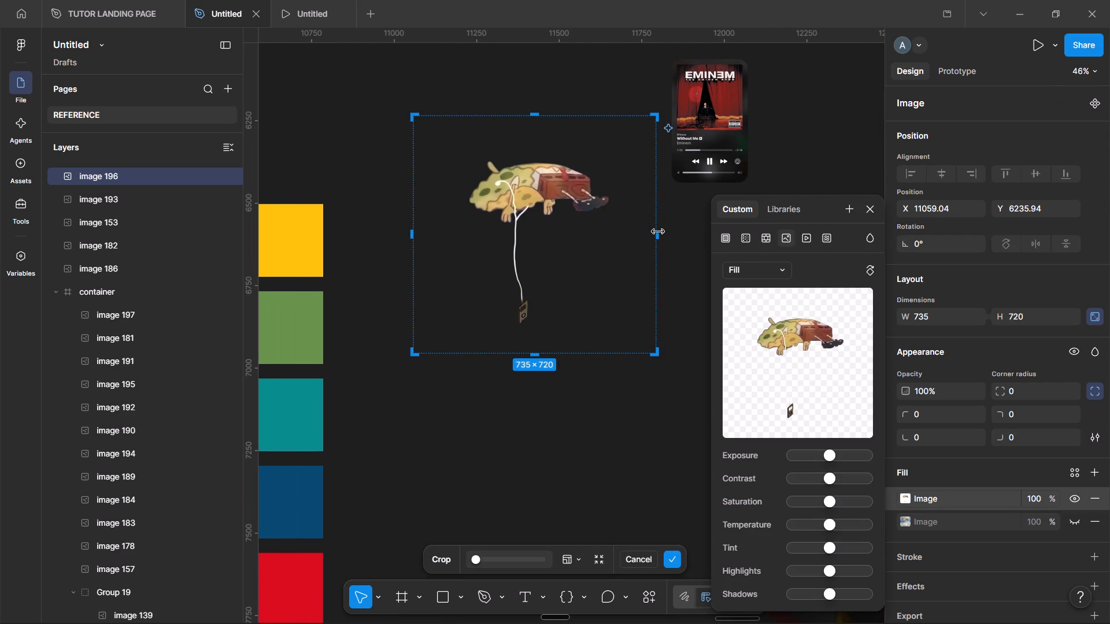
{"action": "left_click", "coordinate": [658, 232]}
{"action": "left_click_drag", "start_coordinate": [658, 232], "coordinate": [608, 244], "text": "alt"}
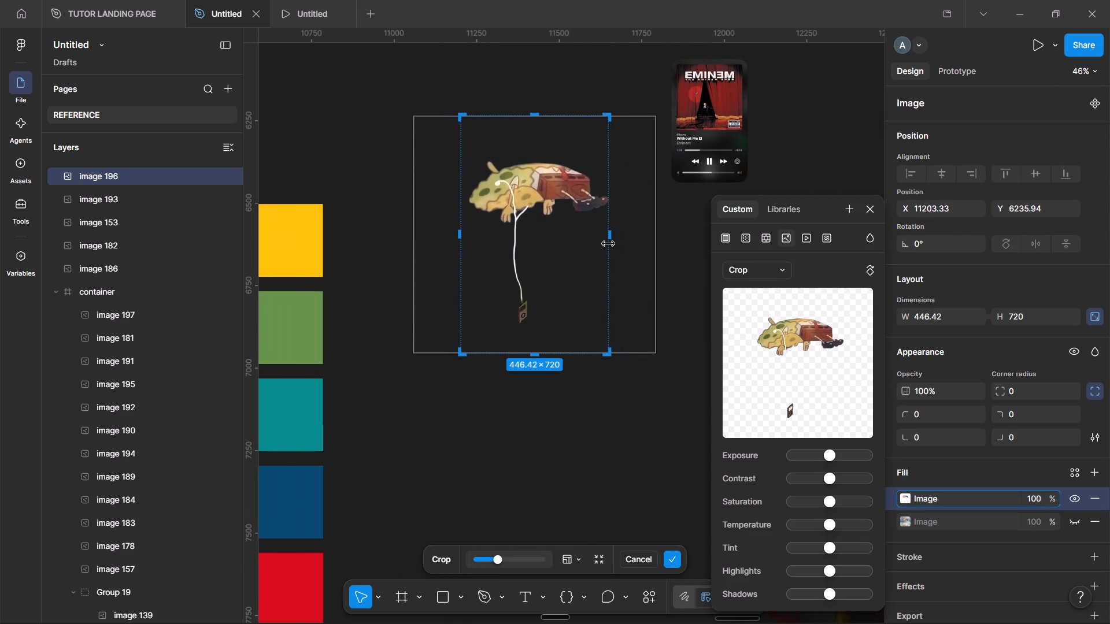
{"action": "left_click_drag", "start_coordinate": [608, 244], "coordinate": [610, 242], "text": "alt"}
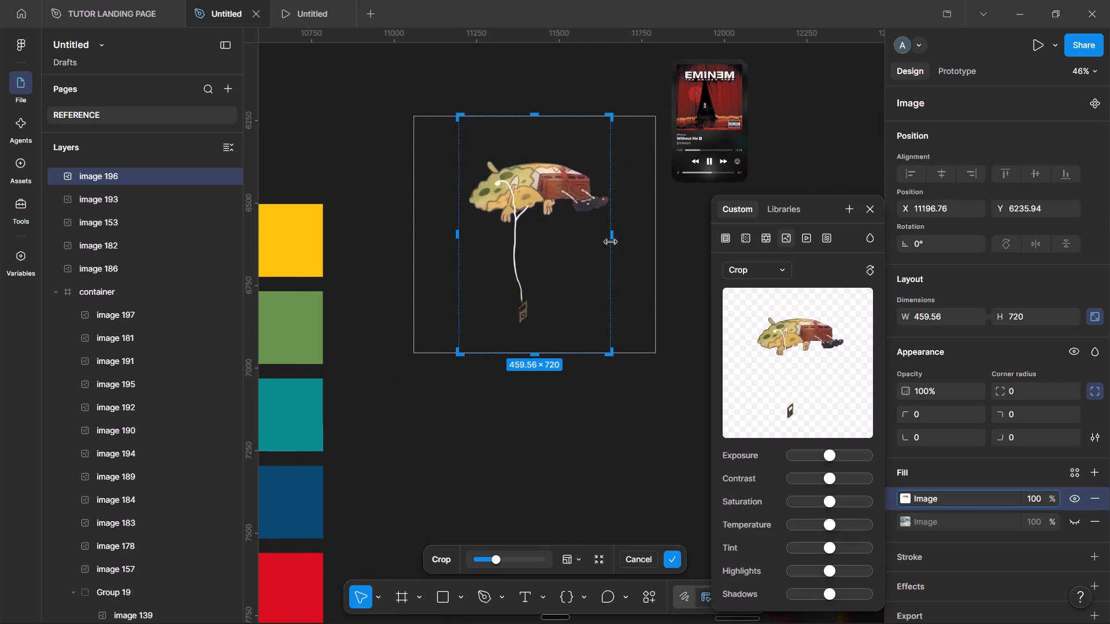
{"action": "key", "text": "alt+Return"}
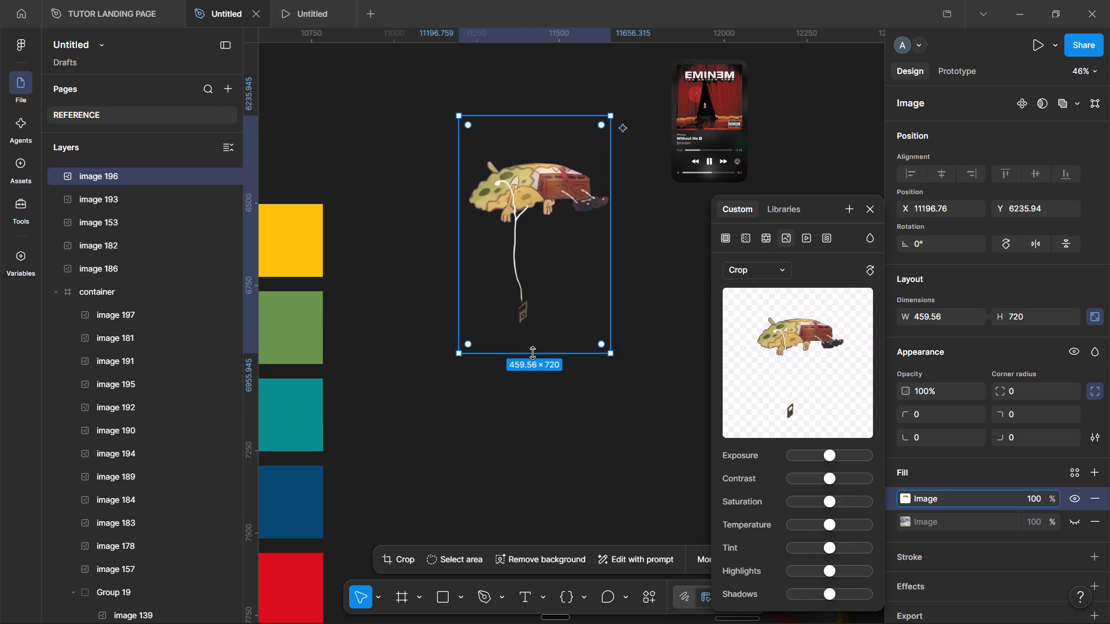
Crop the remaining empty margins around the SpongeBob cut-out, reducing the image to about 436 × 514.
{"action": "key", "text": "Return"}
{"action": "left_click_drag", "start_coordinate": [532, 353], "coordinate": [545, 325], "text": "alt"}
{"action": "key", "text": "Return"}
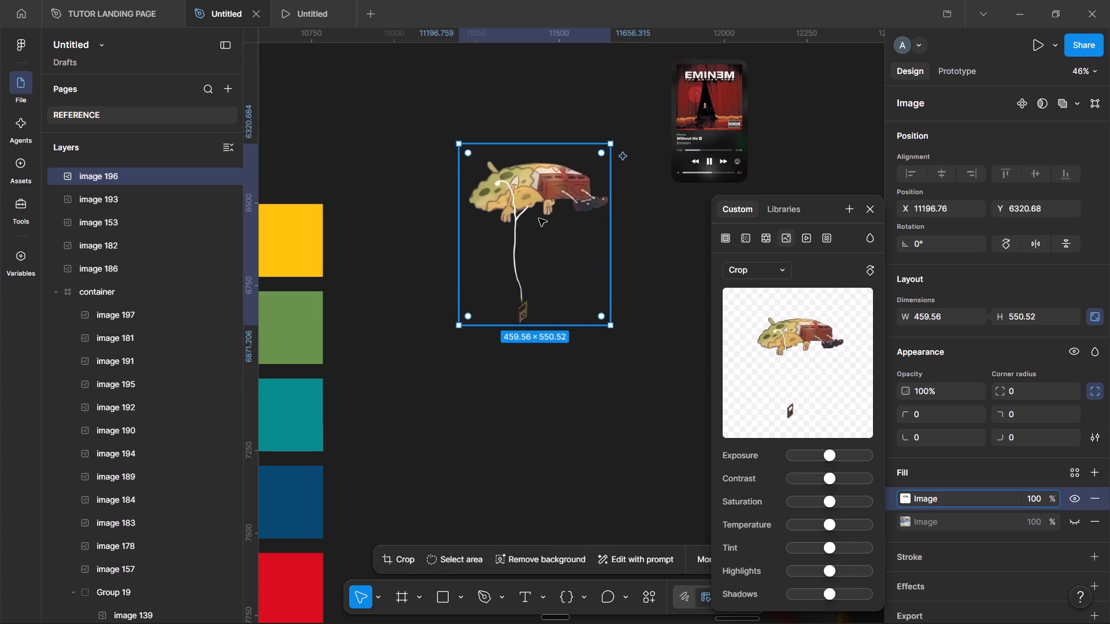
{"action": "double_click", "coordinate": [539, 218]}
{"action": "left_click_drag", "start_coordinate": [535, 143], "coordinate": [535, 155]}
{"action": "key", "text": "Return"}
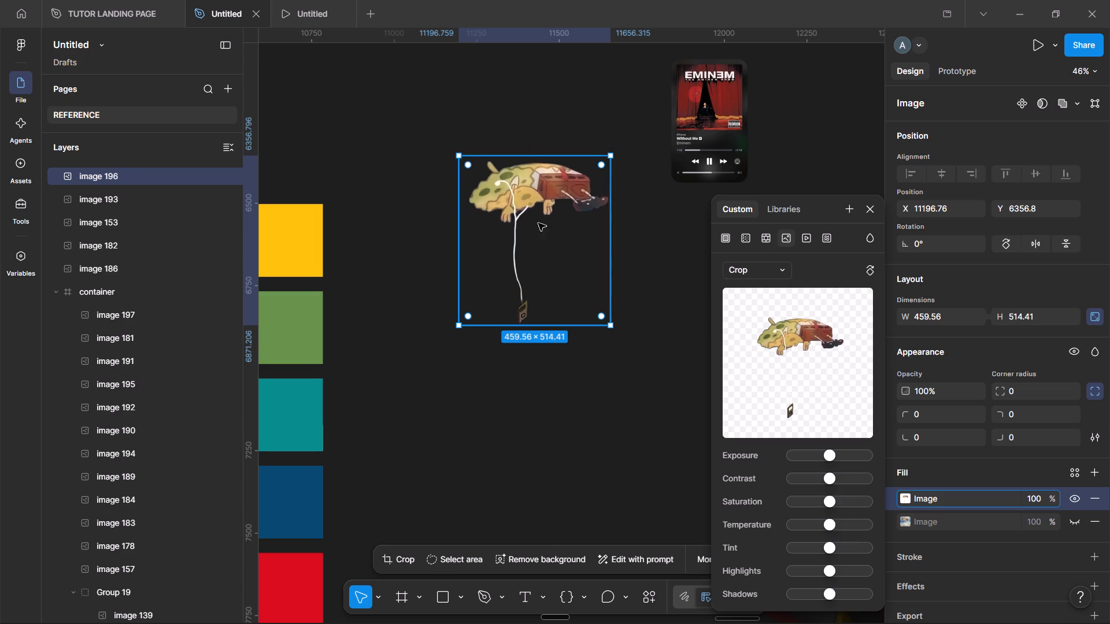
{"action": "double_click", "coordinate": [535, 249]}
{"action": "left_click_drag", "start_coordinate": [460, 244], "coordinate": [467, 243]}
{"action": "key", "text": "Return"}
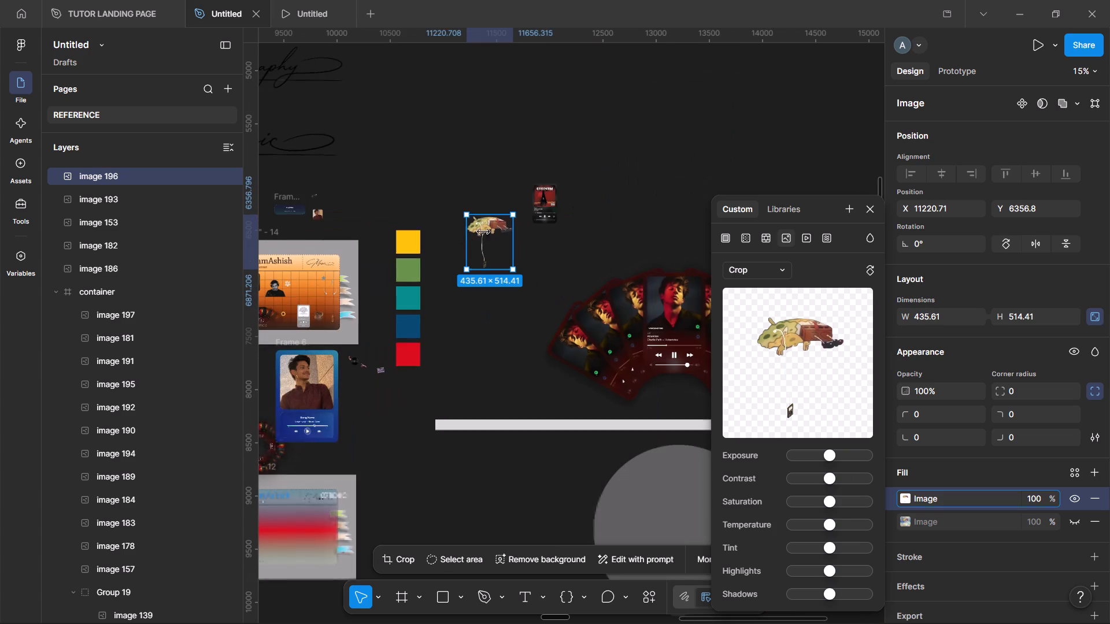
Scale the SpongeBob cut-out down to about 62 × 73 and place it on the orange board at about X 872, Y 344.
{"action": "left_click_drag", "start_coordinate": [468, 213], "coordinate": [495, 250]}
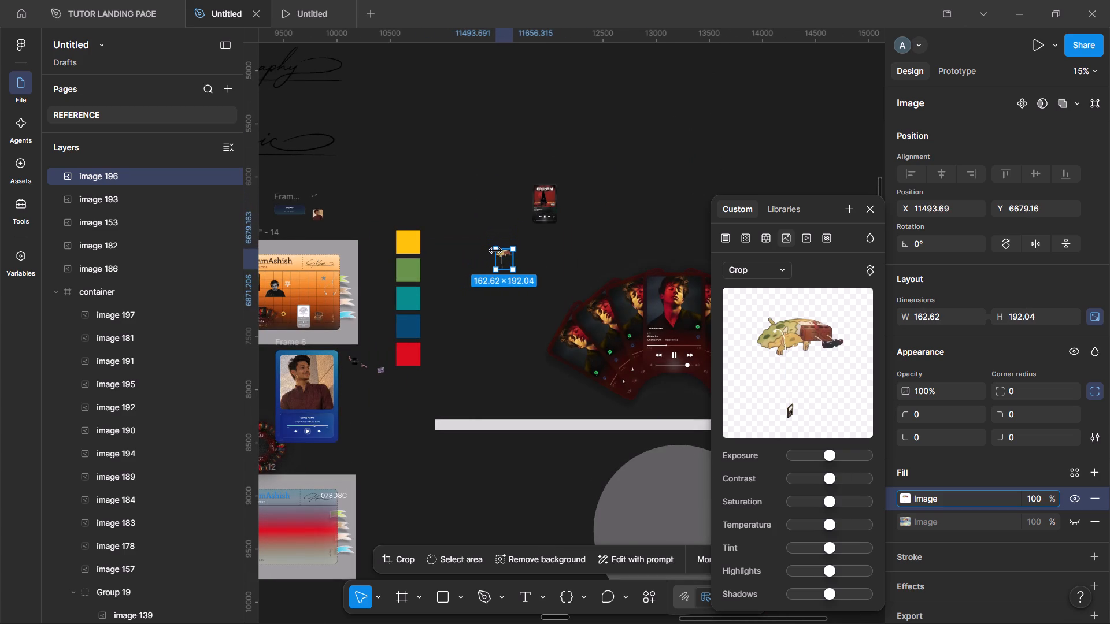
{"action": "left_click_drag", "start_coordinate": [513, 268], "coordinate": [342, 551]}
{"action": "scroll", "coordinate": [342, 551], "scroll_direction": "right", "scroll_amount": 1}
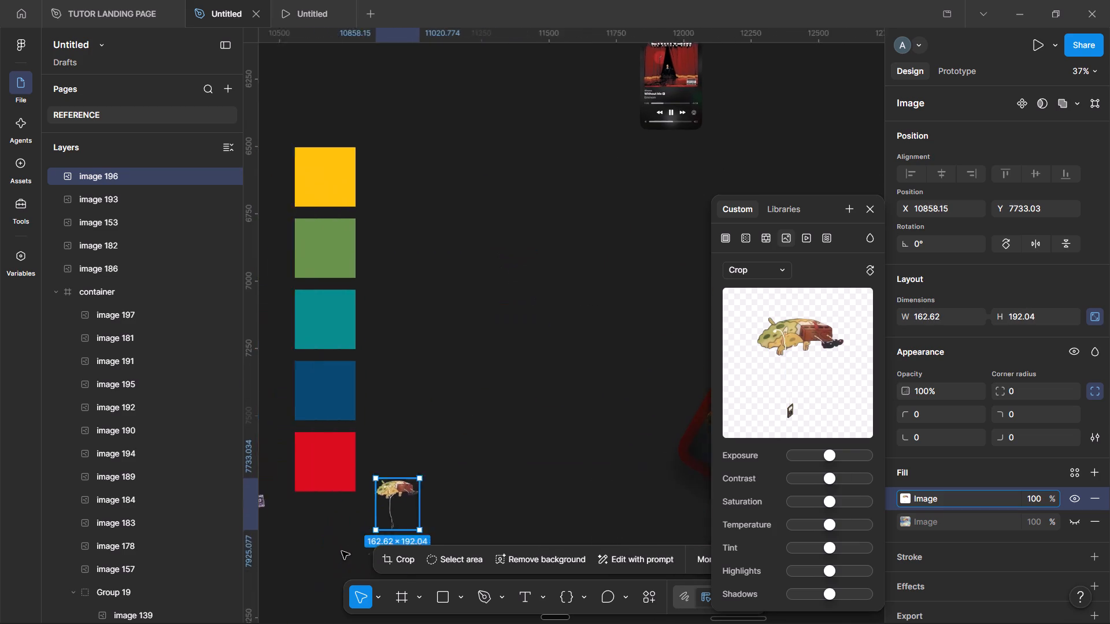
{"action": "scroll", "coordinate": [342, 551], "scroll_direction": "right", "scroll_amount": 2}
{"action": "left_click_drag", "start_coordinate": [663, 419], "coordinate": [497, 280]}
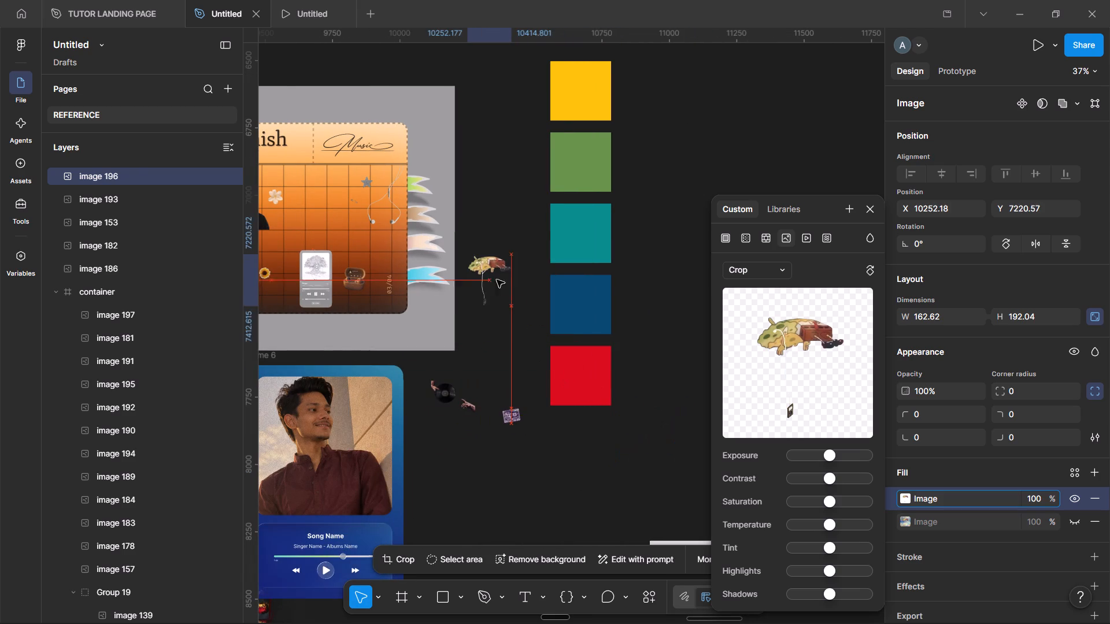
{"action": "left_click_drag", "start_coordinate": [497, 280], "coordinate": [503, 277]}
{"action": "scroll", "coordinate": [503, 277], "scroll_direction": "right", "scroll_amount": 1}
{"action": "left_click_drag", "start_coordinate": [496, 221], "coordinate": [515, 236]}
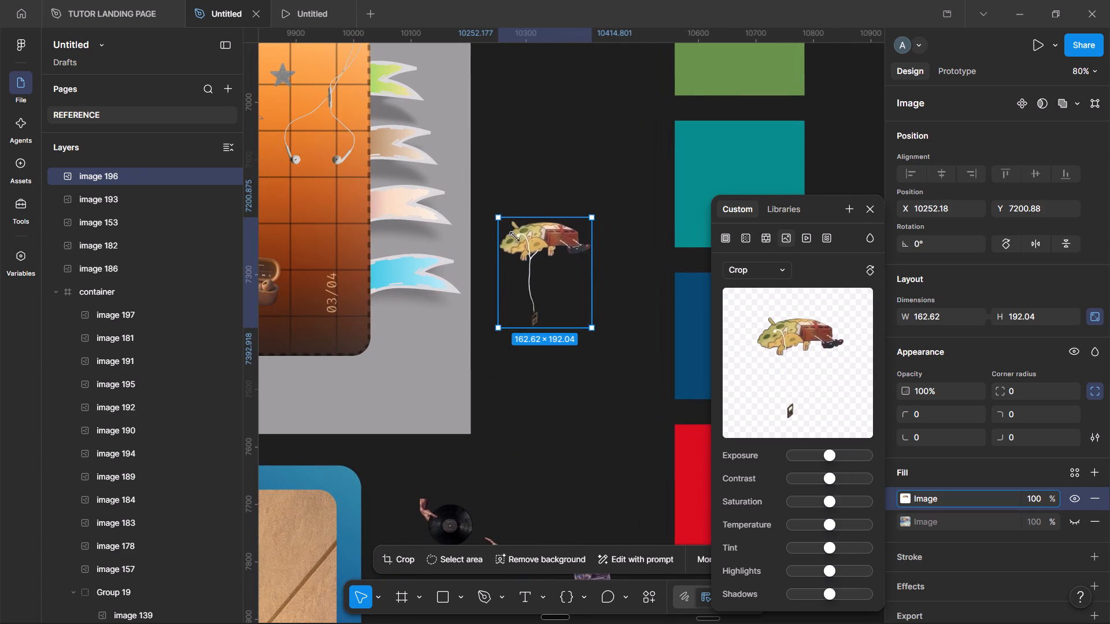
{"action": "left_click_drag", "start_coordinate": [515, 236], "coordinate": [556, 288]}
{"action": "scroll", "coordinate": [556, 288], "scroll_direction": "right", "scroll_amount": 1}
{"action": "left_click_drag", "start_coordinate": [702, 302], "coordinate": [475, 230]}
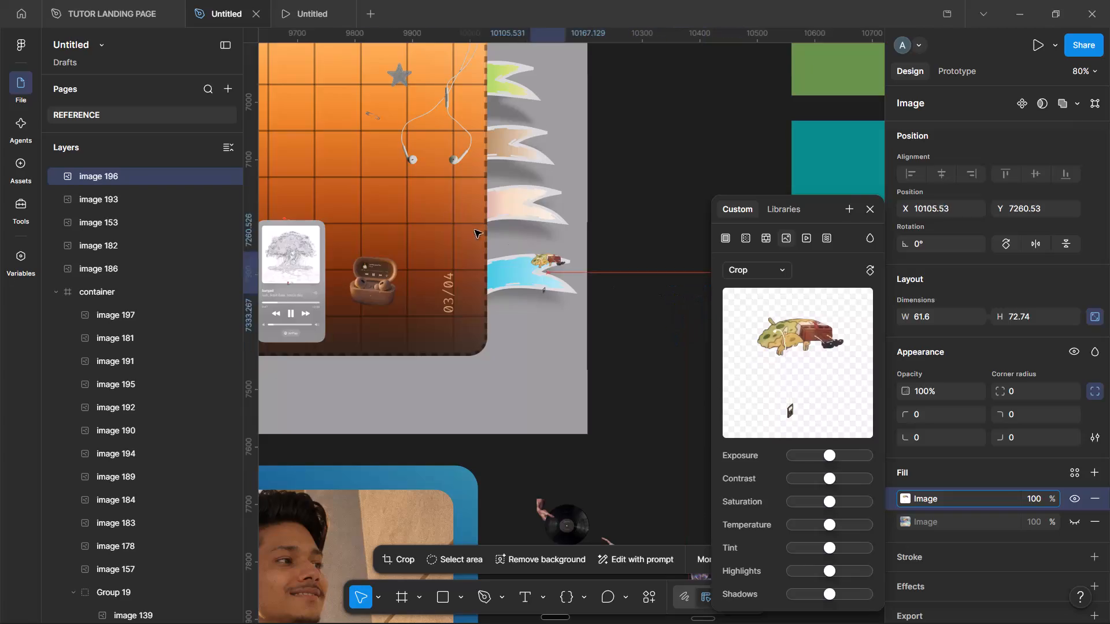
{"action": "left_click_drag", "start_coordinate": [475, 230], "coordinate": [350, 160]}
{"action": "scroll", "coordinate": [350, 160], "scroll_direction": "right", "scroll_amount": 4}
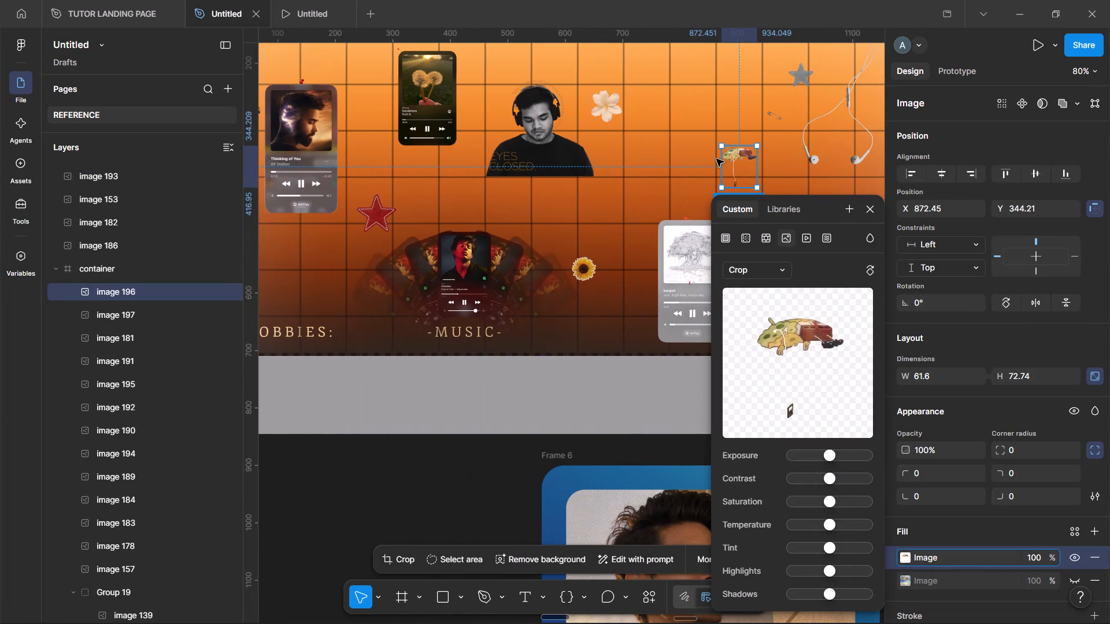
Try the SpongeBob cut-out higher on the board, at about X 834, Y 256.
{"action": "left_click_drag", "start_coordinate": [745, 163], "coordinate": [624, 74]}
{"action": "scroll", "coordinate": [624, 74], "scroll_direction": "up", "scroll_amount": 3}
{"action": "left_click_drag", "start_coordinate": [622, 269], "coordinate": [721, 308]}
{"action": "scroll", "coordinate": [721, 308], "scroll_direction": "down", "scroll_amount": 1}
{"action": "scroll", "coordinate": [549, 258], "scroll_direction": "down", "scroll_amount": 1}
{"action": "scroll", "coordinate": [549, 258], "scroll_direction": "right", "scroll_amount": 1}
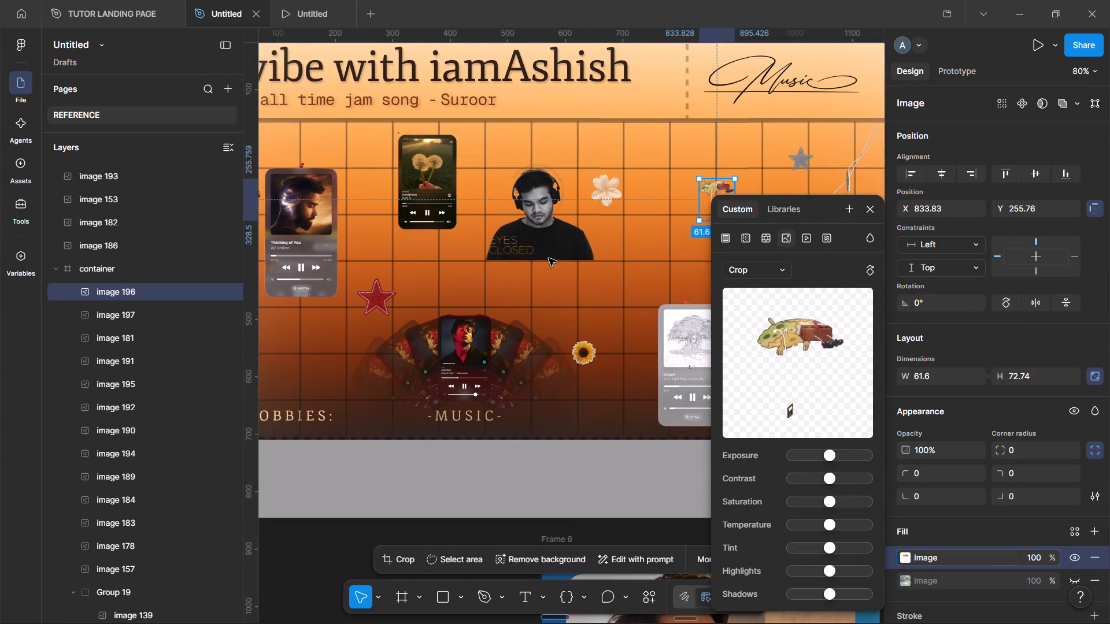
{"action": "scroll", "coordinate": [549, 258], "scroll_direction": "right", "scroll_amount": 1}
Move the SpongeBob cut-out above the HOBBIES label, enlarging it to about 76 × 90.
{"action": "left_click_drag", "start_coordinate": [755, 169], "coordinate": [307, 306]}
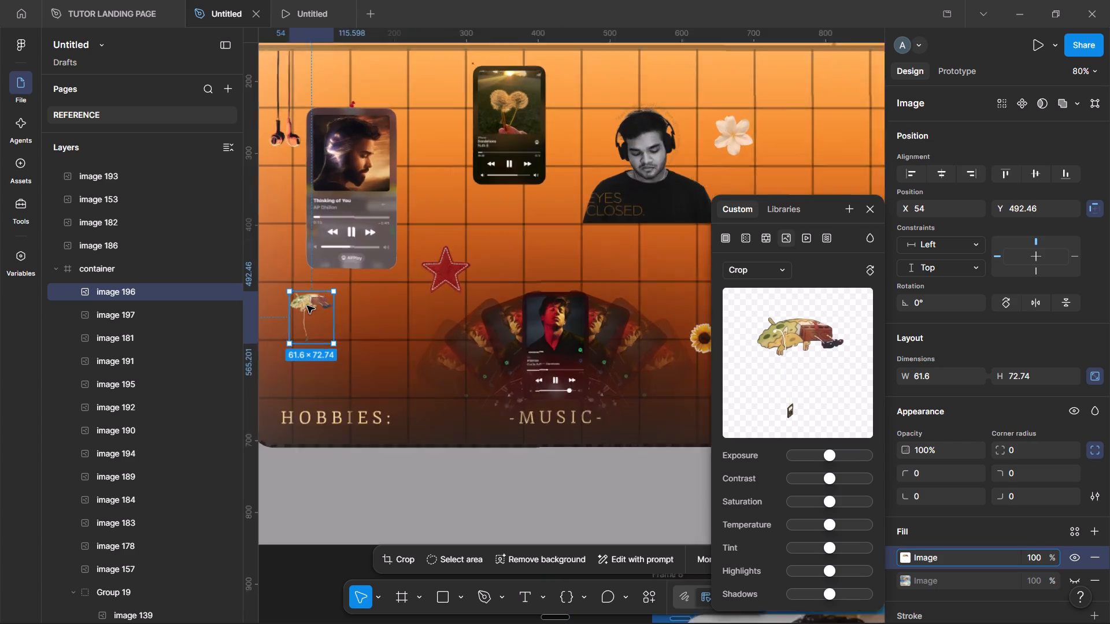
{"action": "scroll", "coordinate": [307, 306], "scroll_direction": "right", "scroll_amount": 1}
{"action": "left_click_drag", "start_coordinate": [414, 351], "coordinate": [431, 369]}
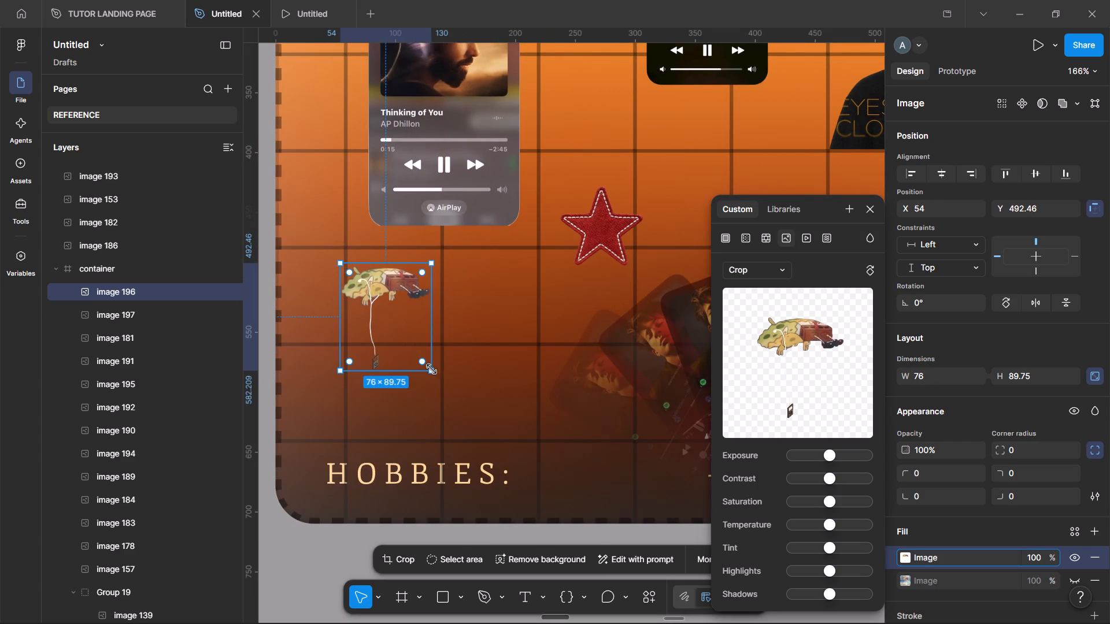
{"action": "left_click_drag", "start_coordinate": [404, 338], "coordinate": [467, 402]}
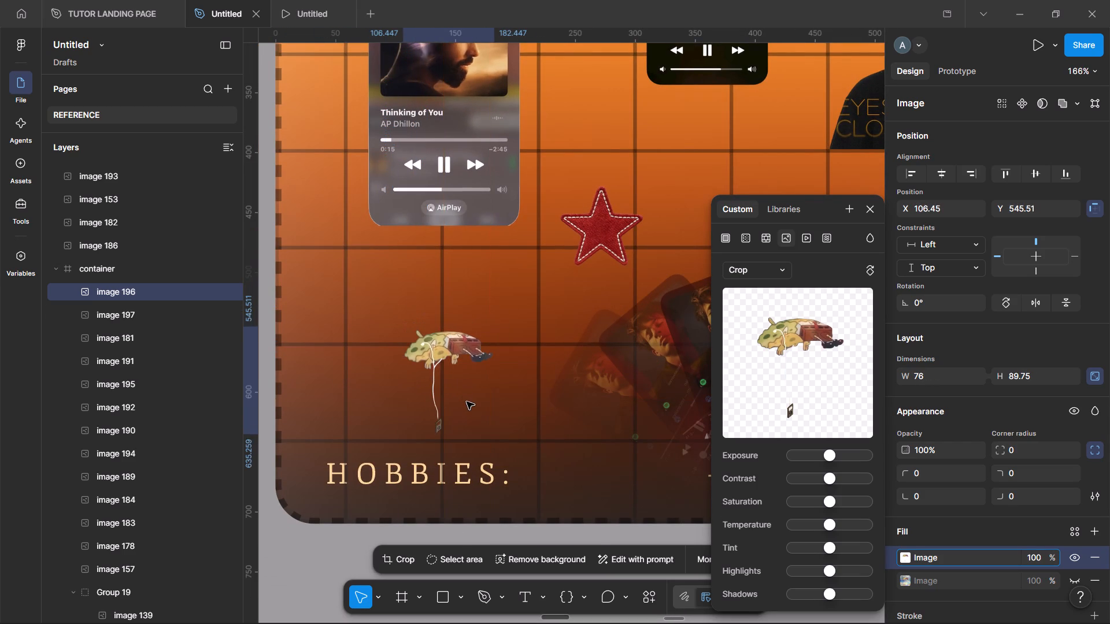
{"action": "left_click_drag", "start_coordinate": [467, 402], "coordinate": [479, 407]}
Move the SpongeBob cut-out between the white flower and the grey star, at about X 784, Y 227.
{"action": "scroll", "coordinate": [479, 407], "scroll_direction": "left", "scroll_amount": 1}
{"action": "left_click_drag", "start_coordinate": [404, 381], "coordinate": [735, 149]}
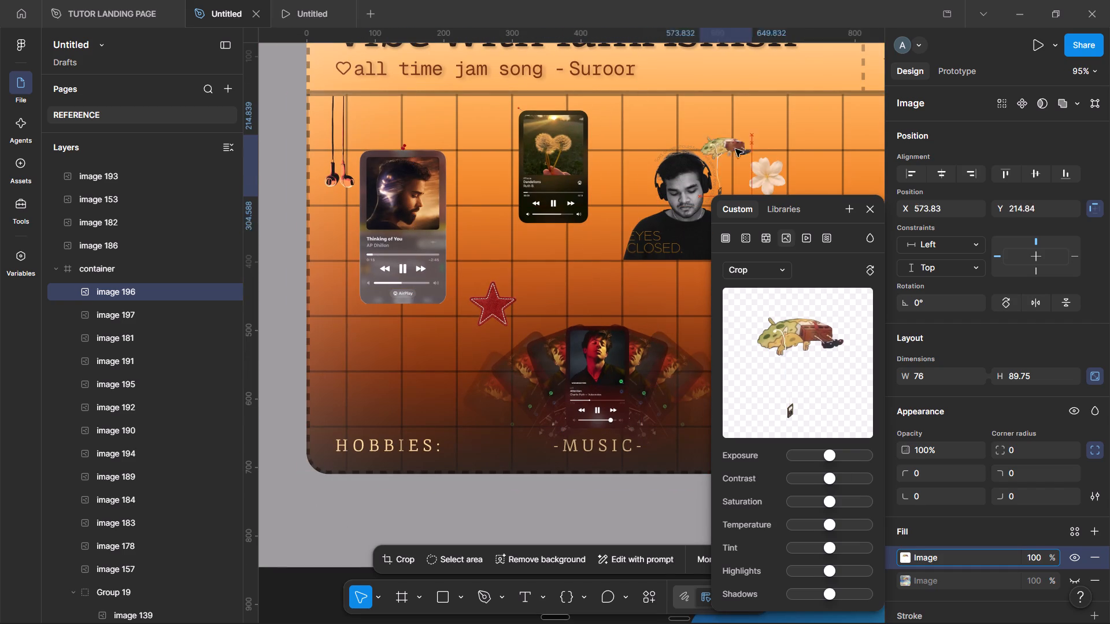
{"action": "left_click_drag", "start_coordinate": [735, 149], "coordinate": [860, 161]}
{"action": "scroll", "coordinate": [860, 161], "scroll_direction": "left", "scroll_amount": 1}
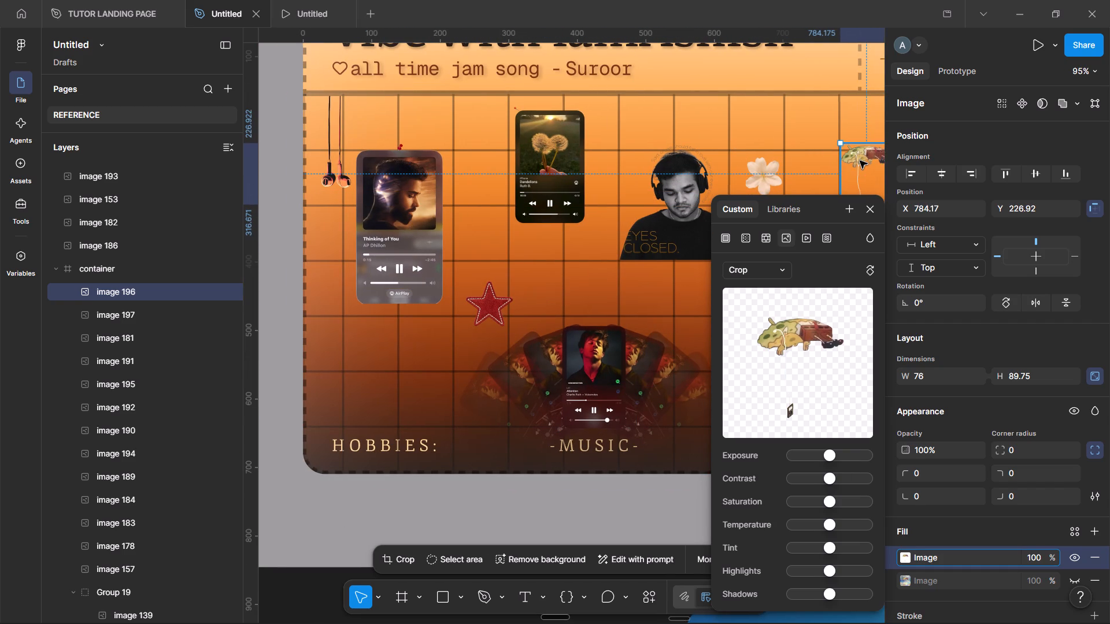
{"action": "scroll", "coordinate": [828, 156], "scroll_direction": "left", "scroll_amount": 3}
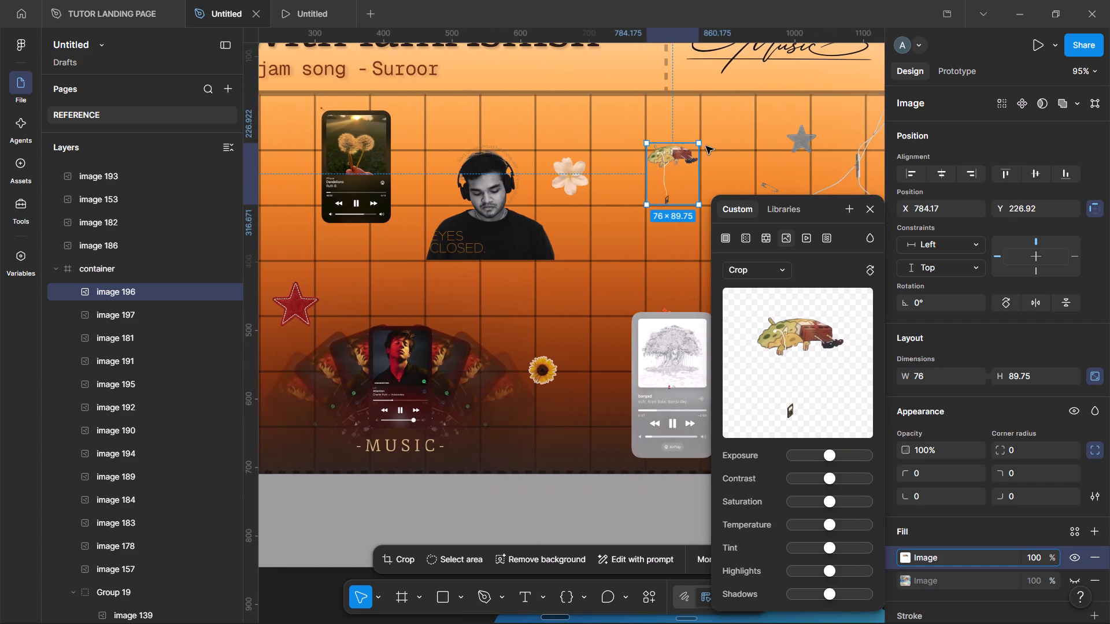
Move the SpongeBob cut-out to about X 701, Y 391 and delete its visible image fill.
{"action": "left_click_drag", "start_coordinate": [657, 166], "coordinate": [599, 280]}
{"action": "key", "text": "Delete"}
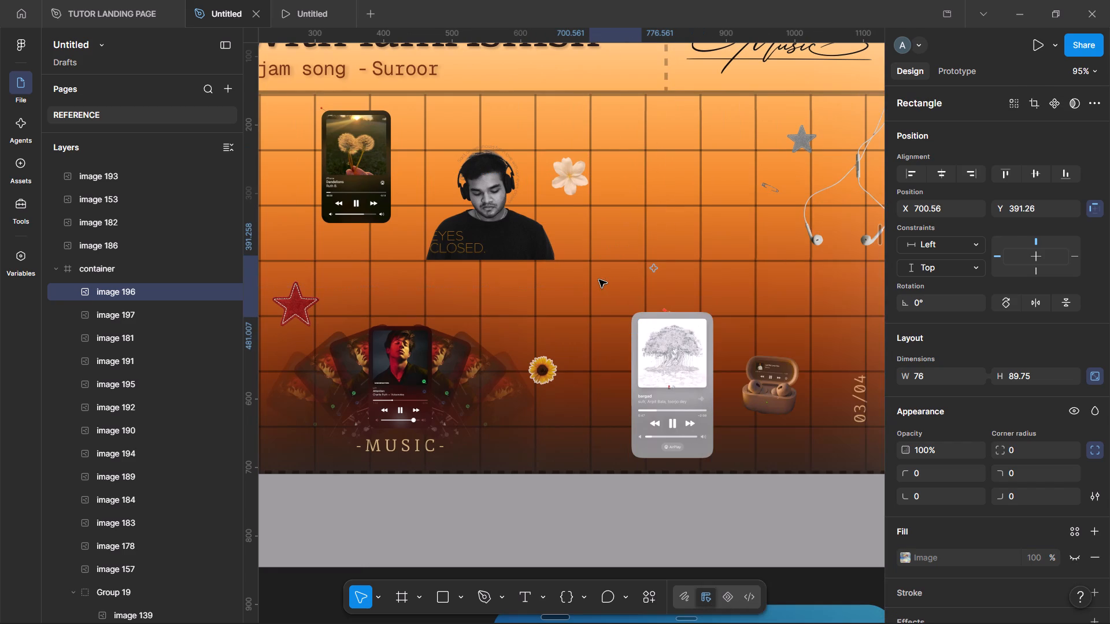
Move the headphones portrait between the white flower and the grey star and enlarge it to about 272 × 248.
{"action": "scroll", "coordinate": [599, 280], "scroll_direction": "left", "scroll_amount": 1}
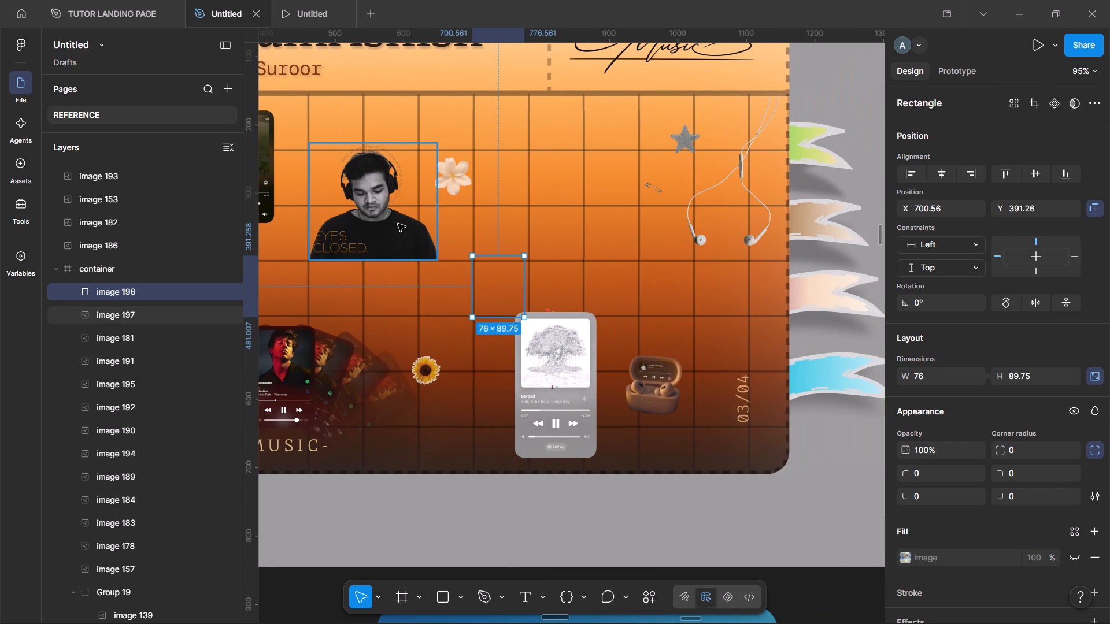
{"action": "left_click_drag", "start_coordinate": [398, 224], "coordinate": [601, 227]}
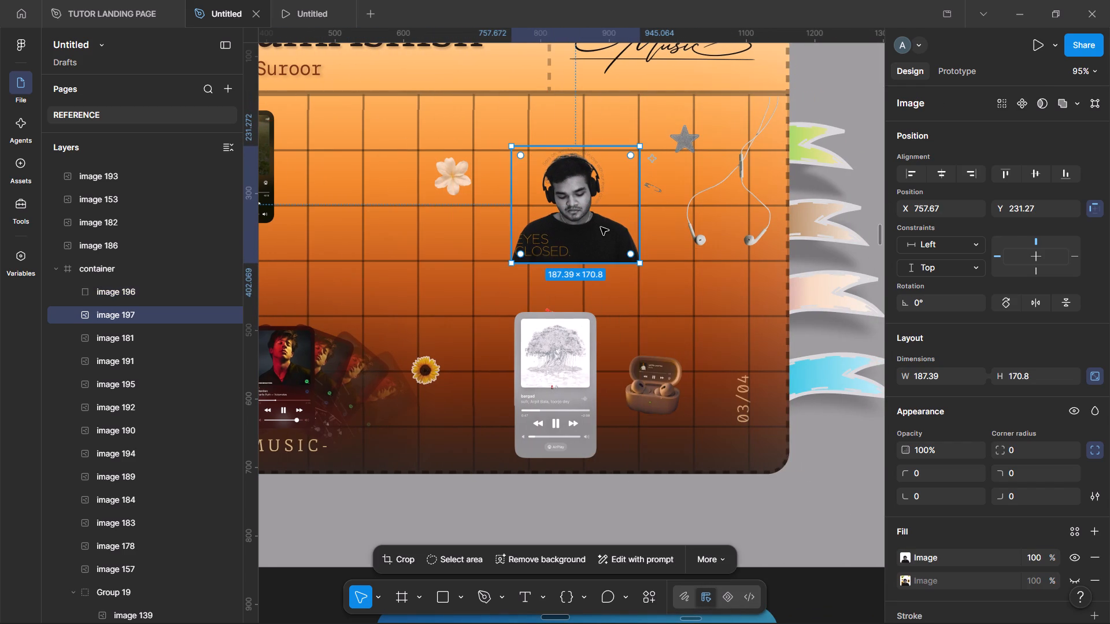
{"action": "left_click_drag", "start_coordinate": [508, 143], "coordinate": [458, 116]}
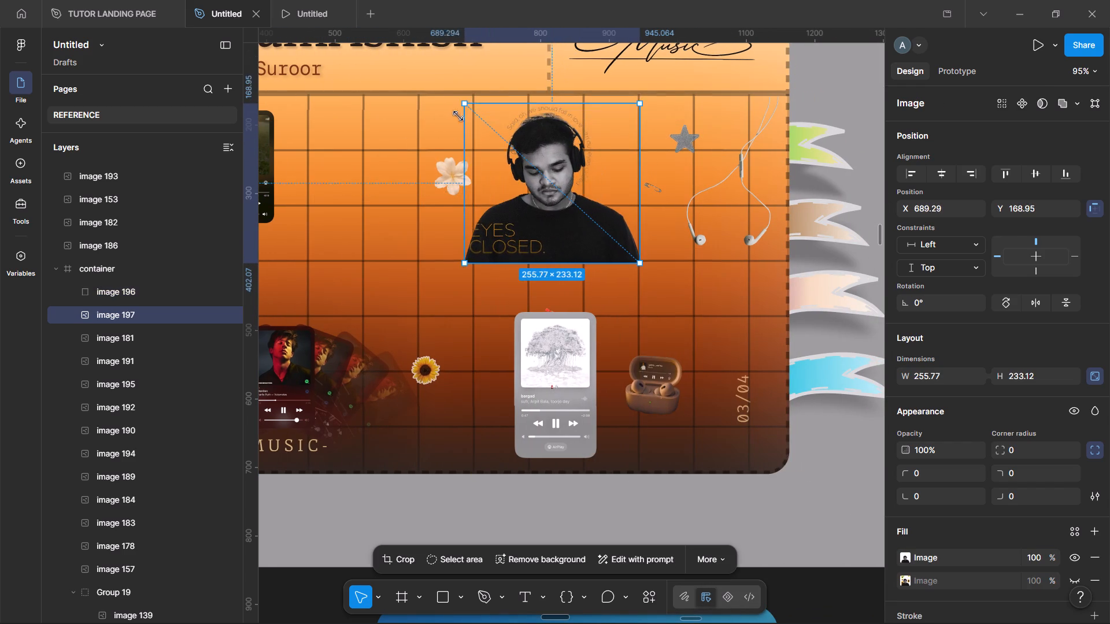
{"action": "left_click_drag", "start_coordinate": [458, 116], "coordinate": [454, 114]}
Reposition the enlarged headphones portrait between the dandelion player card and the white flower, at about X 415, Y 188.
{"action": "left_click_drag", "start_coordinate": [516, 172], "coordinate": [522, 190]}
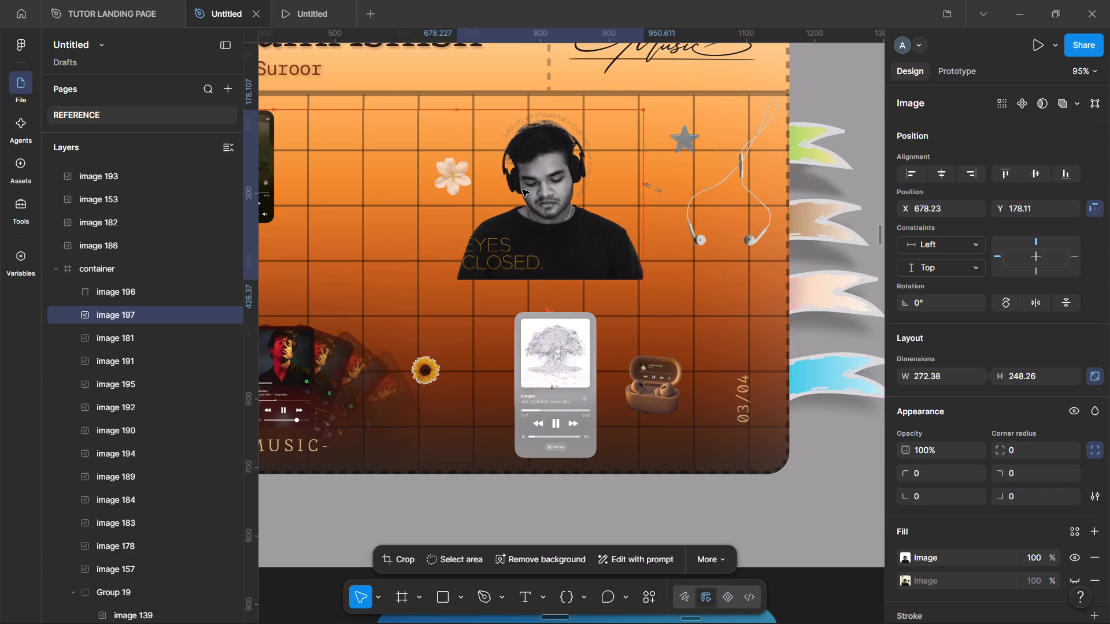
{"action": "left_click_drag", "start_coordinate": [522, 190], "coordinate": [495, 209]}
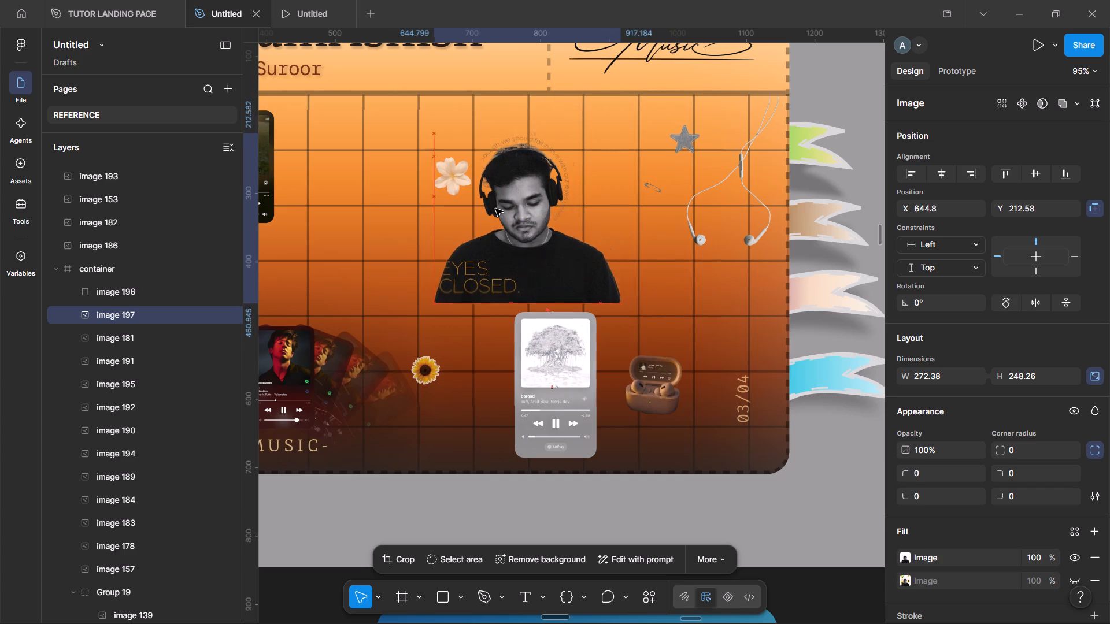
{"action": "left_click_drag", "start_coordinate": [495, 209], "coordinate": [347, 164]}
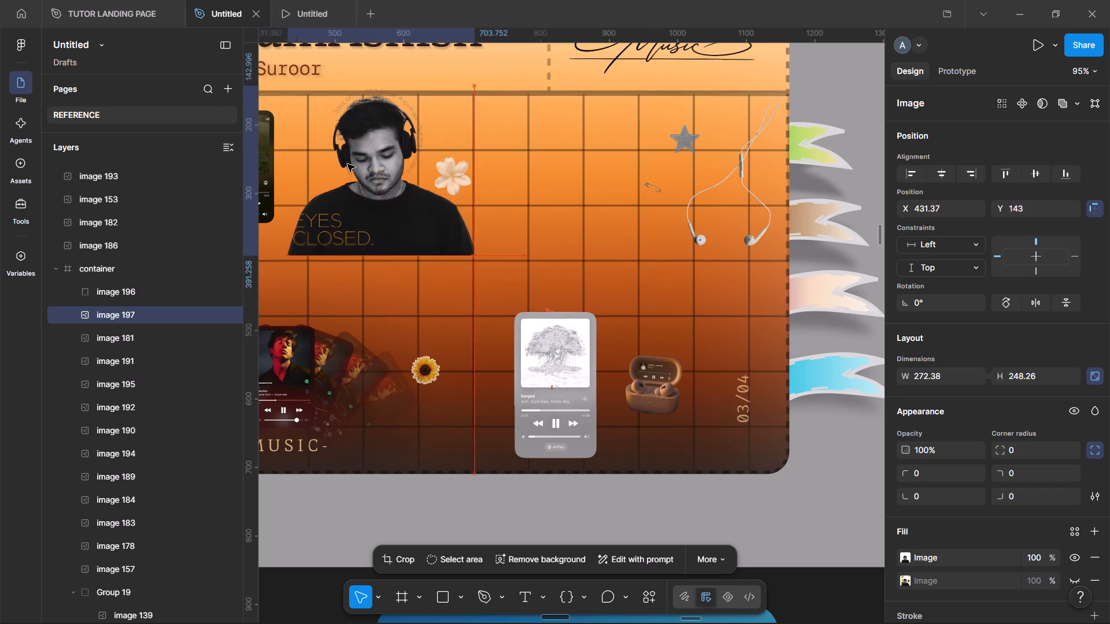
{"action": "left_click_drag", "start_coordinate": [347, 164], "coordinate": [350, 170]}
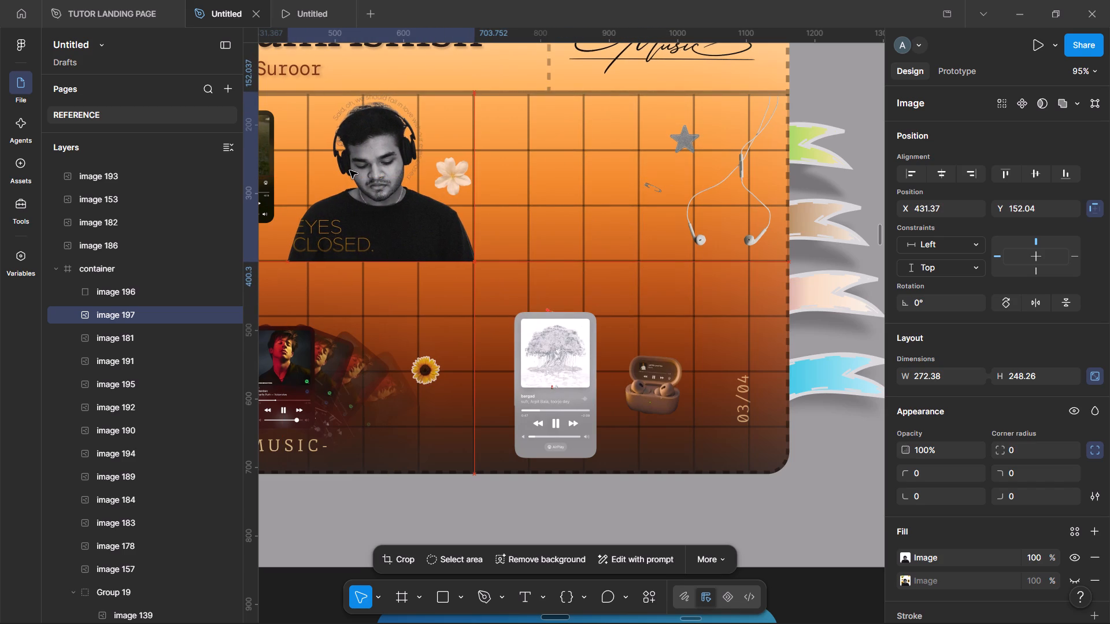
{"action": "left_click_drag", "start_coordinate": [350, 170], "coordinate": [351, 176]}
{"action": "scroll", "coordinate": [351, 176], "scroll_direction": "right", "scroll_amount": 2}
{"action": "left_click_drag", "start_coordinate": [512, 180], "coordinate": [501, 198]}
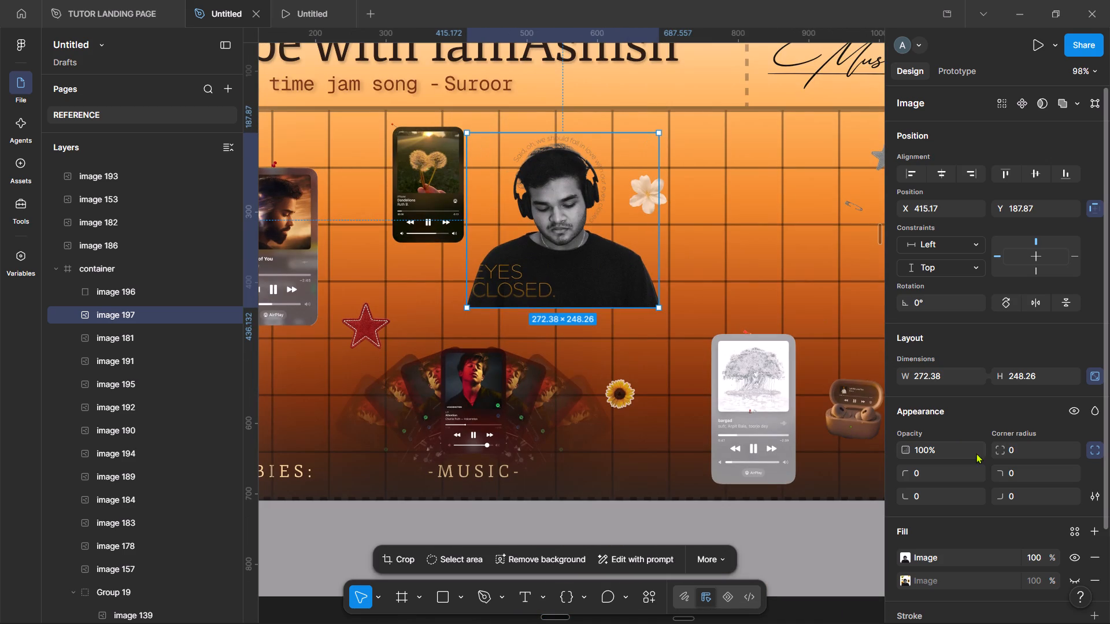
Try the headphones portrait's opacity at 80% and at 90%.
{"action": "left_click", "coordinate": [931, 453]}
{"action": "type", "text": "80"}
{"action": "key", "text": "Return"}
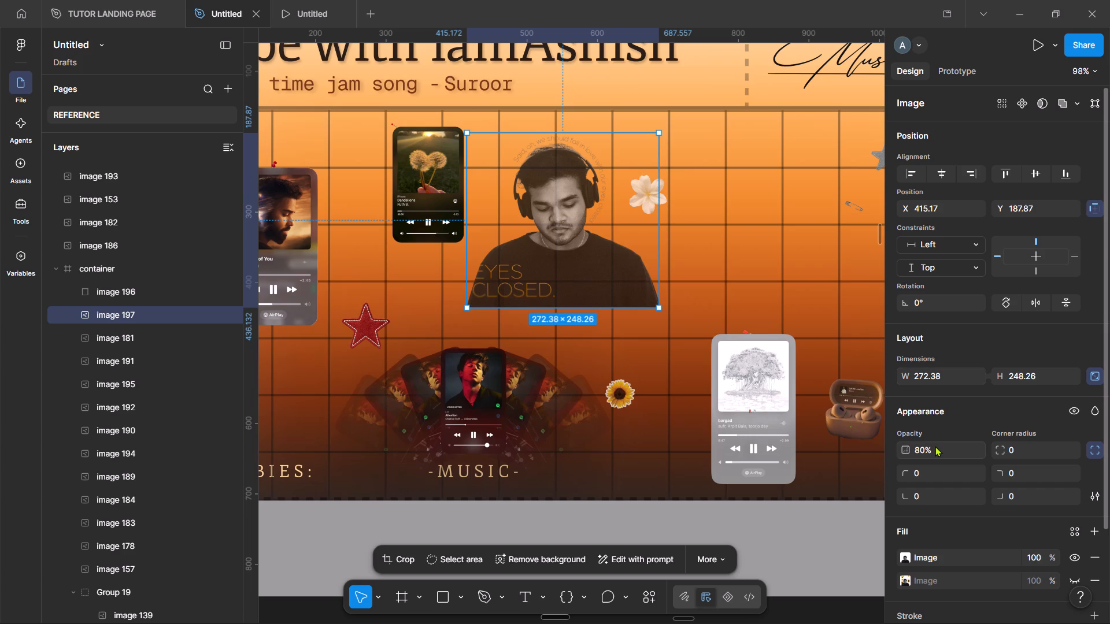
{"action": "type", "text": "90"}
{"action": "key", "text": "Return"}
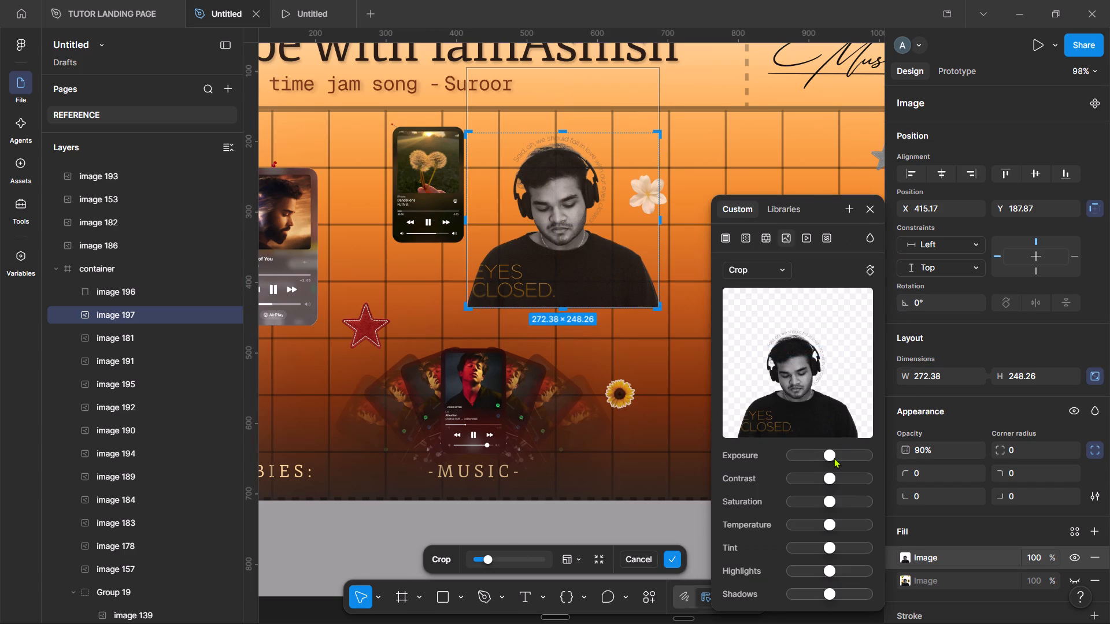
Test the portrait image's exposure at maximum, return it to just below neutral, and raise the contrast to maximum.
{"action": "left_click_drag", "start_coordinate": [834, 458], "coordinate": [885, 448]}
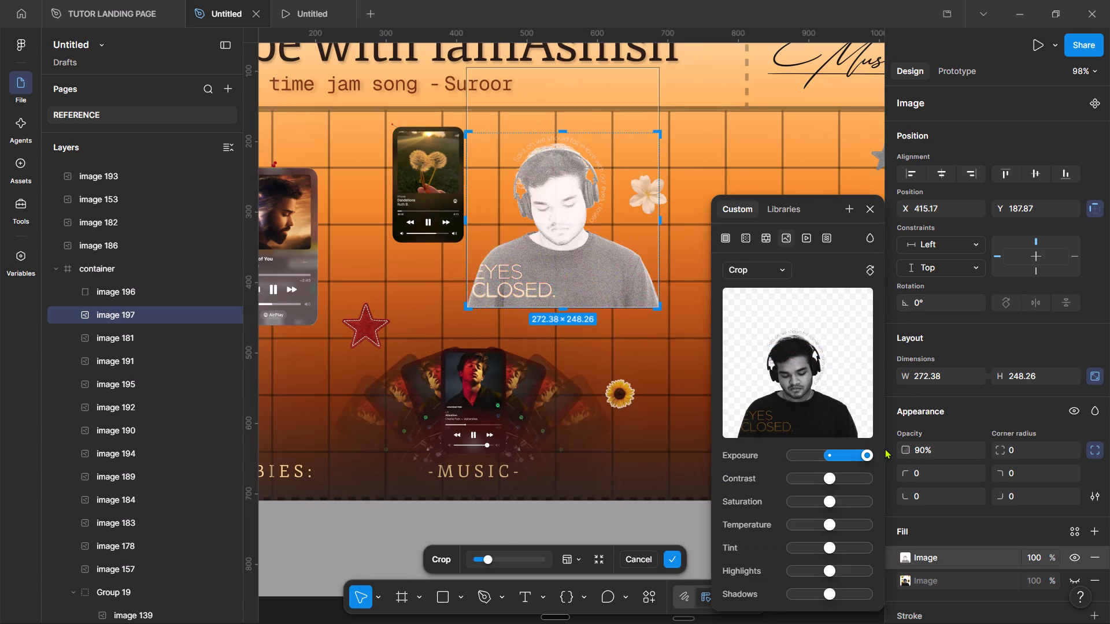
{"action": "left_click_drag", "start_coordinate": [885, 448], "coordinate": [828, 452]}
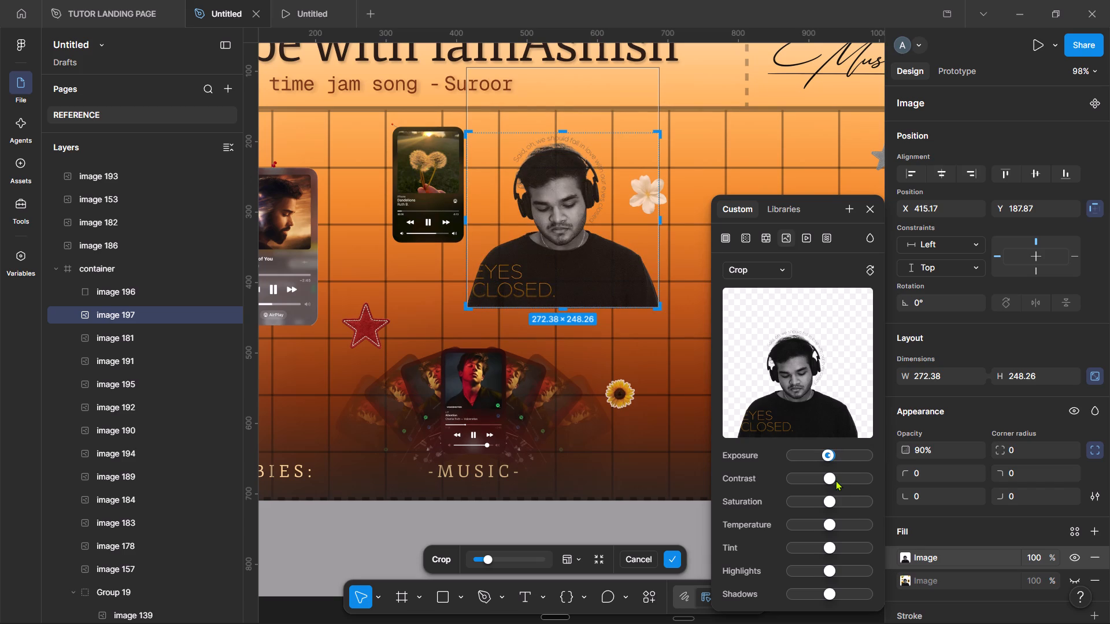
{"action": "left_click_drag", "start_coordinate": [830, 477], "coordinate": [779, 486]}
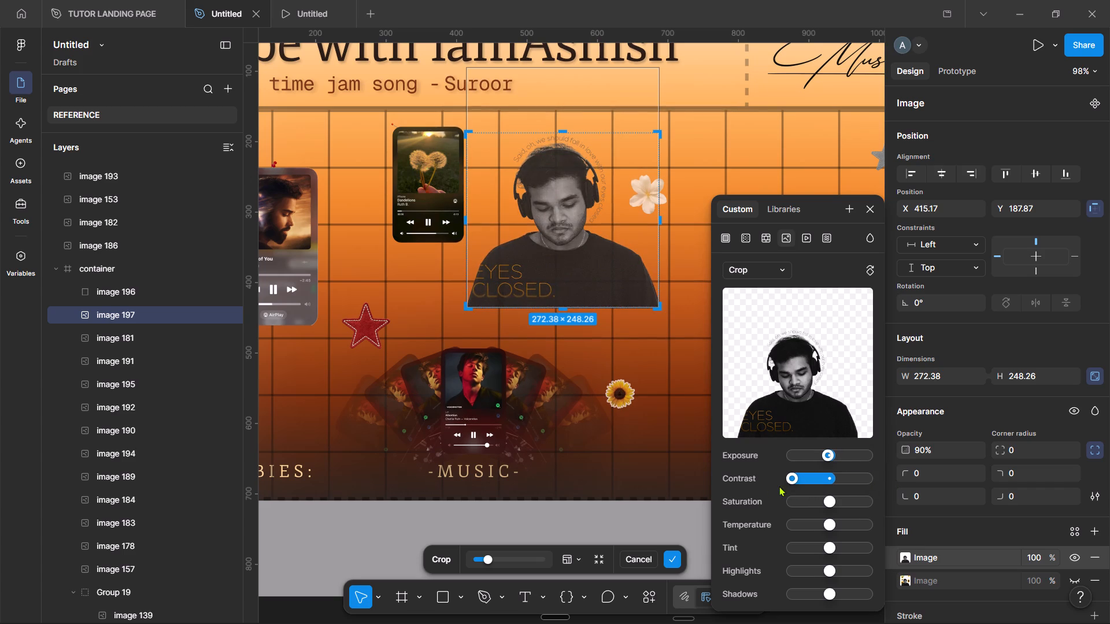
{"action": "left_click_drag", "start_coordinate": [779, 486], "coordinate": [981, 489]}
Try a lower saturation on the portrait image, and raise it to maximum.
{"action": "left_click_drag", "start_coordinate": [830, 501], "coordinate": [795, 501]}
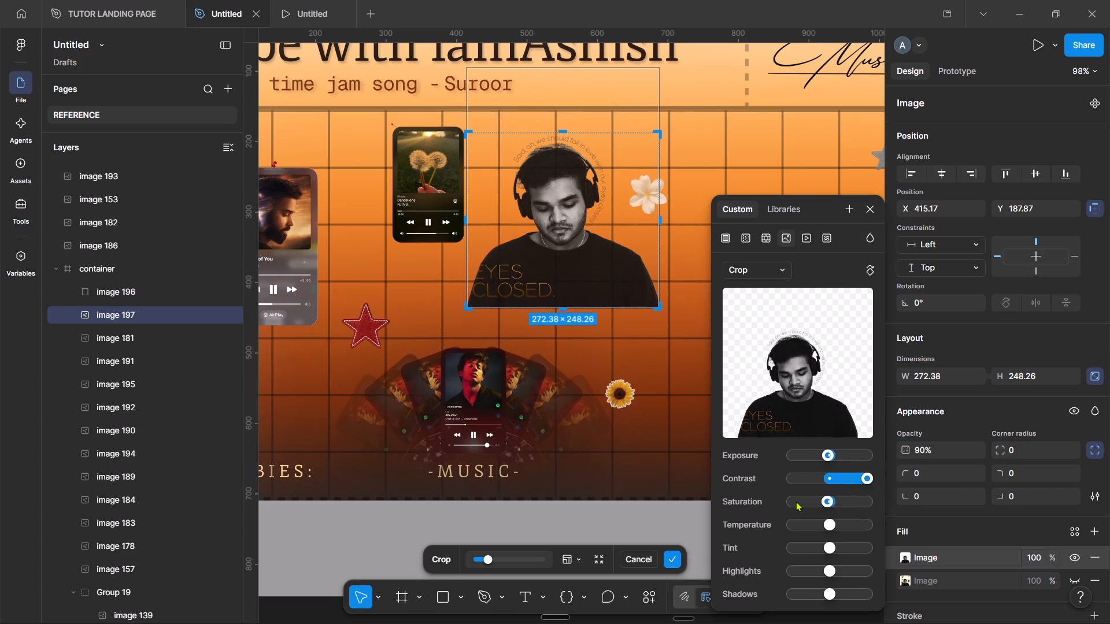
{"action": "left_click_drag", "start_coordinate": [795, 501], "coordinate": [775, 514]}
{"action": "left_click_drag", "start_coordinate": [775, 514], "coordinate": [1015, 517]}
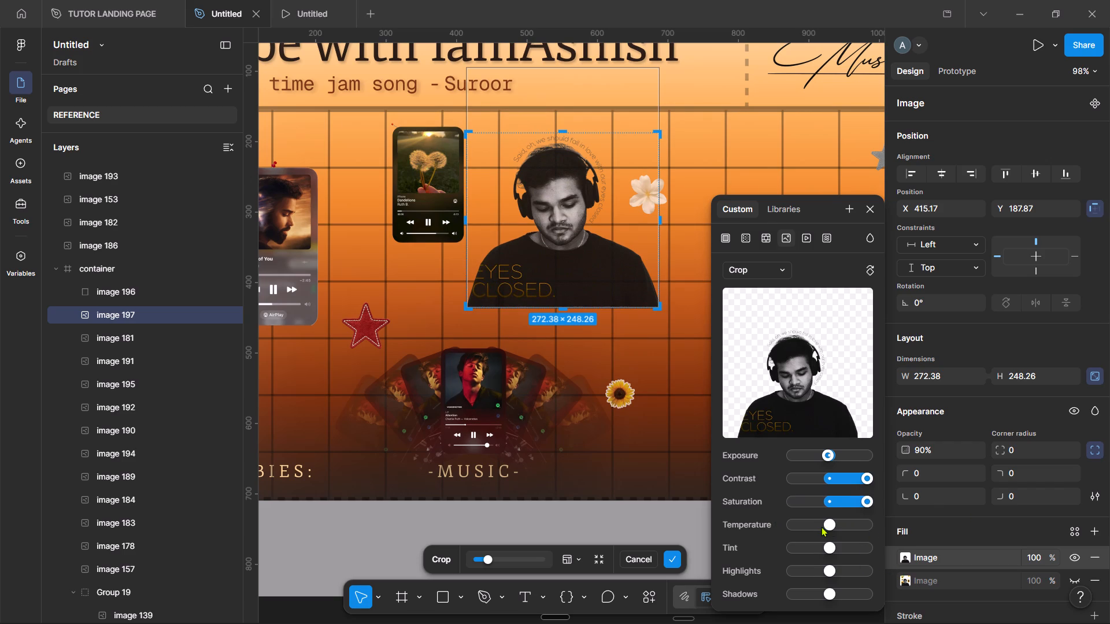
{"action": "left_click", "coordinate": [828, 519]}
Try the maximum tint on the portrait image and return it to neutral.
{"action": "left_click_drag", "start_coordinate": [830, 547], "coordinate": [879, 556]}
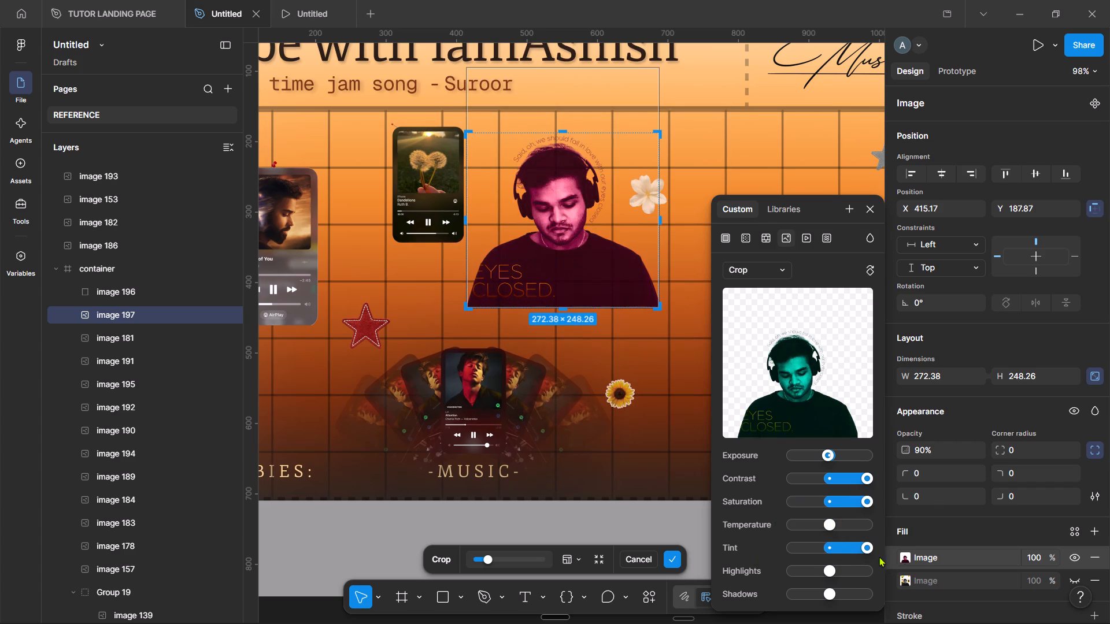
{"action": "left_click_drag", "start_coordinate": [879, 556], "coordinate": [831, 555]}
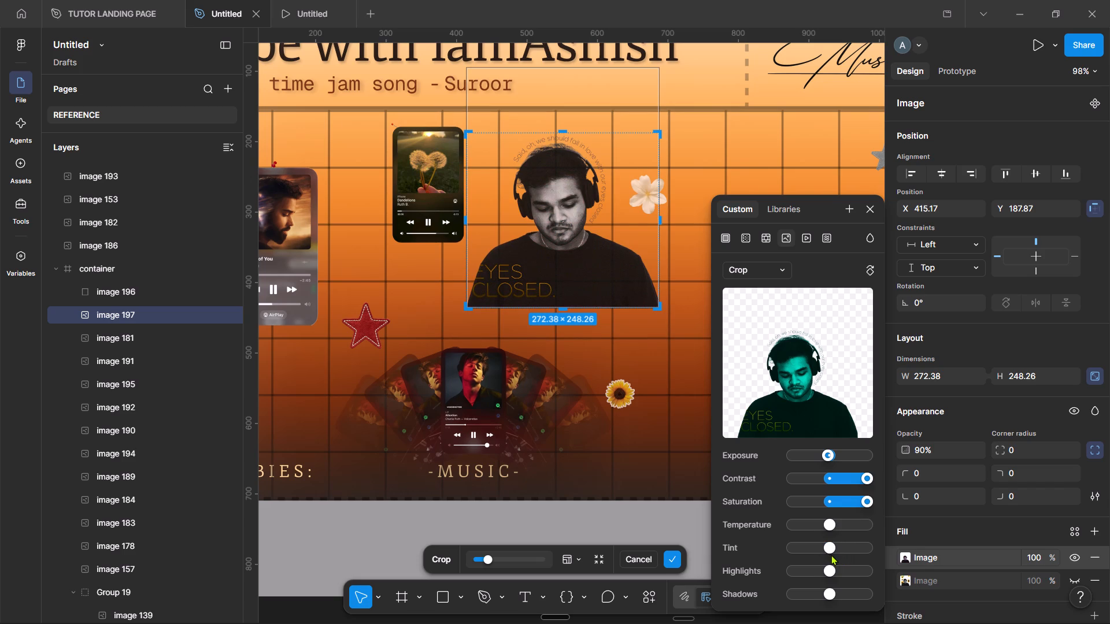
Set the portrait image's highlights to maximum and its shadows to minimum, and finish the image adjustments.
{"action": "left_click_drag", "start_coordinate": [827, 570], "coordinate": [768, 589]}
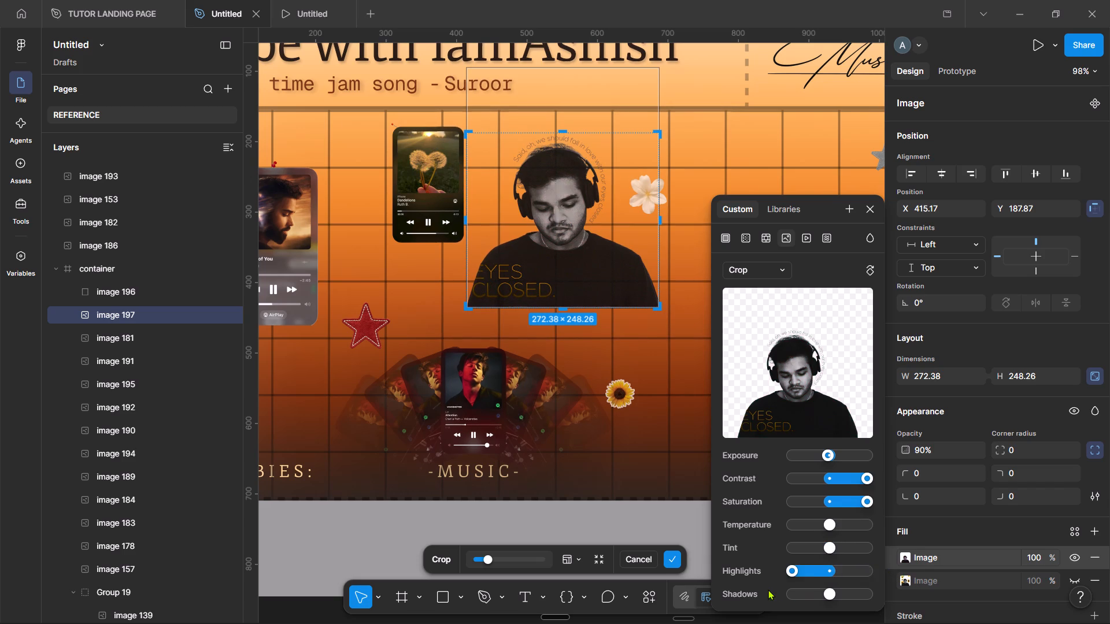
{"action": "left_click_drag", "start_coordinate": [768, 589], "coordinate": [772, 588]}
{"action": "left_click_drag", "start_coordinate": [772, 588], "coordinate": [745, 578]}
{"action": "left_click_drag", "start_coordinate": [745, 578], "coordinate": [926, 575]}
{"action": "left_click_drag", "start_coordinate": [829, 592], "coordinate": [730, 592]}
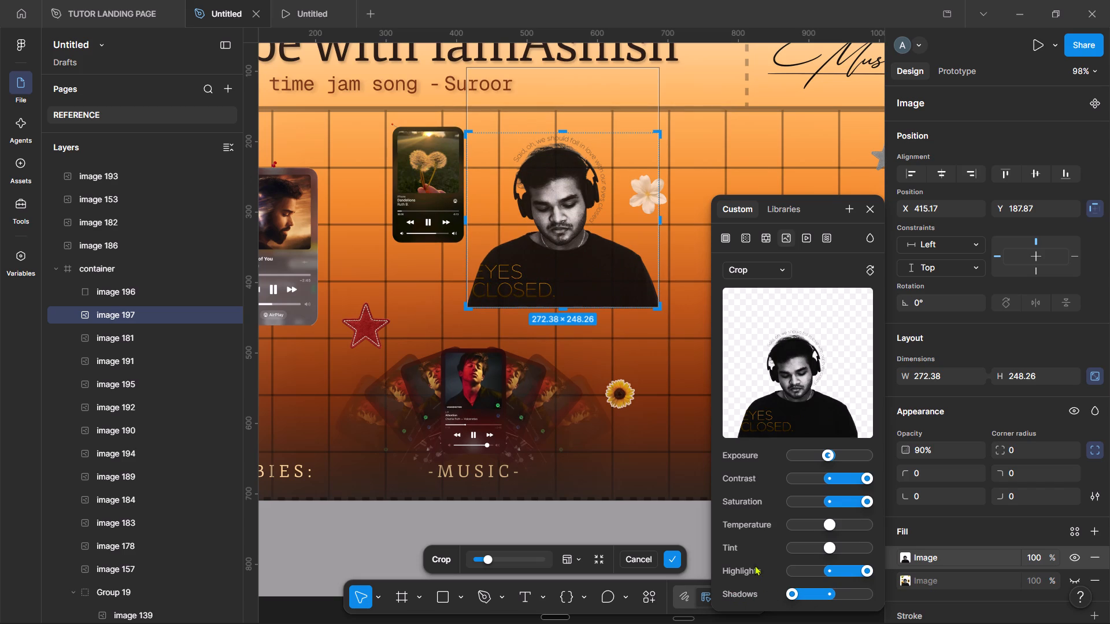
{"action": "left_click", "coordinate": [695, 102]}
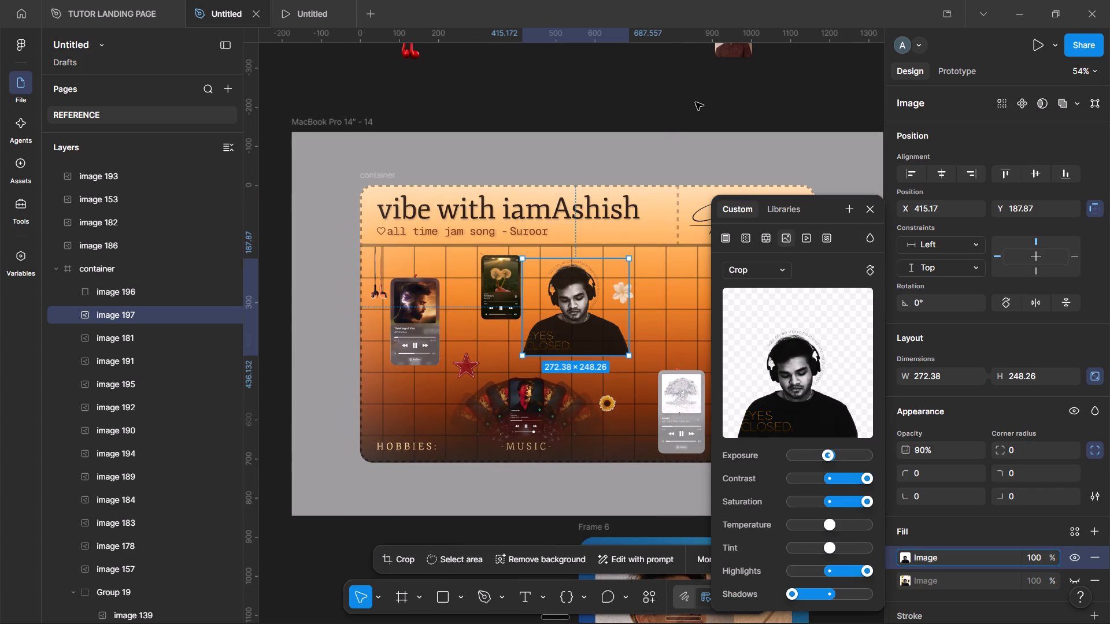
{"action": "left_click", "coordinate": [674, 102]}
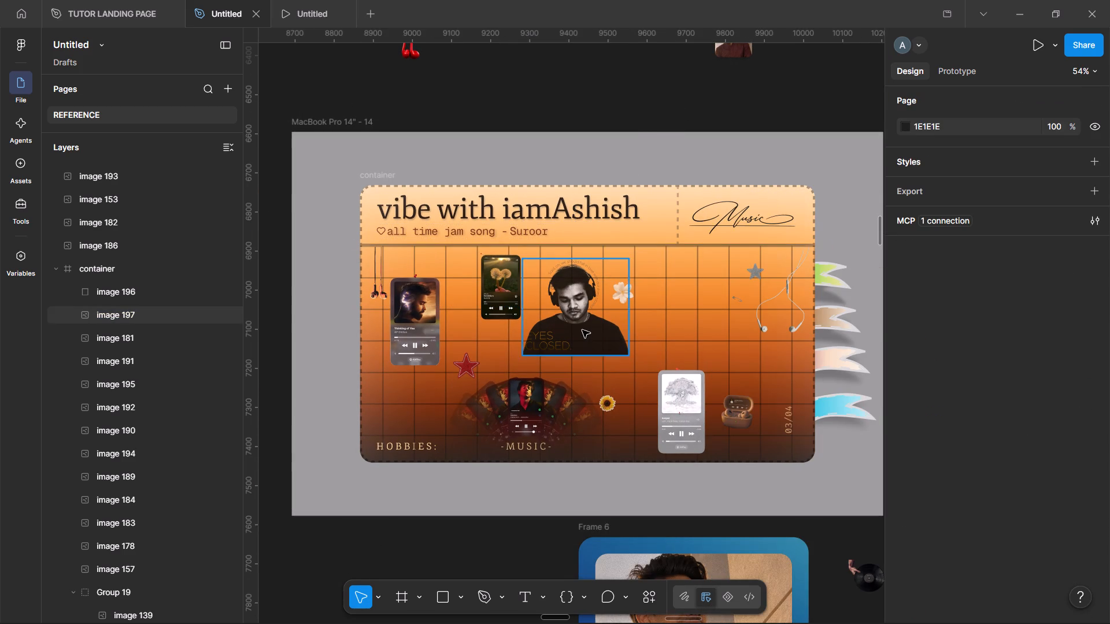
Move the headphones portrait down above the fanned music cards, to about X 420, Y 231.
{"action": "scroll", "coordinate": [582, 330], "scroll_direction": "down", "scroll_amount": 1}
{"action": "left_click_drag", "start_coordinate": [626, 320], "coordinate": [623, 354]}
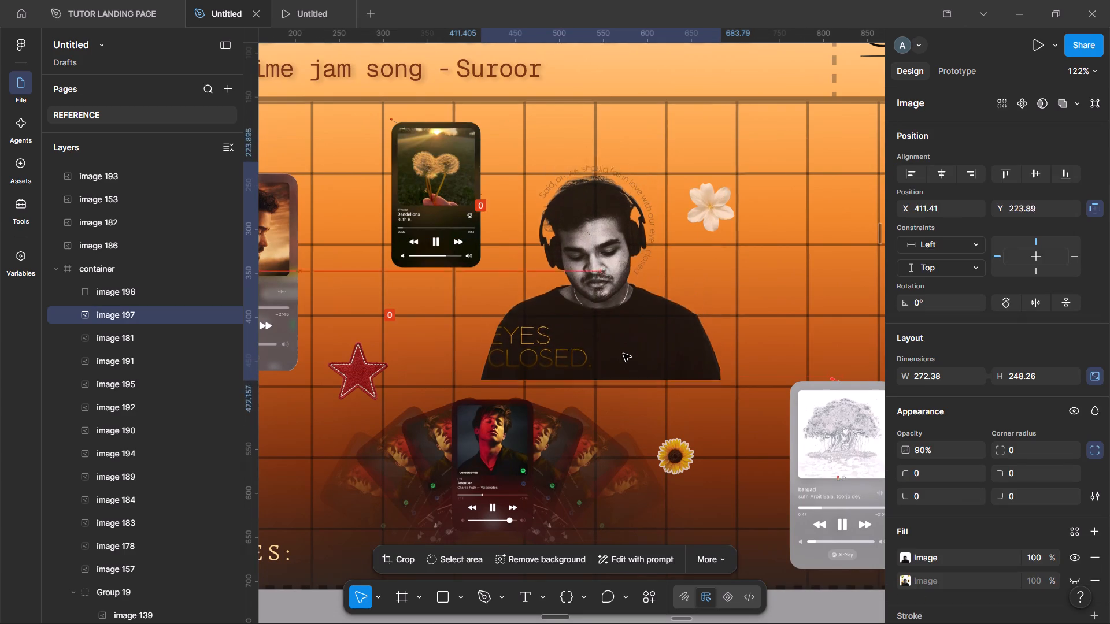
{"action": "left_click_drag", "start_coordinate": [623, 354], "coordinate": [628, 355]}
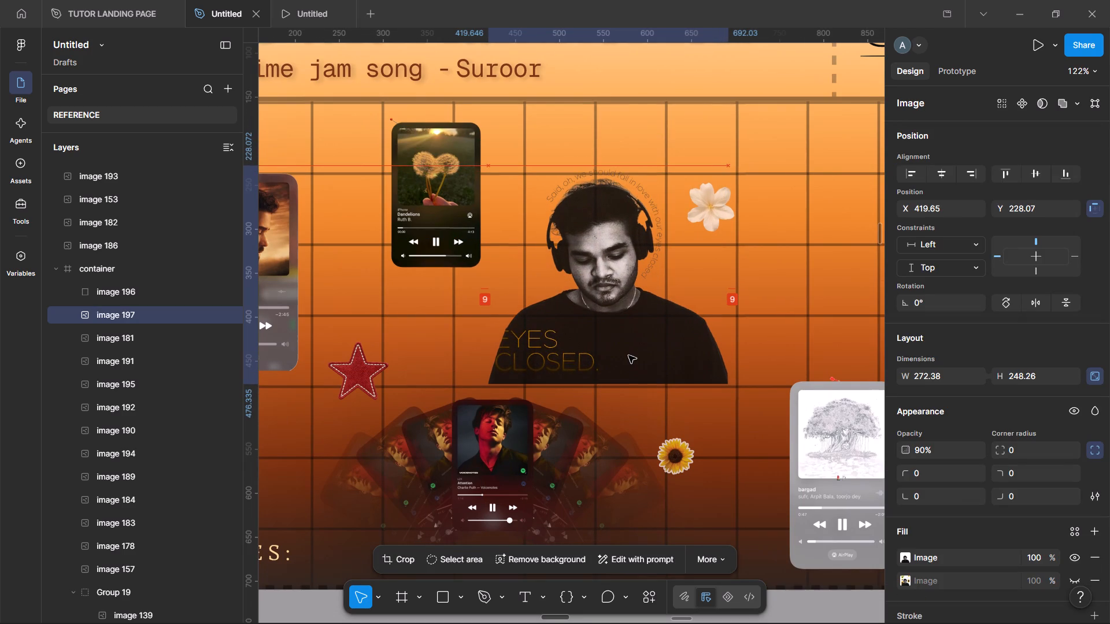
{"action": "left_click_drag", "start_coordinate": [628, 355], "coordinate": [629, 358]}
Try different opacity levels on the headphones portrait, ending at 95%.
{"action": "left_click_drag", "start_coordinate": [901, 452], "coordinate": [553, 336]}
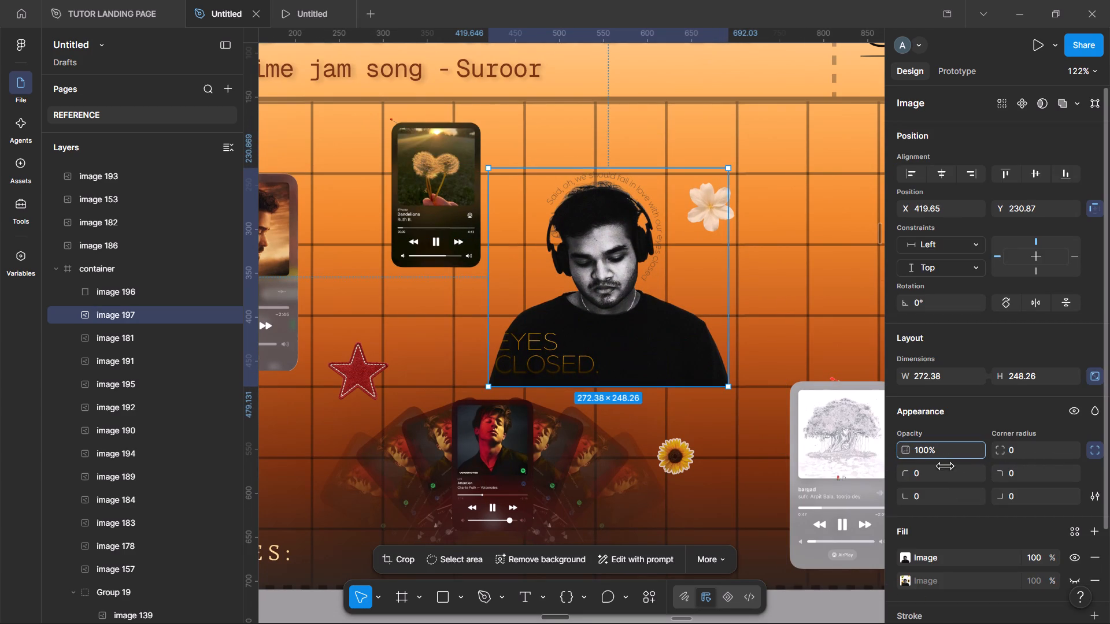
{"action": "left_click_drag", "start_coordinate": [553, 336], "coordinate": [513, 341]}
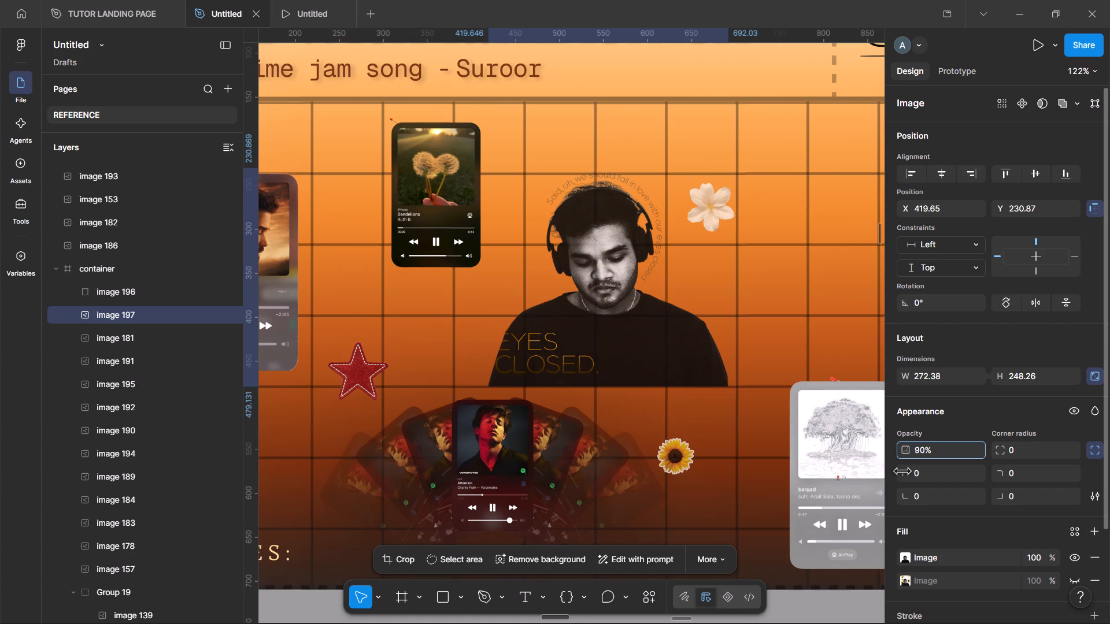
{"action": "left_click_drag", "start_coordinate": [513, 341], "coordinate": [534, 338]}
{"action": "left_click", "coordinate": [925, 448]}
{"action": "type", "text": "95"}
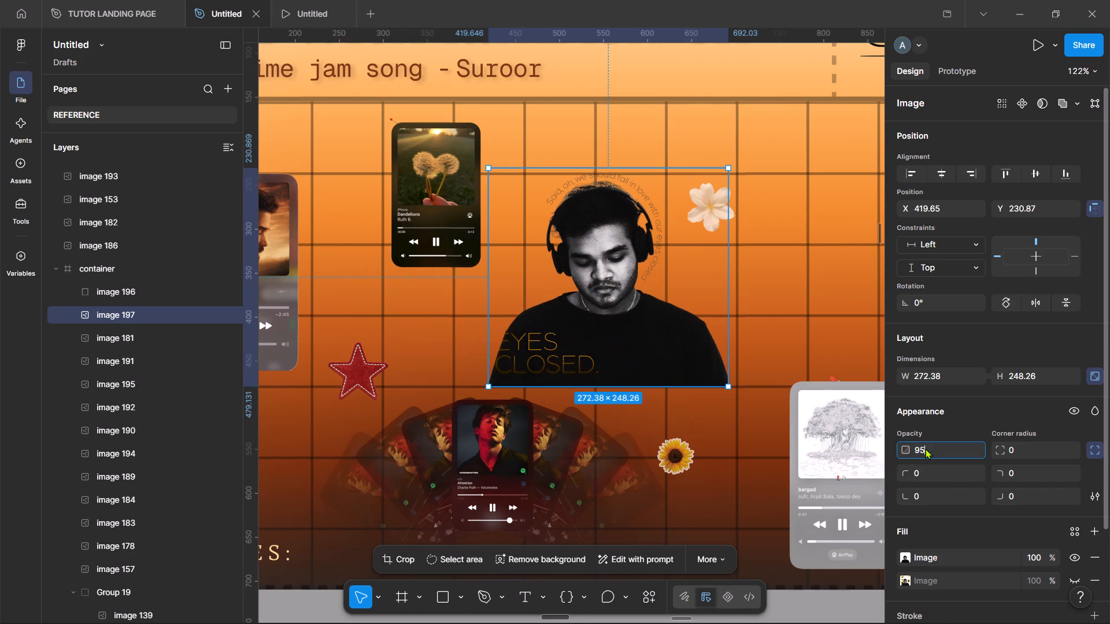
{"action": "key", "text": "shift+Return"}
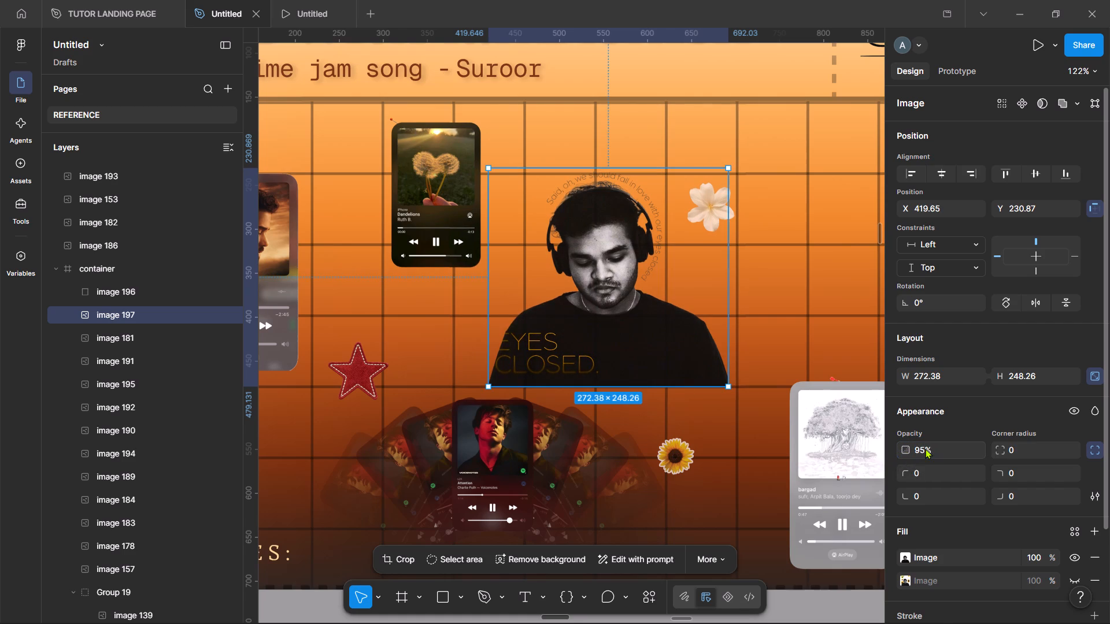
Set the headphones portrait's opacity to 100%.
{"action": "left_click", "coordinate": [925, 448]}
{"action": "type", "text": "100"}
{"action": "key", "text": "Return"}
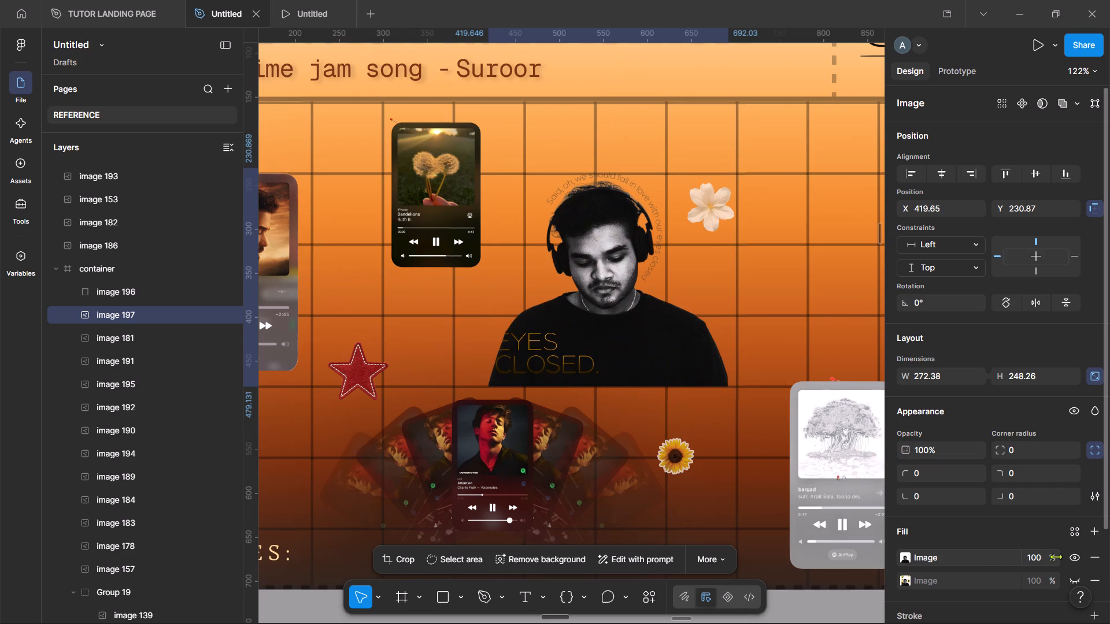
{"action": "left_click_drag", "start_coordinate": [1057, 555], "coordinate": [600, 321]}
Review the headphones portrait against the surrounding cards, stickers and earphones across the board.
{"action": "scroll", "coordinate": [749, 377], "scroll_direction": "left", "scroll_amount": 2}
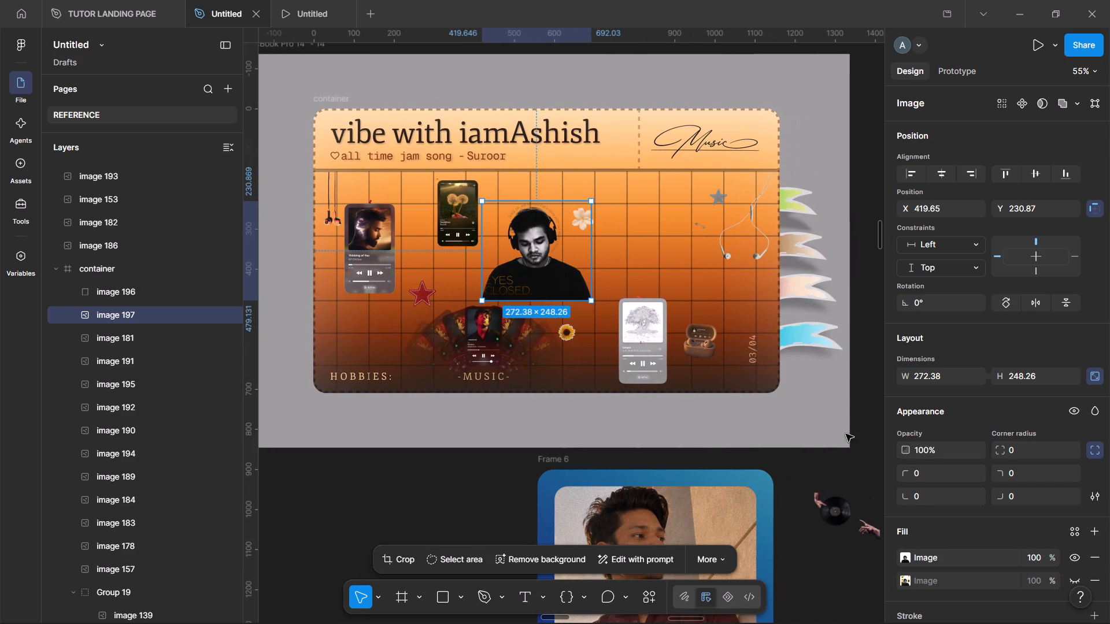
{"action": "left_click", "coordinate": [876, 455]}
{"action": "scroll", "coordinate": [714, 326], "scroll_direction": "right", "scroll_amount": 3}
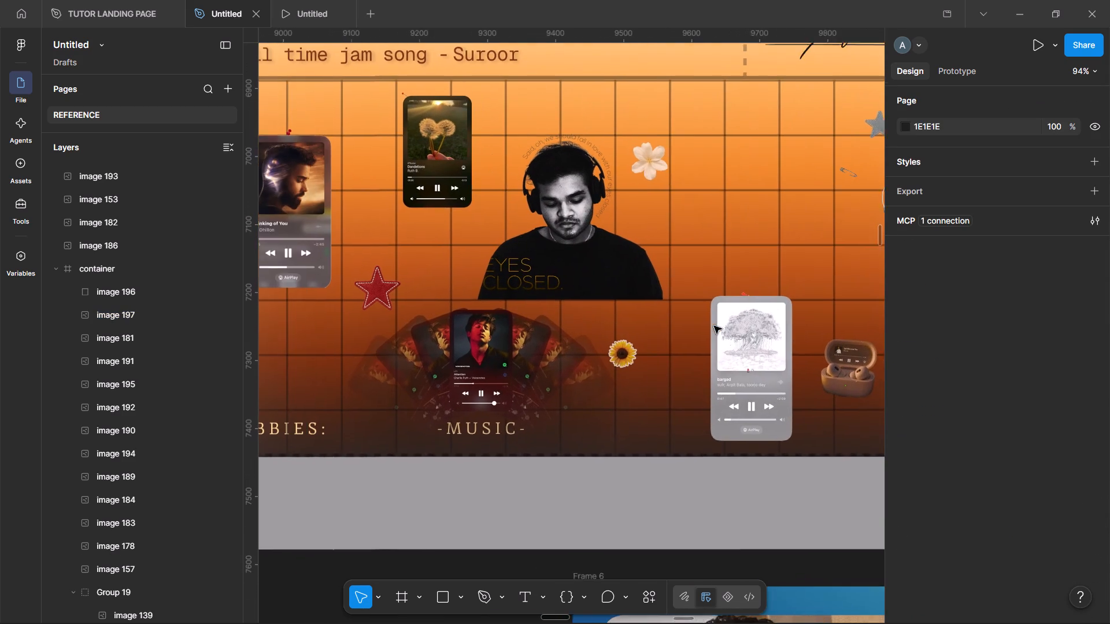
{"action": "scroll", "coordinate": [714, 326], "scroll_direction": "left", "scroll_amount": 1}
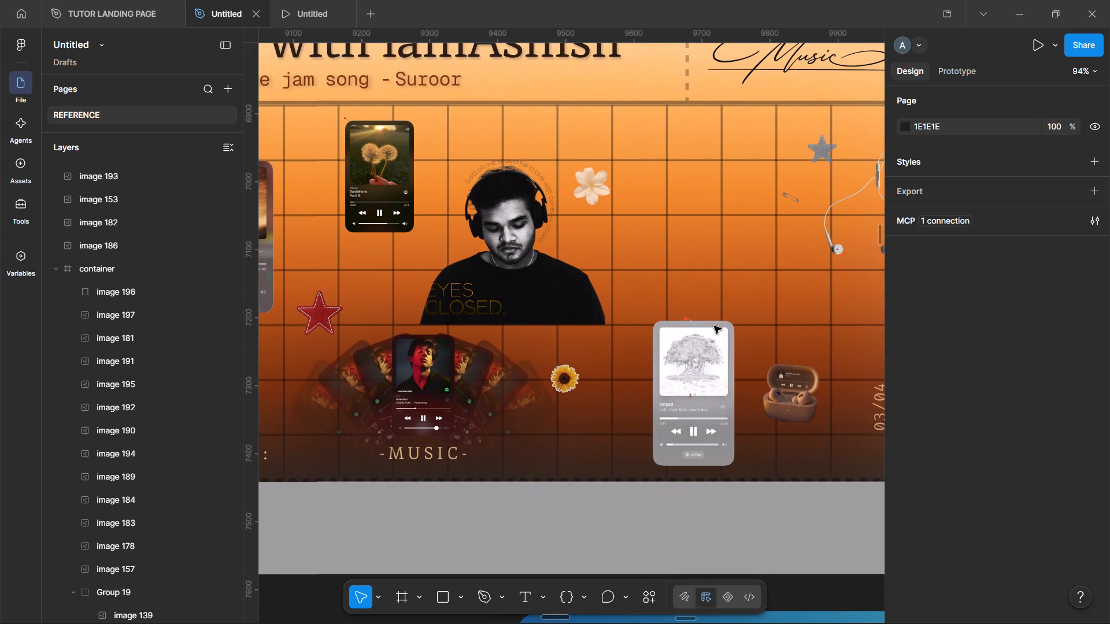
{"action": "scroll", "coordinate": [772, 389], "scroll_direction": "left", "scroll_amount": 1}
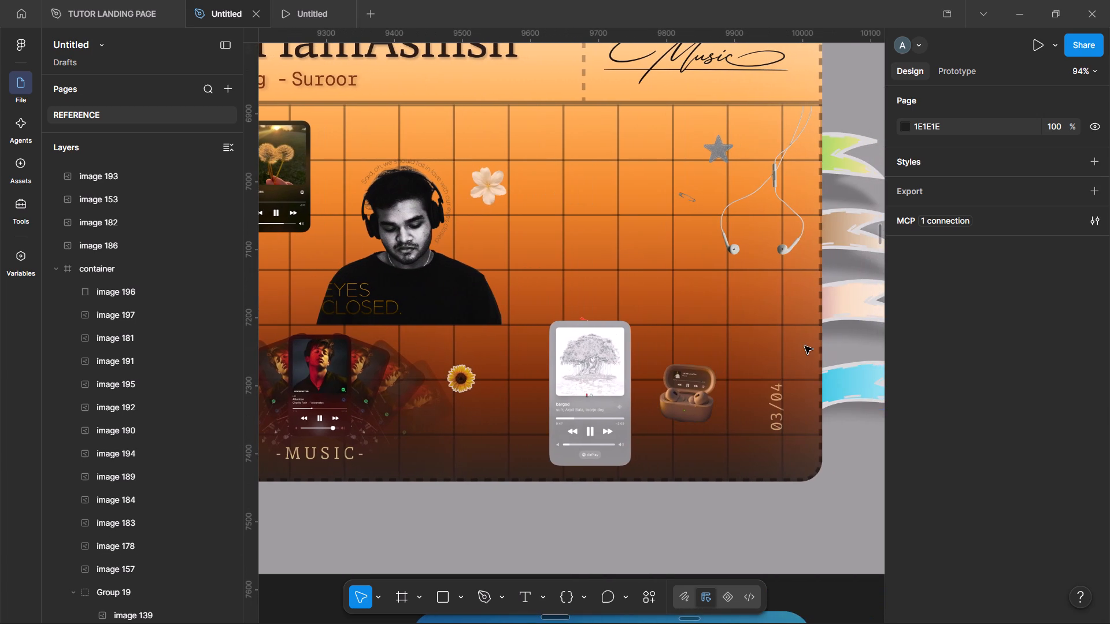
{"action": "scroll", "coordinate": [805, 346], "scroll_direction": "left", "scroll_amount": 1}
Switch to Pinterest in Brave and browse the related poster pins for more decoration ideas.
{"action": "key", "text": "alt+Tab"}
{"action": "scroll", "coordinate": [644, 411], "scroll_direction": "down", "scroll_amount": 2}
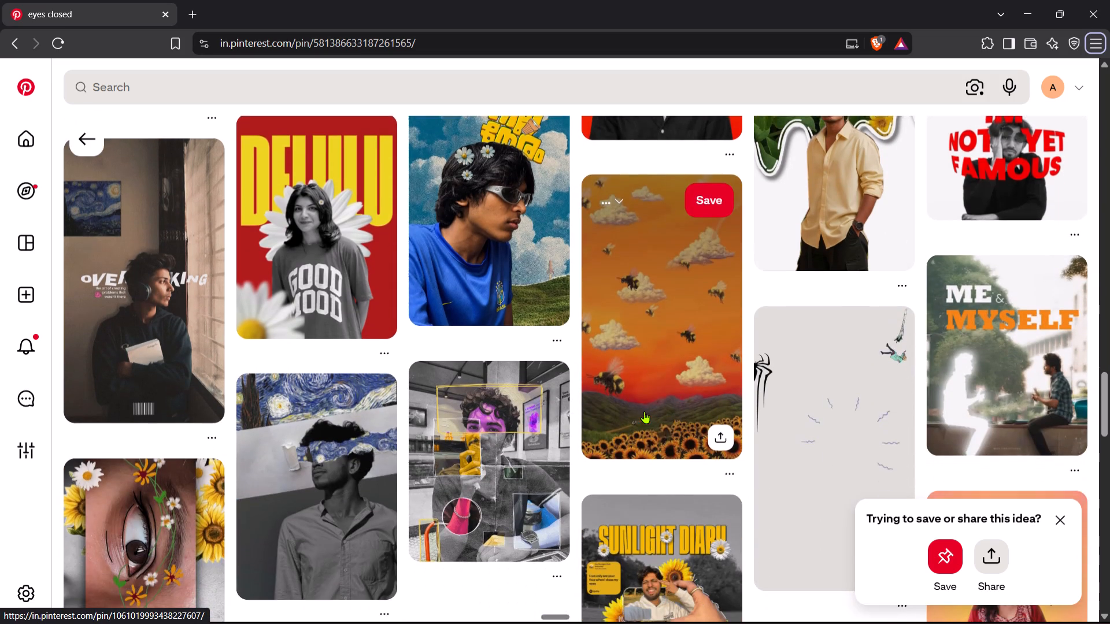
{"action": "scroll", "coordinate": [644, 411], "scroll_direction": "down", "scroll_amount": 2}
{"action": "scroll", "coordinate": [534, 384], "scroll_direction": "down", "scroll_amount": 3}
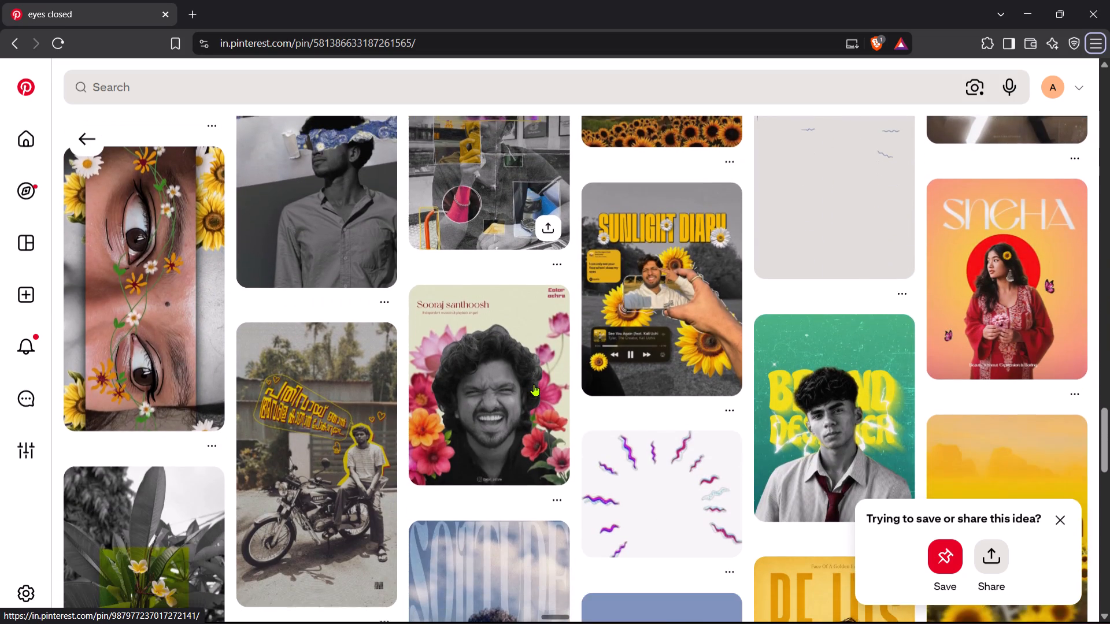
{"action": "scroll", "coordinate": [534, 384], "scroll_direction": "down", "scroll_amount": 1}
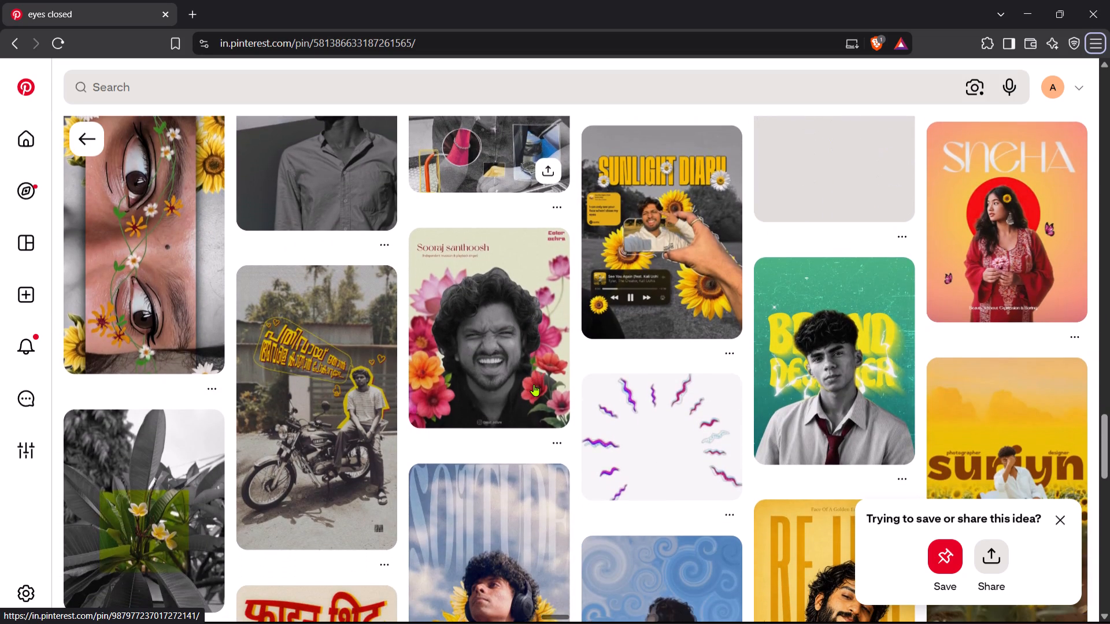
{"action": "scroll", "coordinate": [534, 384], "scroll_direction": "down", "scroll_amount": 6}
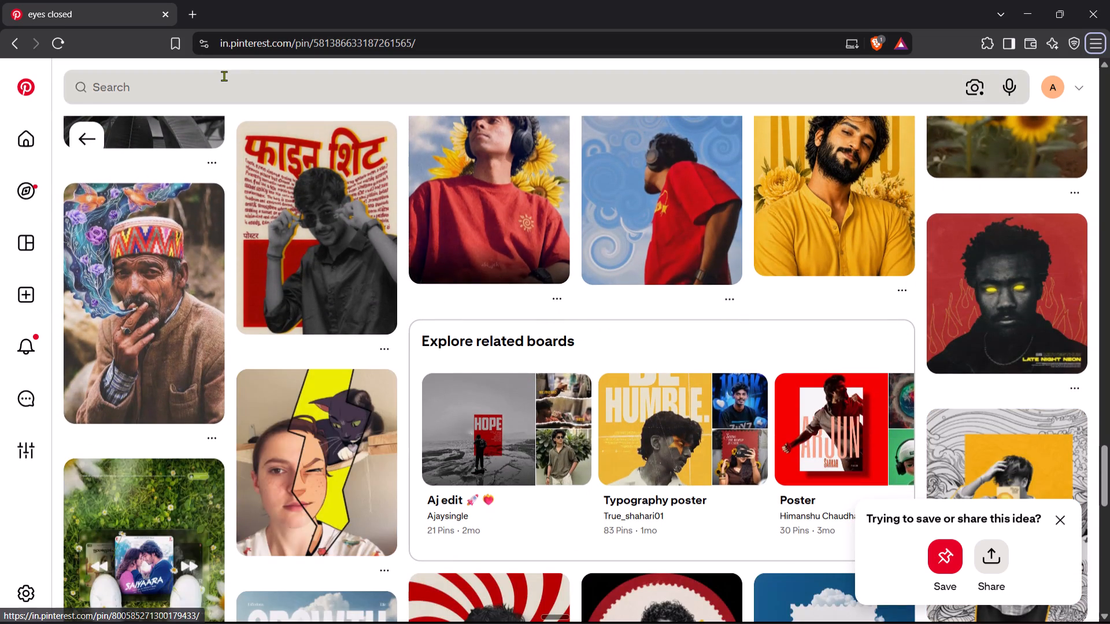
Search Pinterest for "music poster" and copy the image of the "Keep It Classic" vinyl record poster.
{"action": "left_click", "coordinate": [224, 76]}
{"action": "type", "text": "music ar"}
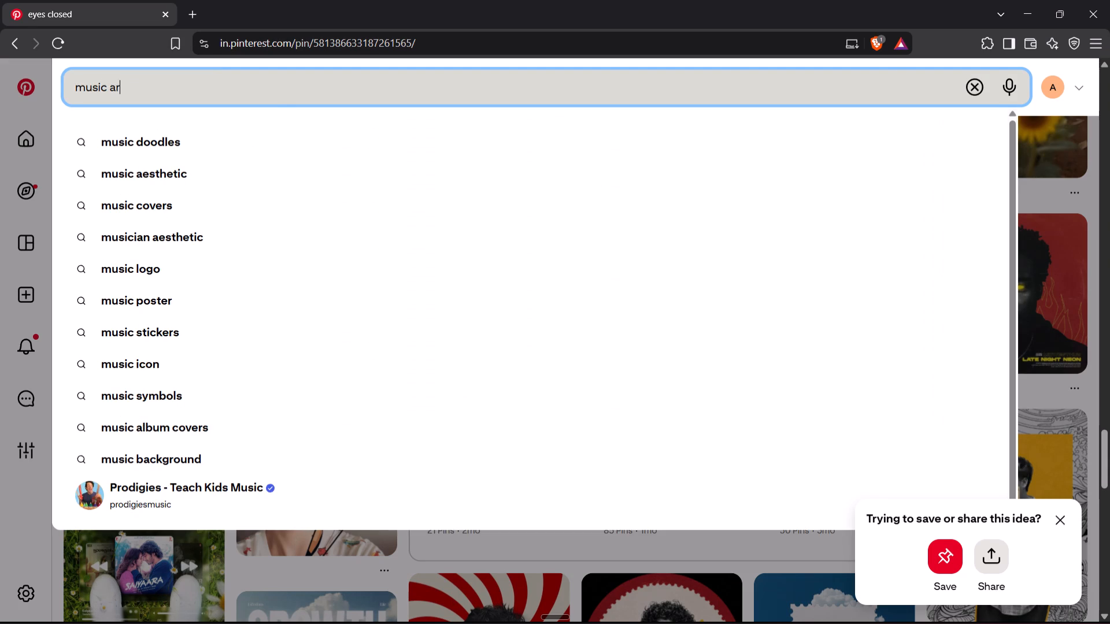
{"action": "key", "text": "BackSpace"}
{"action": "key", "text": "BackSpace"}
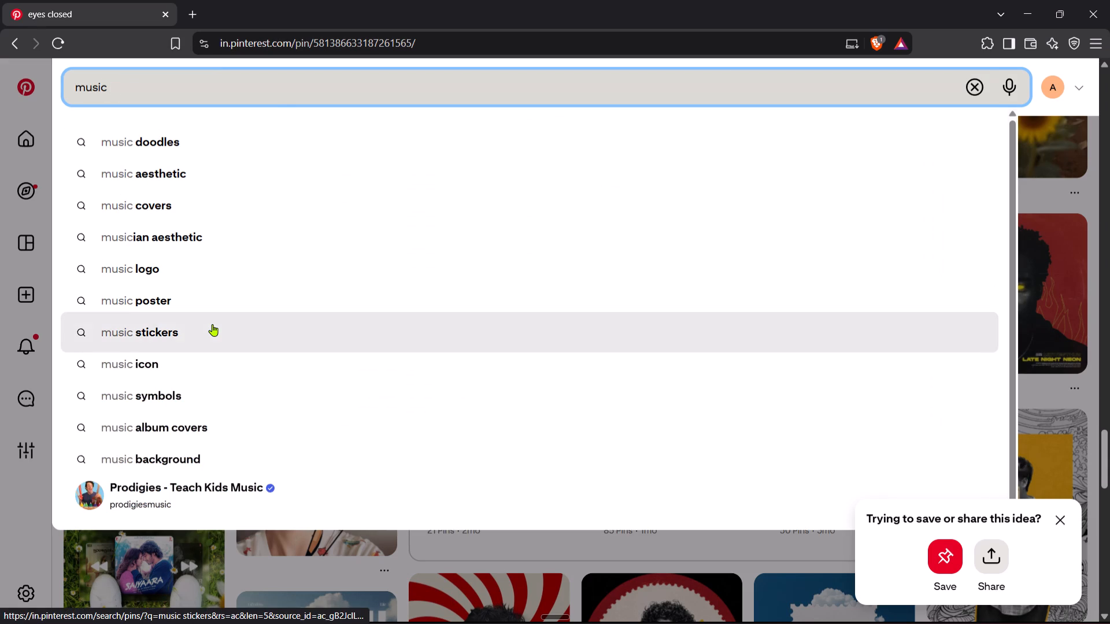
{"action": "left_click", "coordinate": [144, 299]}
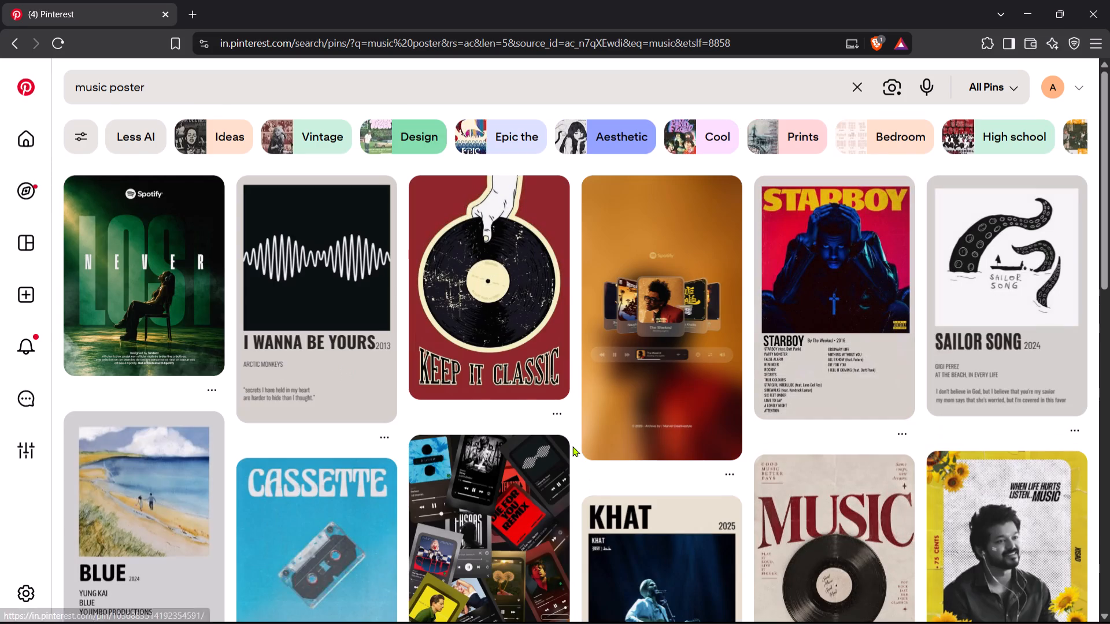
{"action": "left_click", "coordinate": [473, 298]}
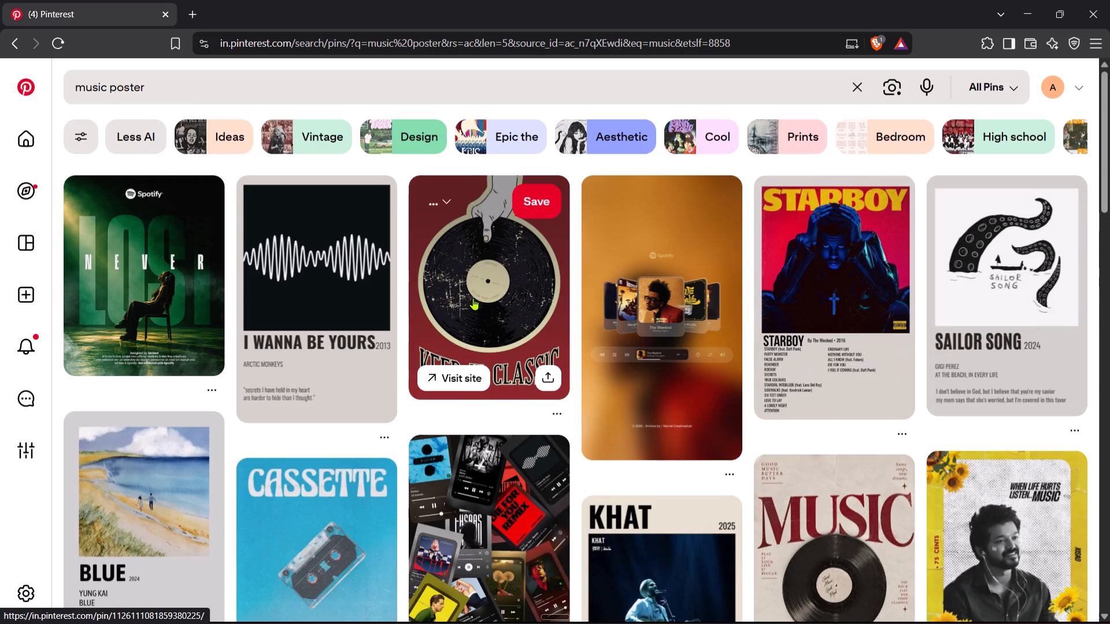
{"action": "right_click", "coordinate": [262, 289]}
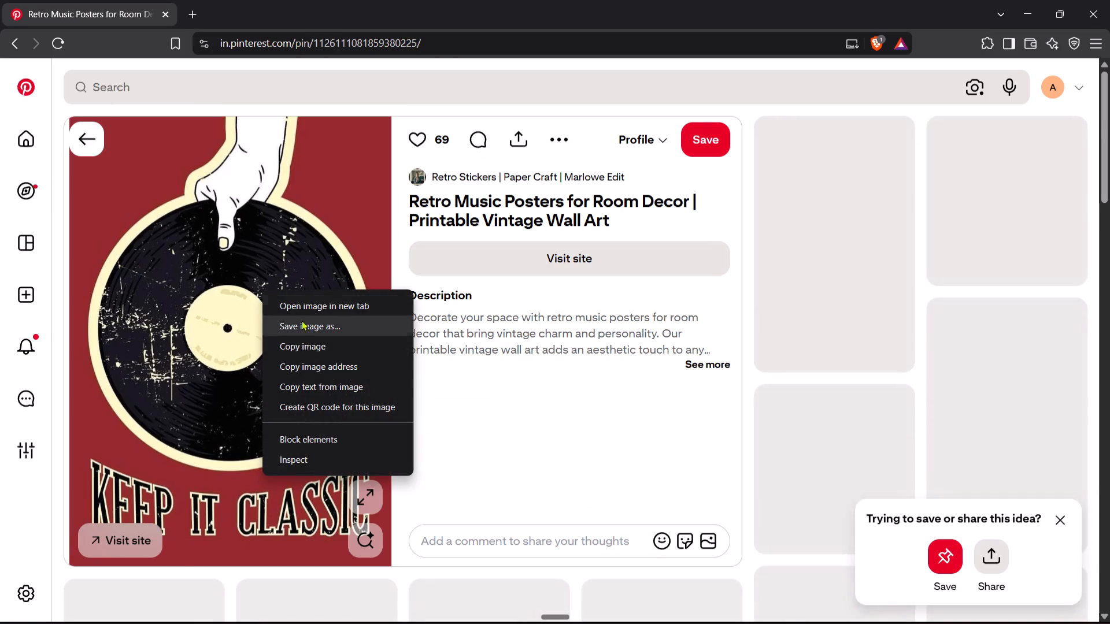
{"action": "left_click", "coordinate": [330, 340]}
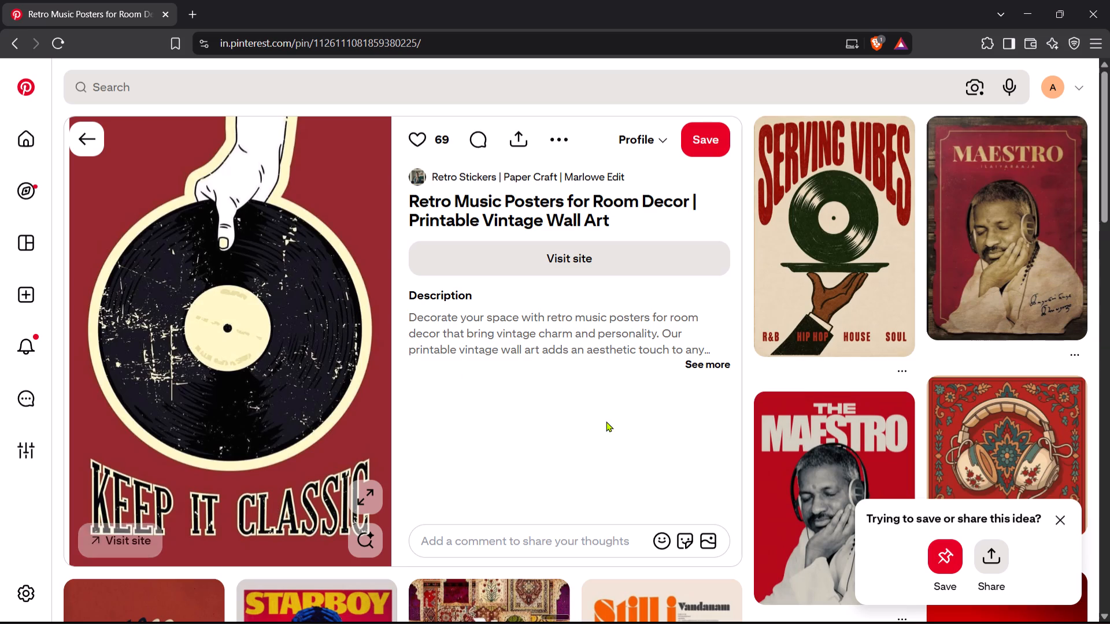
{"action": "scroll", "coordinate": [606, 421], "scroll_direction": "down", "scroll_amount": 2}
Switch to Figma, paste the vinyl poster beside the board and remove its background.
{"action": "key", "text": "alt+Tab"}
{"action": "scroll", "coordinate": [606, 421], "scroll_direction": "left", "scroll_amount": 2}
{"action": "double_click", "coordinate": [830, 302]}
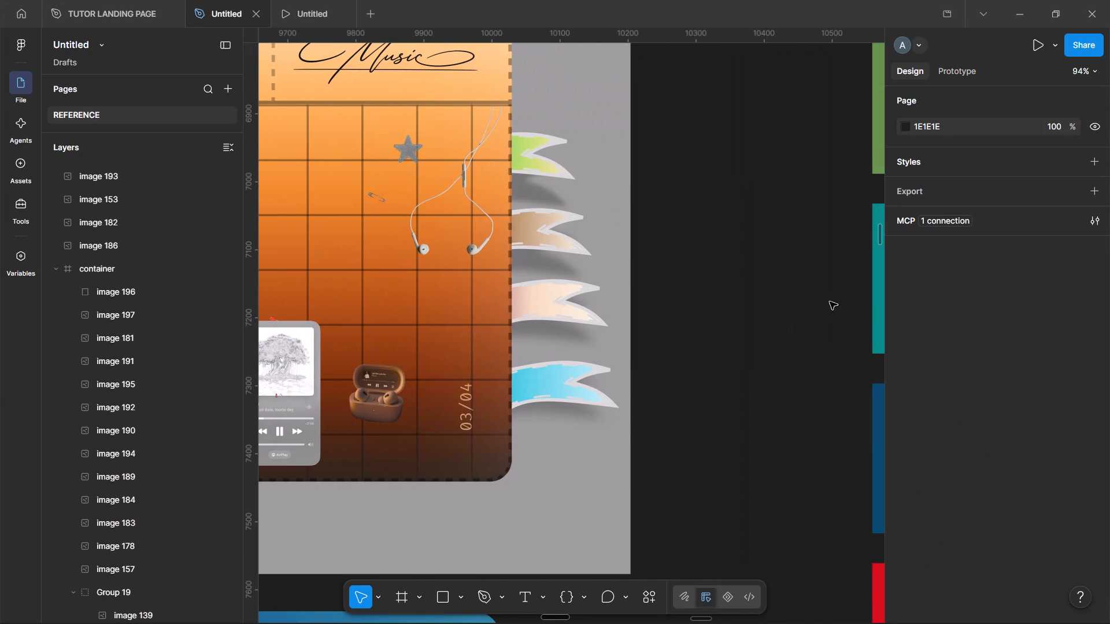
{"action": "key", "text": "ctrl+v"}
{"action": "left_click_drag", "start_coordinate": [576, 354], "coordinate": [727, 338]}
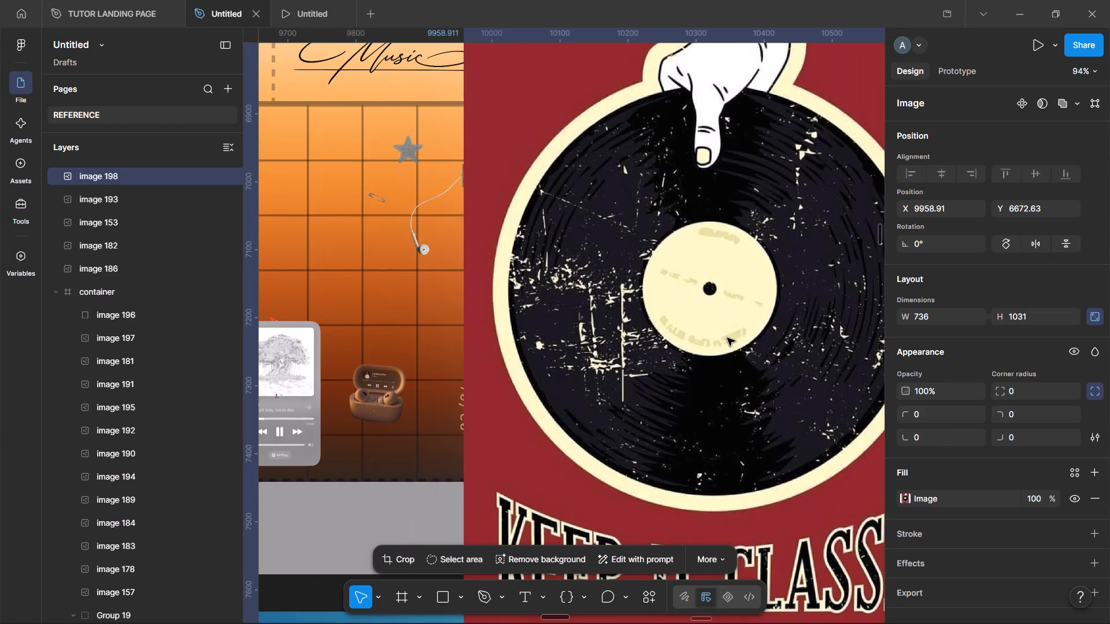
{"action": "left_click", "coordinate": [525, 561]}
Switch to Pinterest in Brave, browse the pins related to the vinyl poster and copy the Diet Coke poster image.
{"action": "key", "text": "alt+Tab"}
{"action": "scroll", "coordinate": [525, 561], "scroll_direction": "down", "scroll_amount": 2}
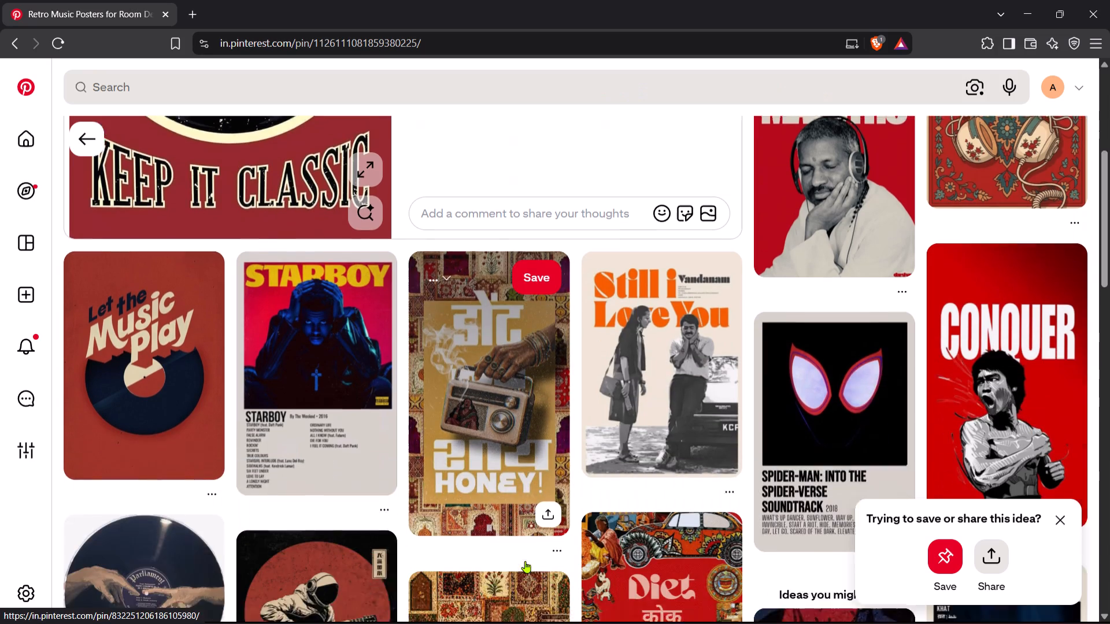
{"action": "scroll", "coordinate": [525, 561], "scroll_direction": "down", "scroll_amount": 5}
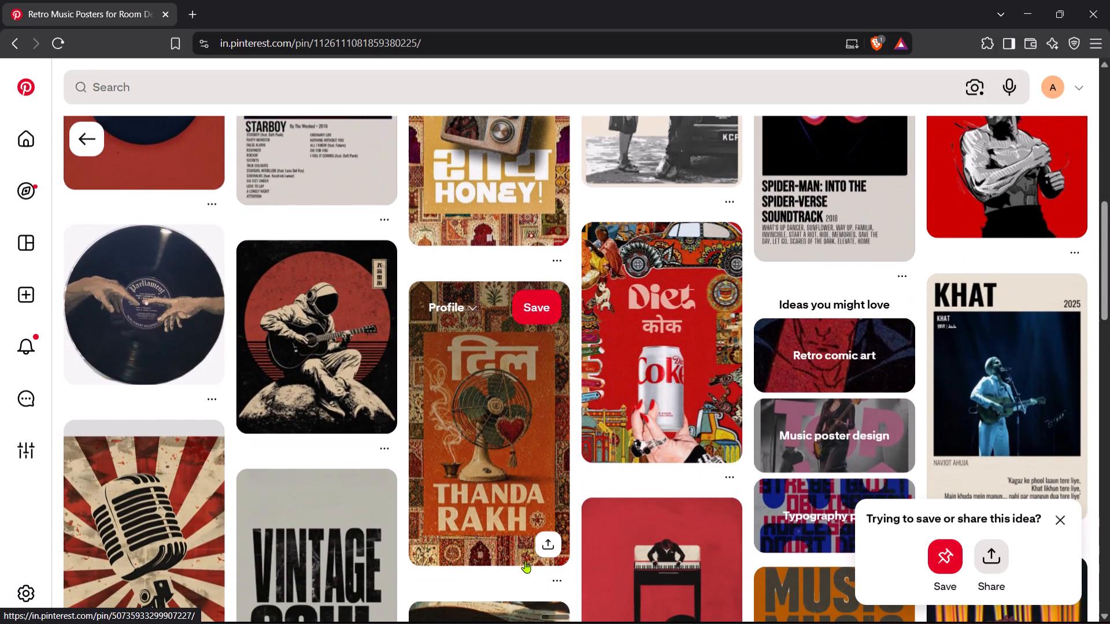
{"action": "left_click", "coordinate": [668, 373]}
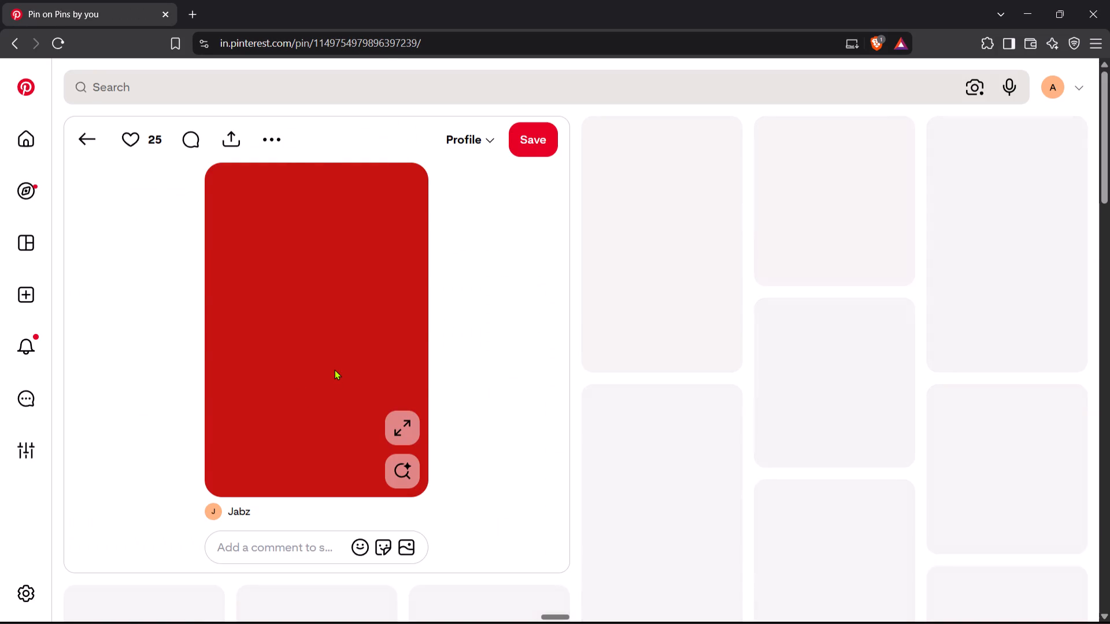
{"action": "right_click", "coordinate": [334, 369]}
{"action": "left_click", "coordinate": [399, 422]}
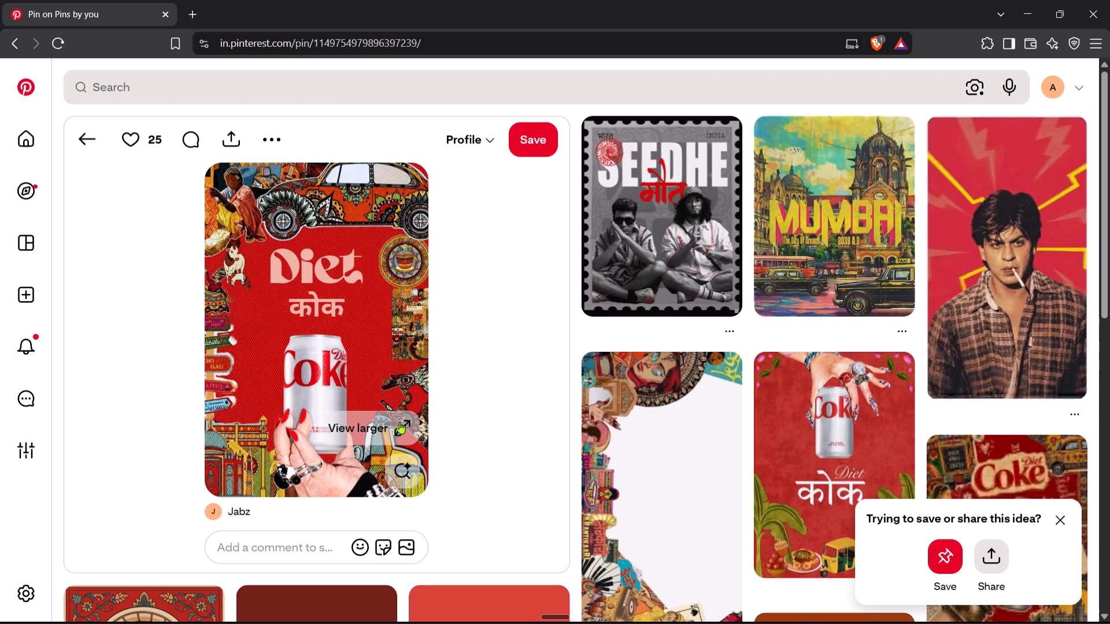
Switch to Figma, move the vinyl cut-out beyond the colour swatches and scale it down to about 78 × 109.
{"action": "key", "text": "alt+Tab"}
{"action": "scroll", "coordinate": [665, 382], "scroll_direction": "left", "scroll_amount": 1}
{"action": "left_click_drag", "start_coordinate": [618, 350], "coordinate": [867, 298]}
{"action": "scroll", "coordinate": [867, 298], "scroll_direction": "left", "scroll_amount": 2}
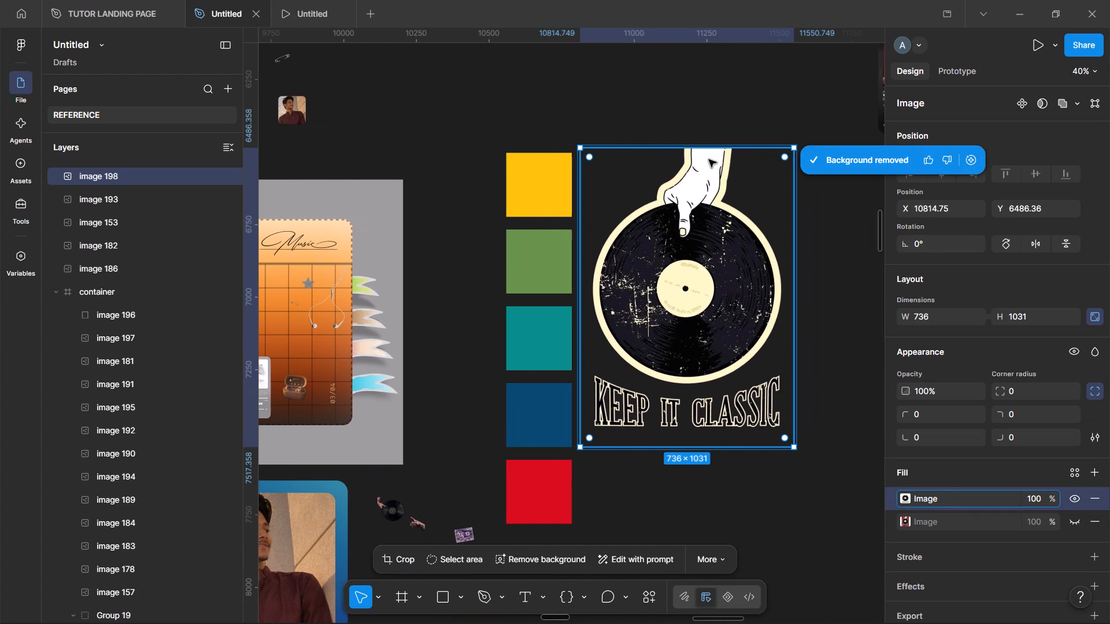
{"action": "left_click_drag", "start_coordinate": [683, 149], "coordinate": [726, 340]}
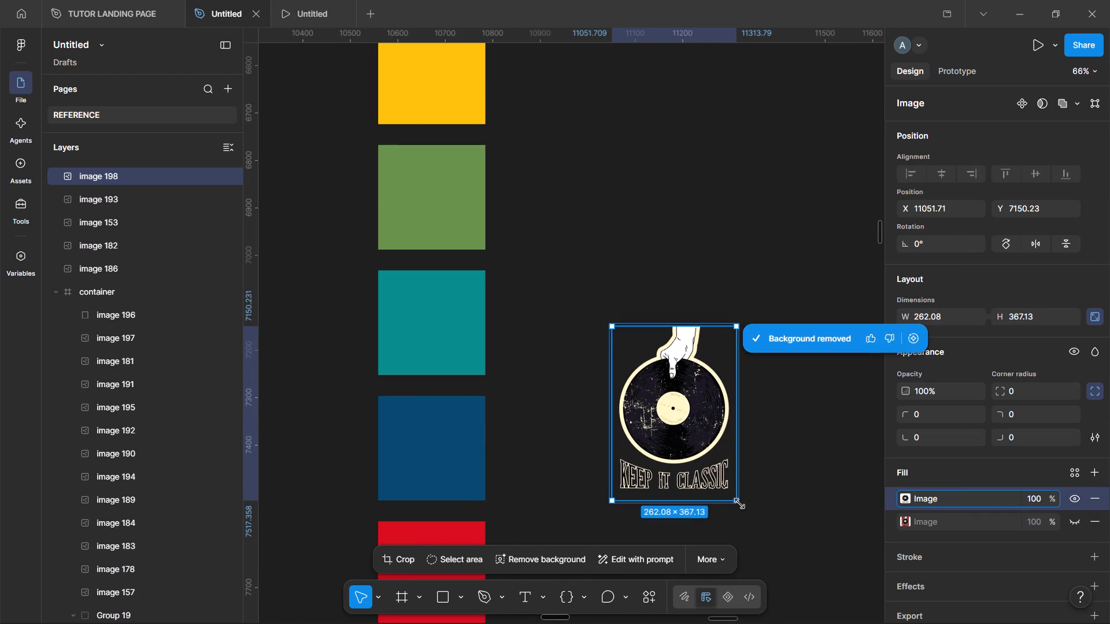
{"action": "left_click_drag", "start_coordinate": [736, 499], "coordinate": [649, 366]}
Move the vinyl cut-out onto the board, trying several spots and settling above the HOBBIES label at about X 14, Y 510.
{"action": "scroll", "coordinate": [649, 366], "scroll_direction": "right", "scroll_amount": 3}
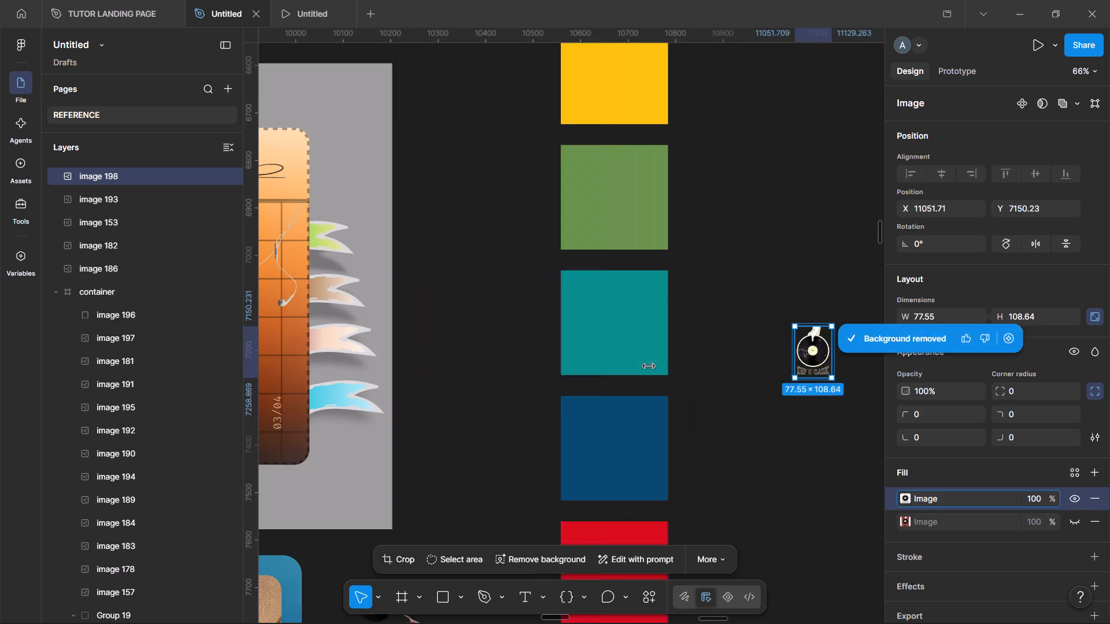
{"action": "left_click_drag", "start_coordinate": [866, 342], "coordinate": [308, 310]}
{"action": "scroll", "coordinate": [308, 310], "scroll_direction": "right", "scroll_amount": 1}
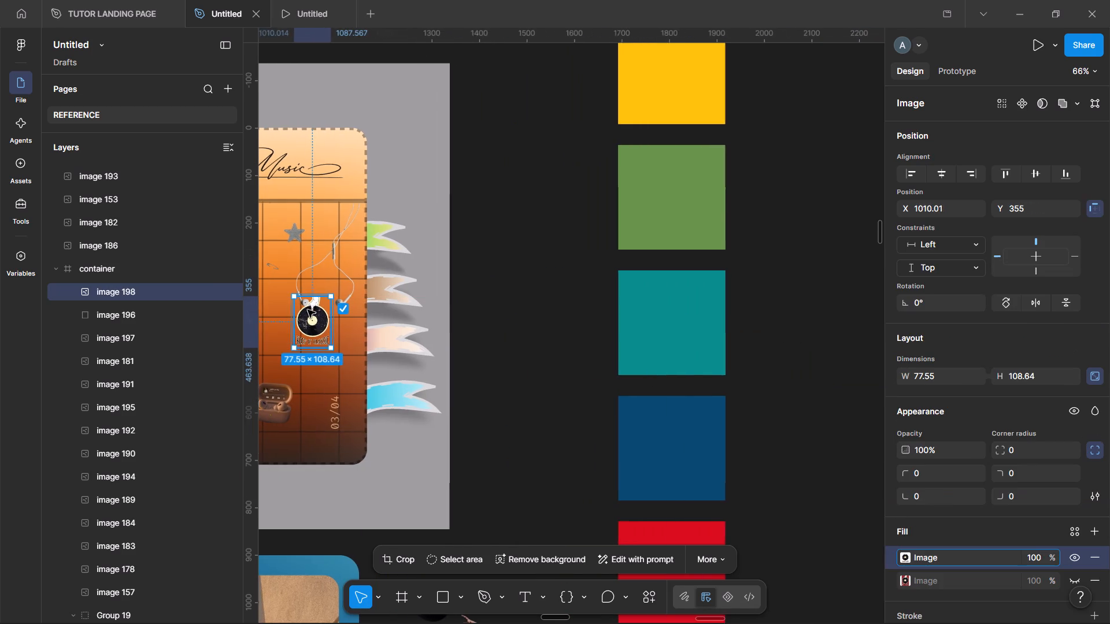
{"action": "scroll", "coordinate": [308, 310], "scroll_direction": "right", "scroll_amount": 2}
{"action": "left_click_drag", "start_coordinate": [531, 322], "coordinate": [371, 304]}
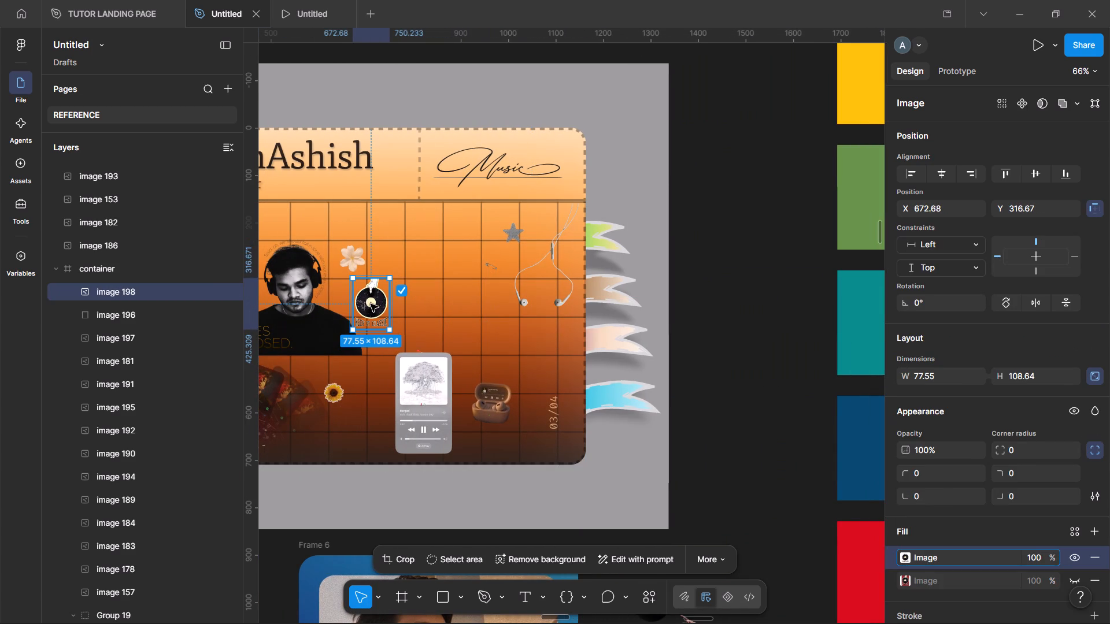
{"action": "scroll", "coordinate": [371, 304], "scroll_direction": "right", "scroll_amount": 3}
{"action": "scroll", "coordinate": [371, 304], "scroll_direction": "left", "scroll_amount": 1}
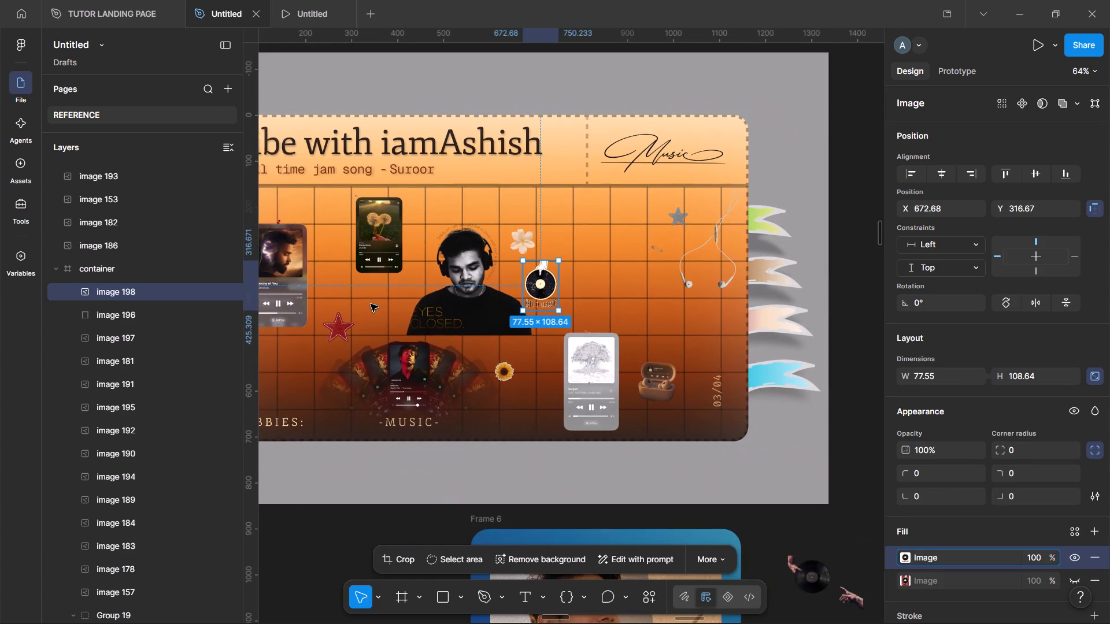
{"action": "scroll", "coordinate": [371, 304], "scroll_direction": "left", "scroll_amount": 1}
{"action": "left_click_drag", "start_coordinate": [499, 280], "coordinate": [402, 201]}
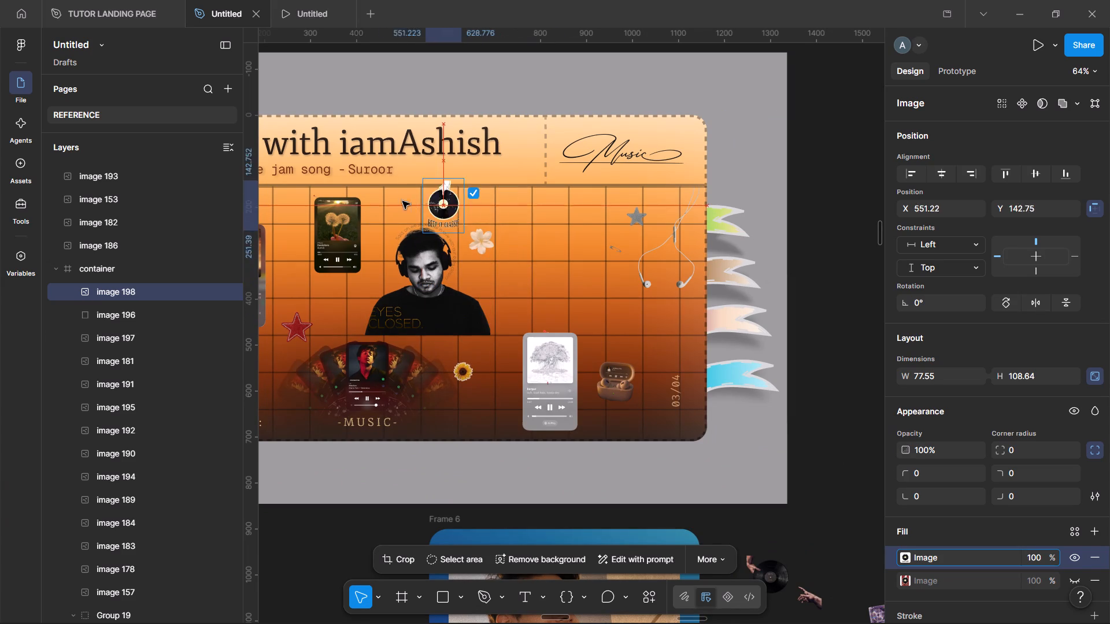
{"action": "left_click_drag", "start_coordinate": [402, 201], "coordinate": [269, 233]}
{"action": "scroll", "coordinate": [269, 233], "scroll_direction": "right", "scroll_amount": 2}
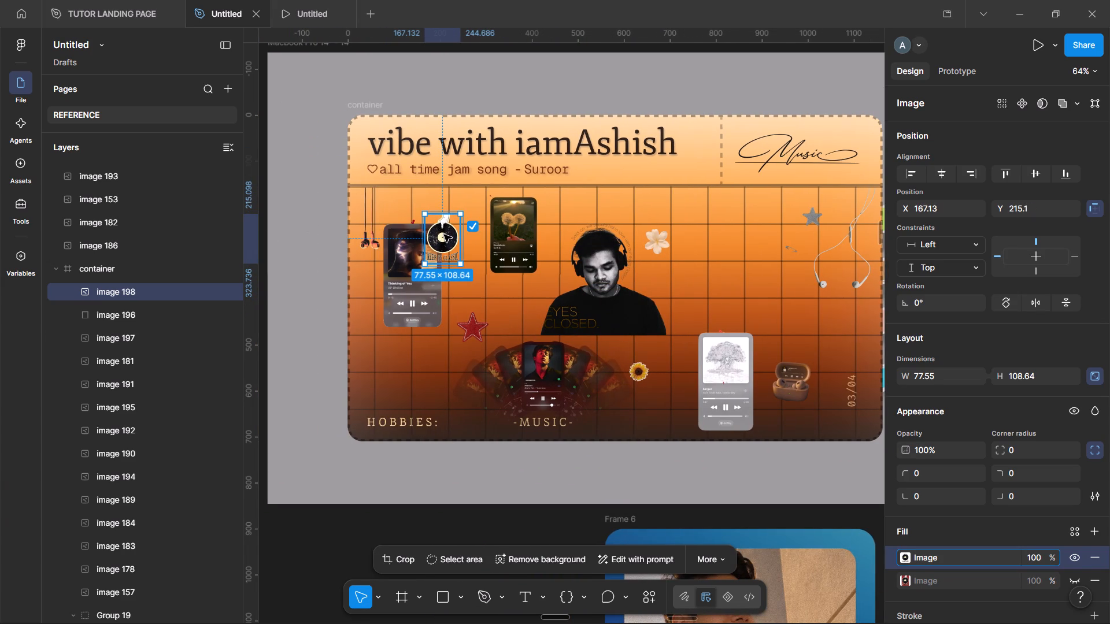
{"action": "left_click_drag", "start_coordinate": [444, 235], "coordinate": [373, 371]}
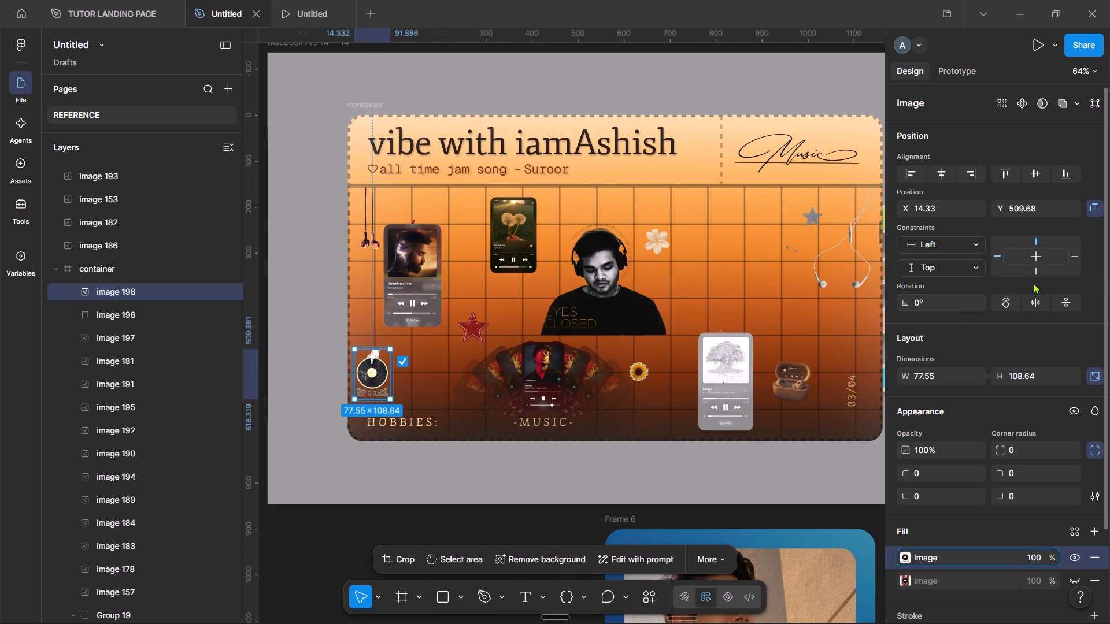
Rotate the vinyl cut-out to 90° and shift it so its hand reaches in from the board's left edge.
{"action": "double_click", "coordinate": [1005, 303]}
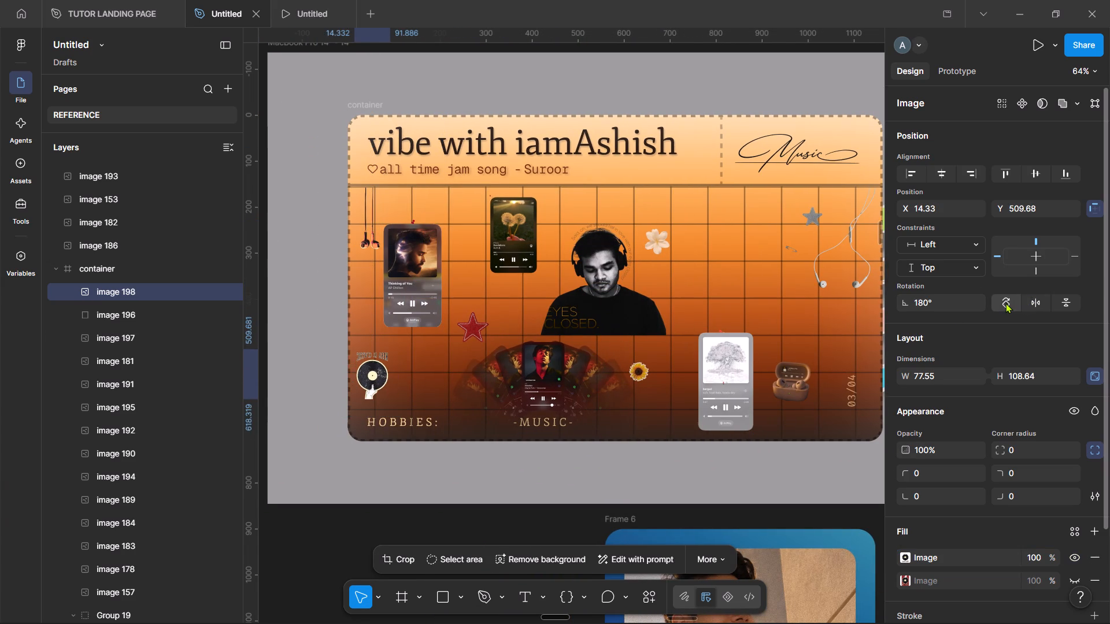
{"action": "left_click", "coordinate": [1005, 303]}
{"action": "scroll", "coordinate": [588, 404], "scroll_direction": "right", "scroll_amount": 4}
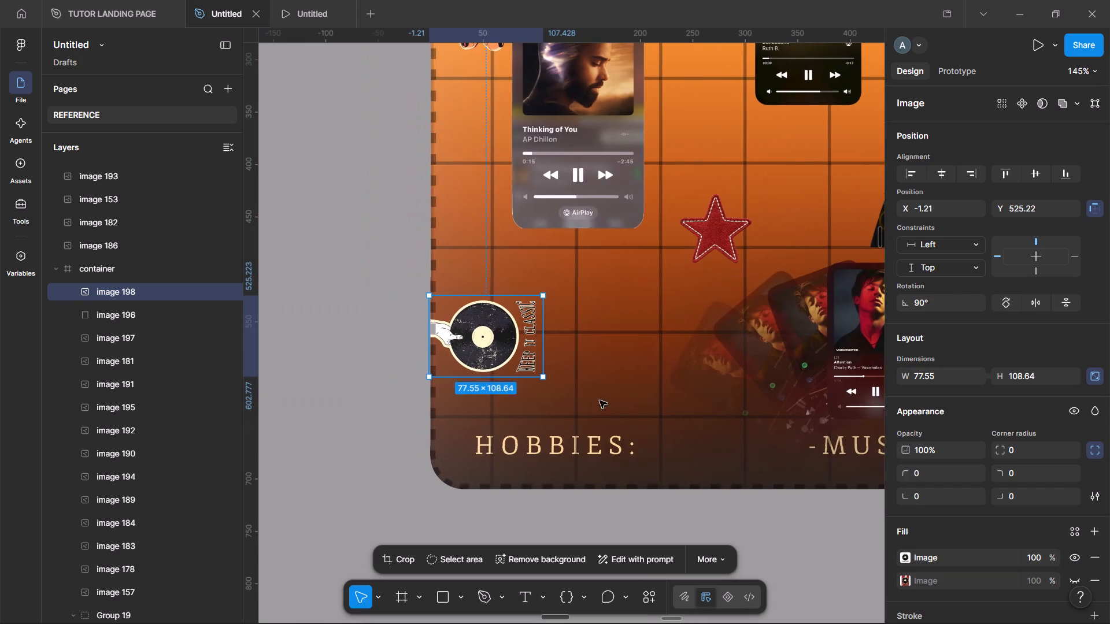
{"action": "left_click_drag", "start_coordinate": [494, 359], "coordinate": [499, 367]}
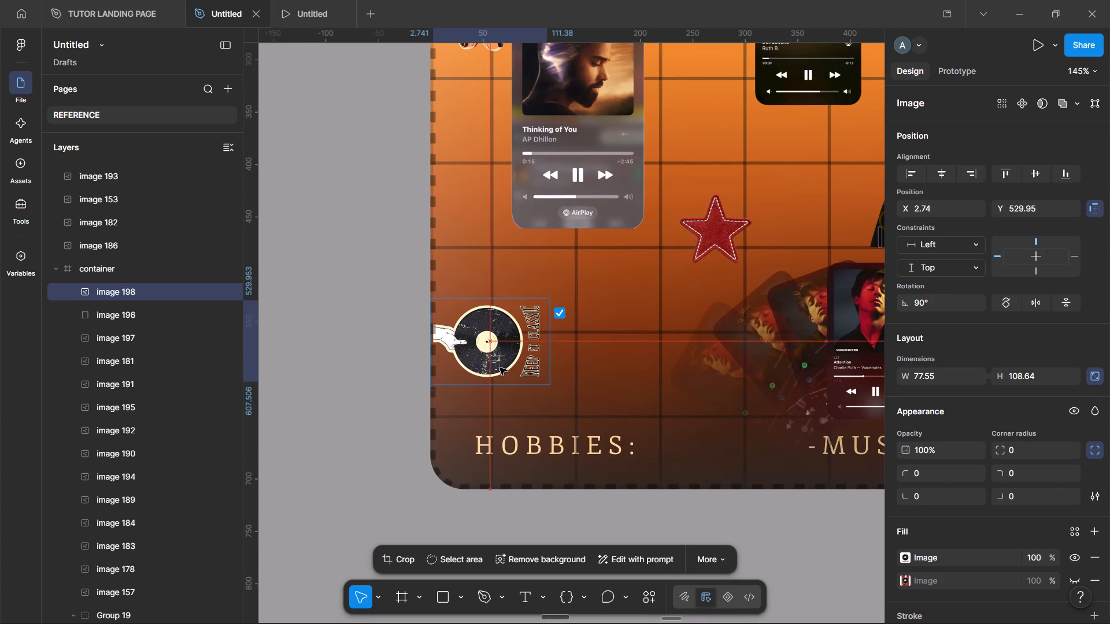
{"action": "left_click_drag", "start_coordinate": [499, 367], "coordinate": [497, 376]}
{"action": "left_click", "coordinate": [375, 384]}
{"action": "scroll", "coordinate": [375, 384], "scroll_direction": "left", "scroll_amount": 1}
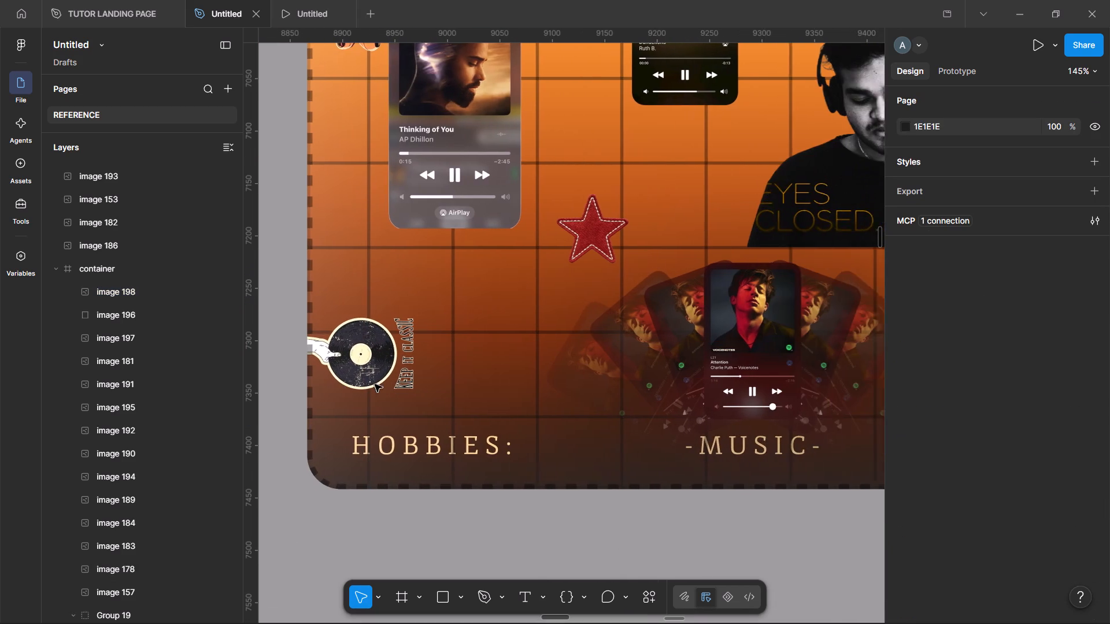
Rotate the vinyl cut-out above the HOBBIES label back to 0°.
{"action": "left_click", "coordinate": [382, 368]}
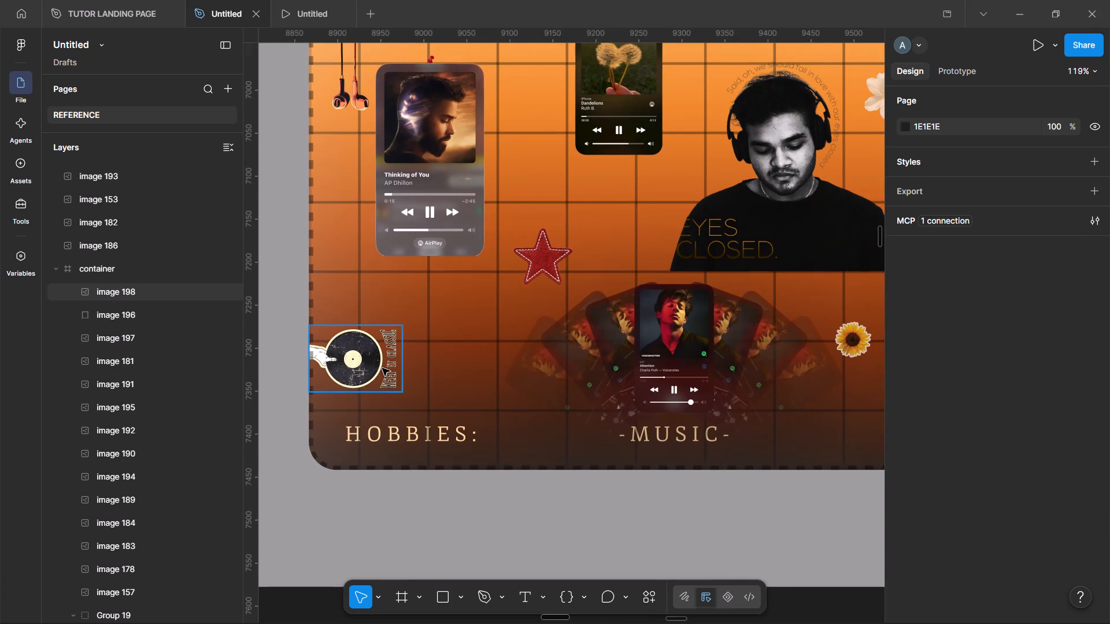
{"action": "left_click", "coordinate": [1001, 299]}
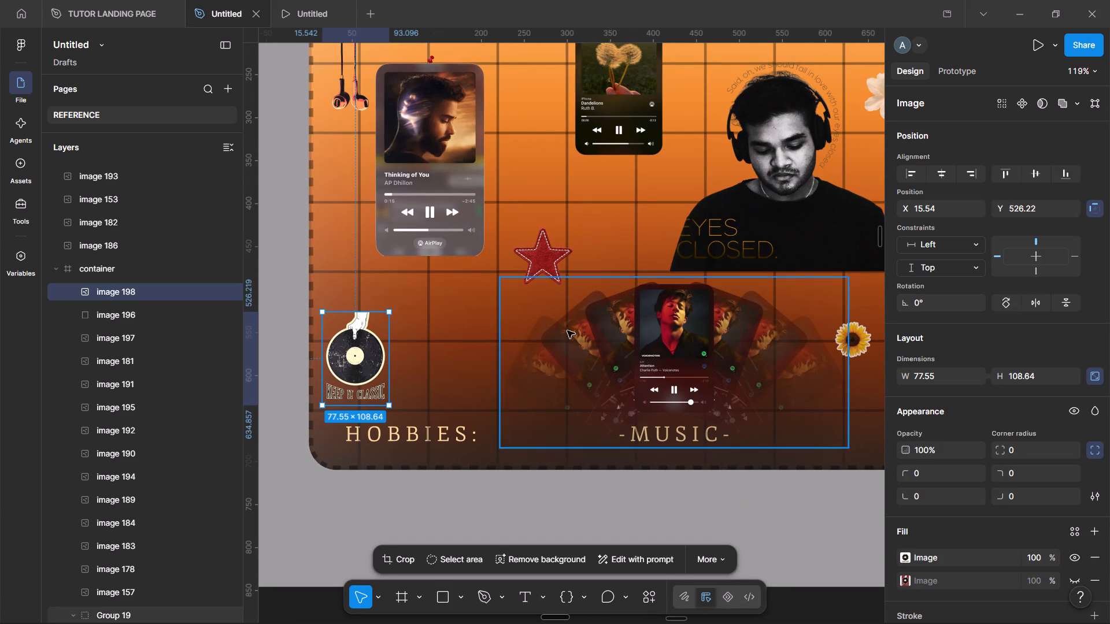
Move the vinyl cut-out from above HOBBIES to just below the header near the Music signature, at about X 827, Y 158.
{"action": "scroll", "coordinate": [371, 367], "scroll_direction": "left", "scroll_amount": 1}
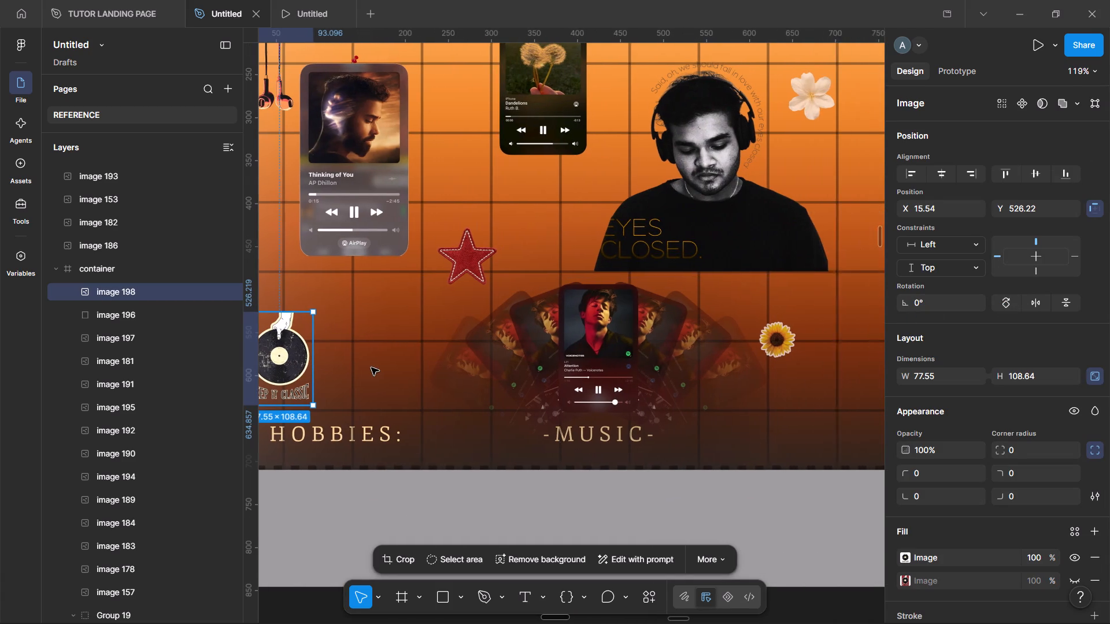
{"action": "left_click_drag", "start_coordinate": [313, 372], "coordinate": [410, 338]}
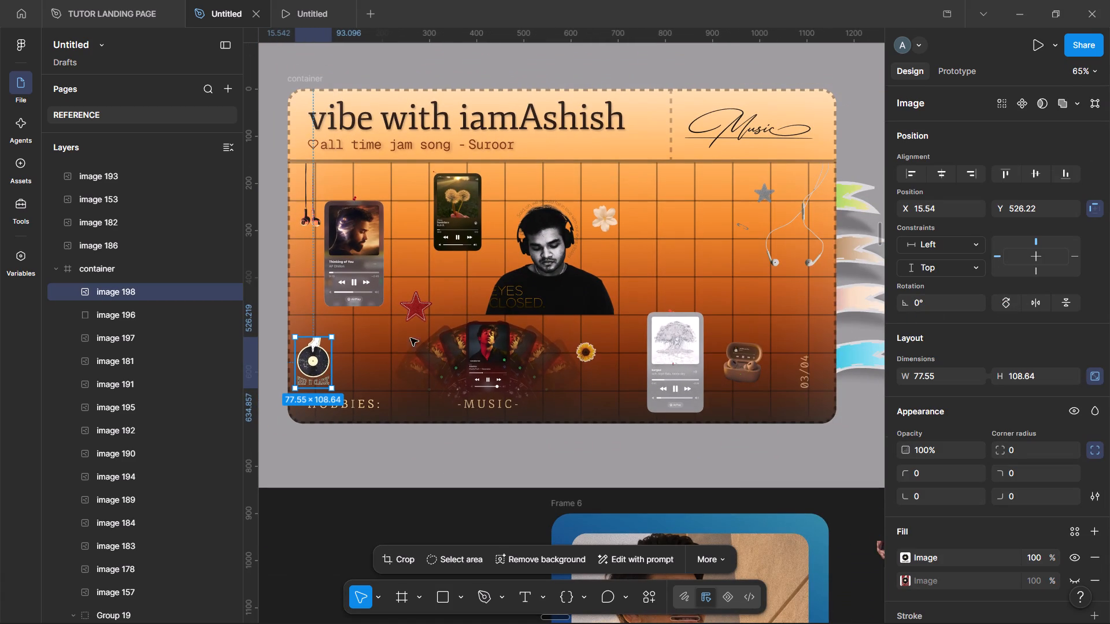
{"action": "left_click_drag", "start_coordinate": [410, 338], "coordinate": [727, 197]}
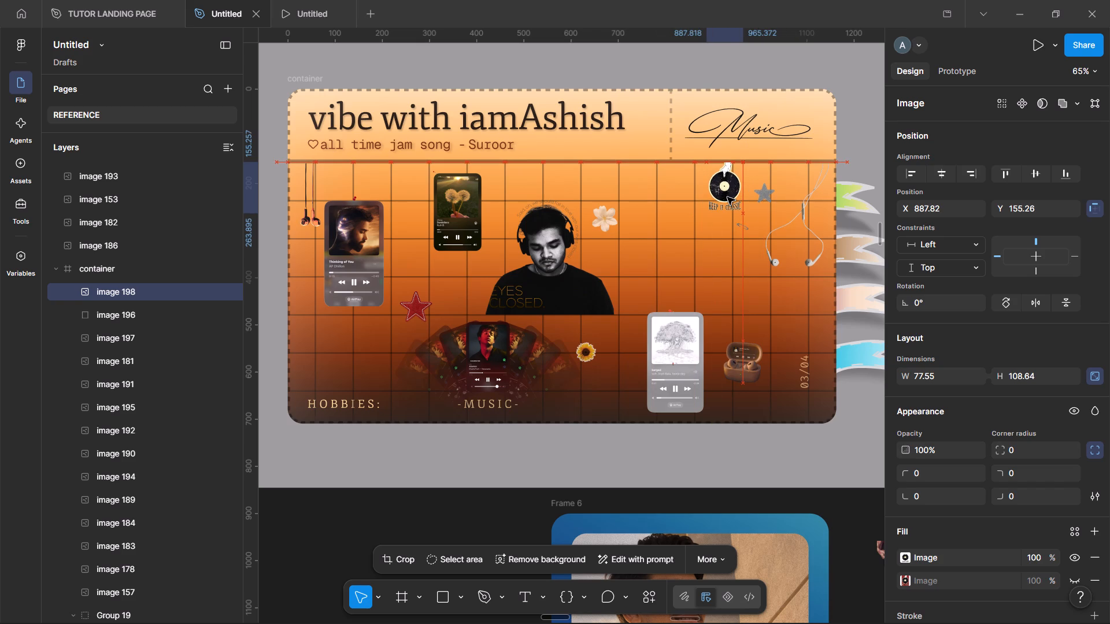
{"action": "left_click_drag", "start_coordinate": [727, 197], "coordinate": [698, 198]}
{"action": "scroll", "coordinate": [698, 198], "scroll_direction": "up", "scroll_amount": 4}
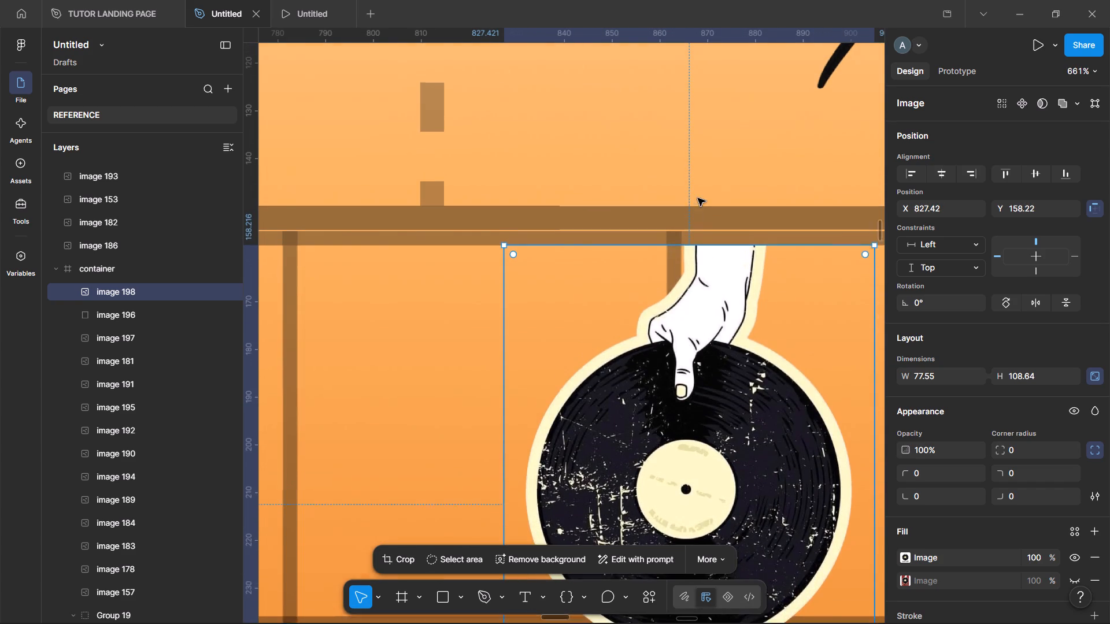
{"action": "scroll", "coordinate": [724, 314], "scroll_direction": "left", "scroll_amount": 2}
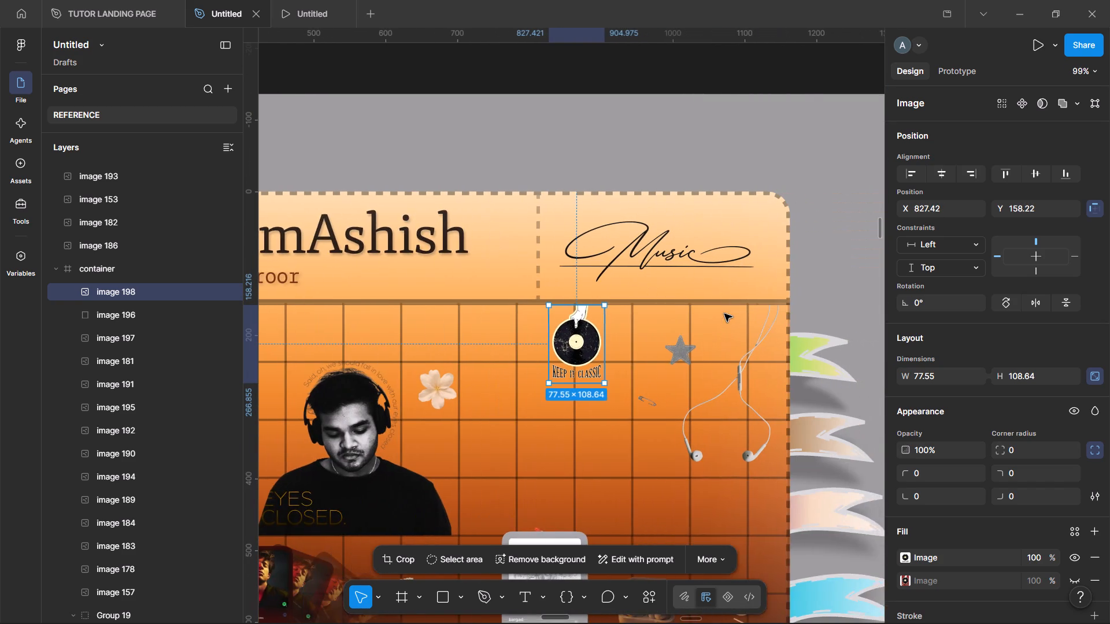
{"action": "scroll", "coordinate": [724, 314], "scroll_direction": "left", "scroll_amount": 1}
{"action": "left_click", "coordinate": [811, 306]}
Paste the copied Diet Coke poster over the colour swatches at about X 10672, Y 6437 and remove its background.
{"action": "scroll", "coordinate": [811, 306], "scroll_direction": "down", "scroll_amount": 1}
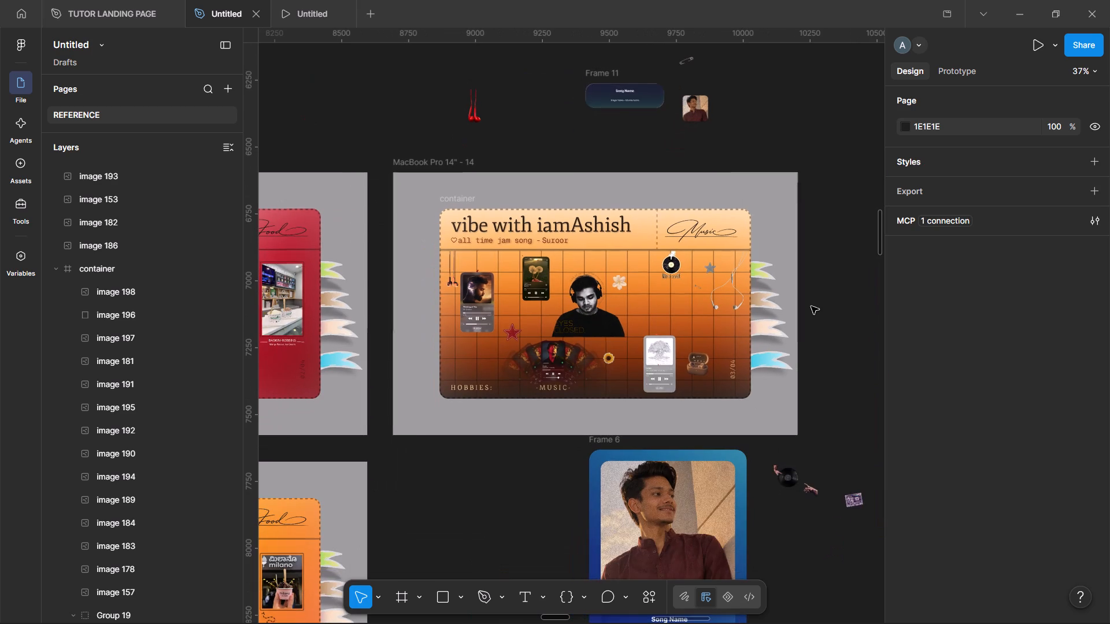
{"action": "scroll", "coordinate": [811, 306], "scroll_direction": "left", "scroll_amount": 3}
{"action": "left_click", "coordinate": [772, 285]}
{"action": "key", "text": "ctrl+v"}
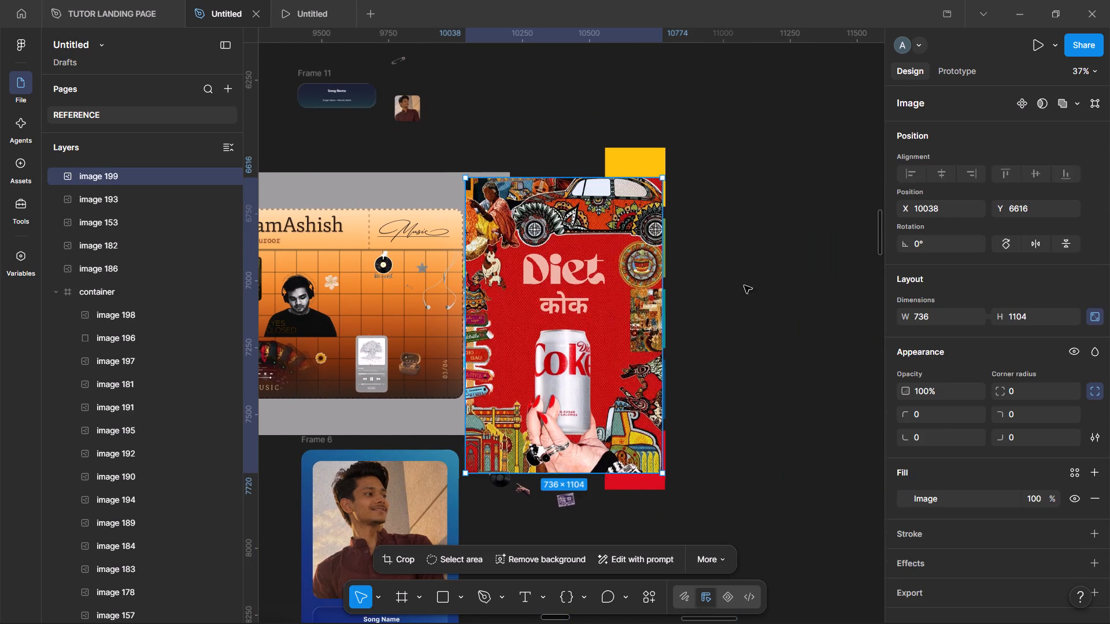
{"action": "left_click_drag", "start_coordinate": [601, 306], "coordinate": [771, 258]}
{"action": "left_click", "coordinate": [524, 552]}
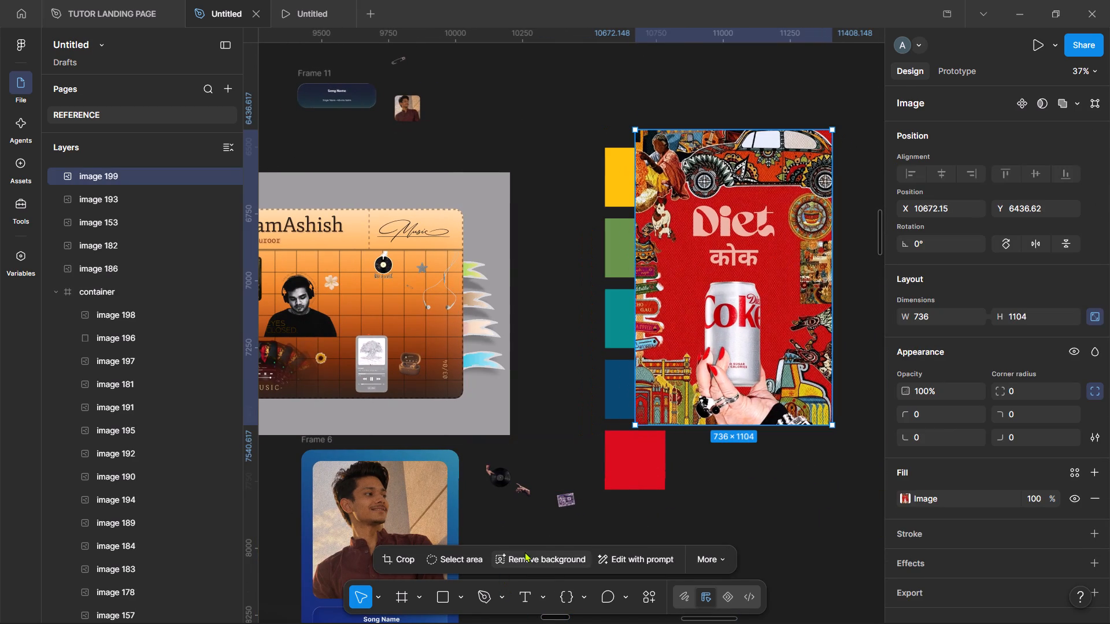
Switch to Pinterest in the browser and look through the pins related to the Diet Coke poster for more cut-out material.
{"action": "key", "text": "alt+Tab"}
{"action": "scroll", "coordinate": [646, 497], "scroll_direction": "down", "scroll_amount": 3}
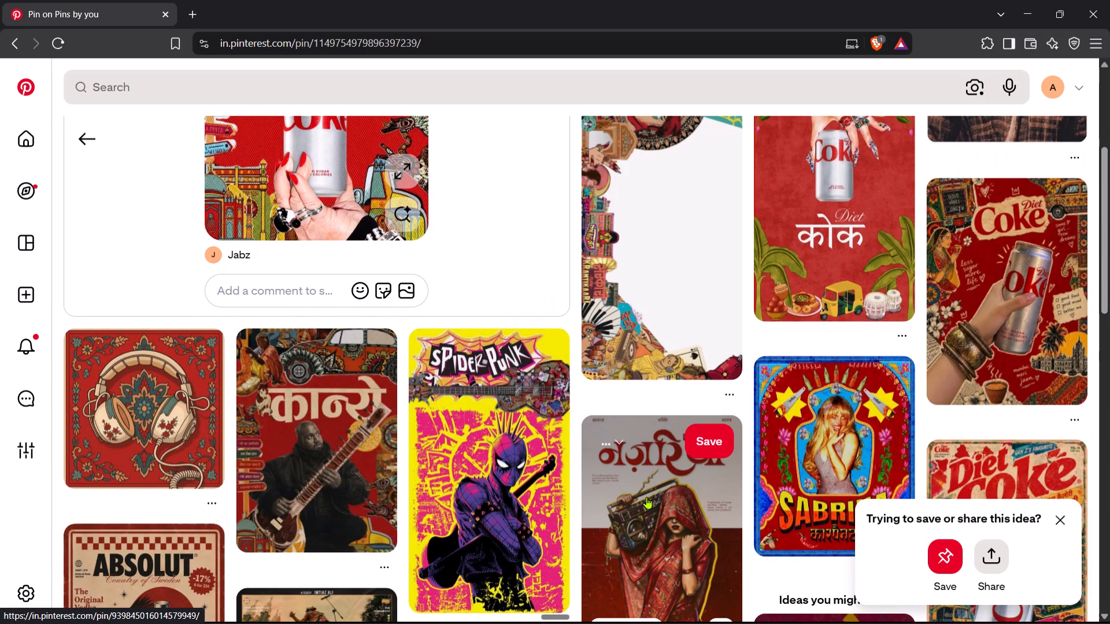
{"action": "scroll", "coordinate": [646, 497], "scroll_direction": "down", "scroll_amount": 2}
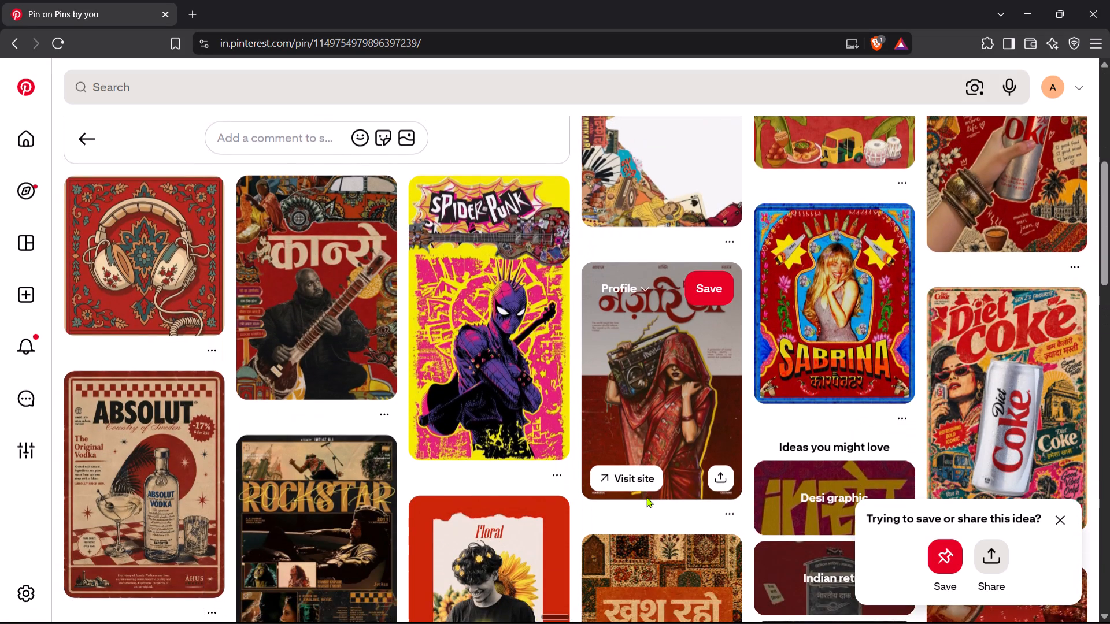
{"action": "scroll", "coordinate": [646, 497], "scroll_direction": "down", "scroll_amount": 4}
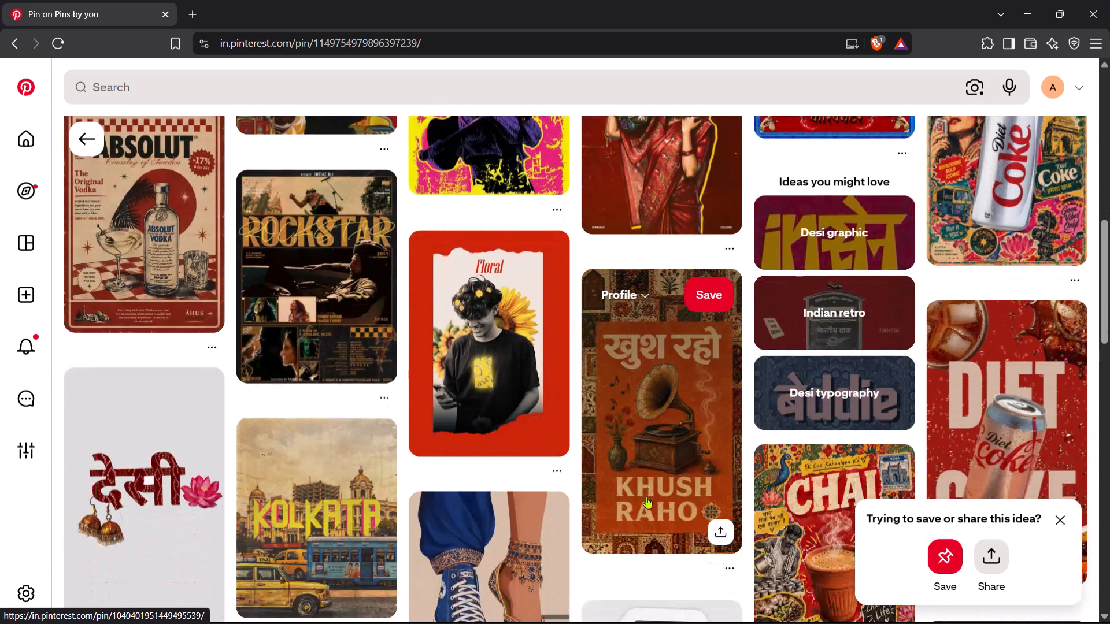
{"action": "scroll", "coordinate": [646, 497], "scroll_direction": "down", "scroll_amount": 1}
{"action": "scroll", "coordinate": [687, 395], "scroll_direction": "down", "scroll_amount": 3}
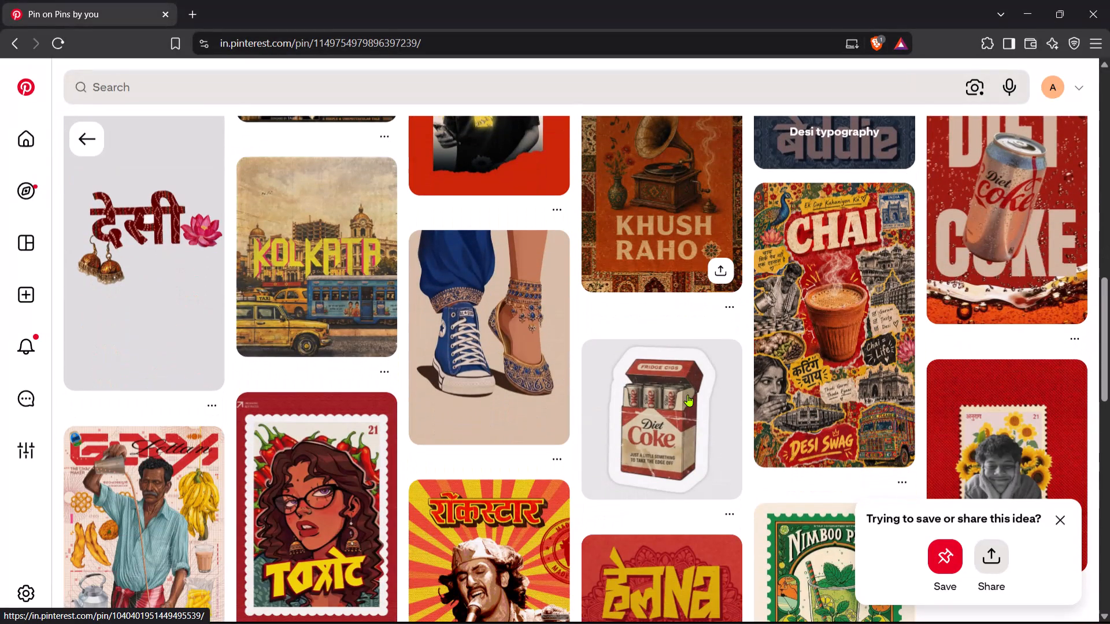
{"action": "scroll", "coordinate": [687, 395], "scroll_direction": "down", "scroll_amount": 3}
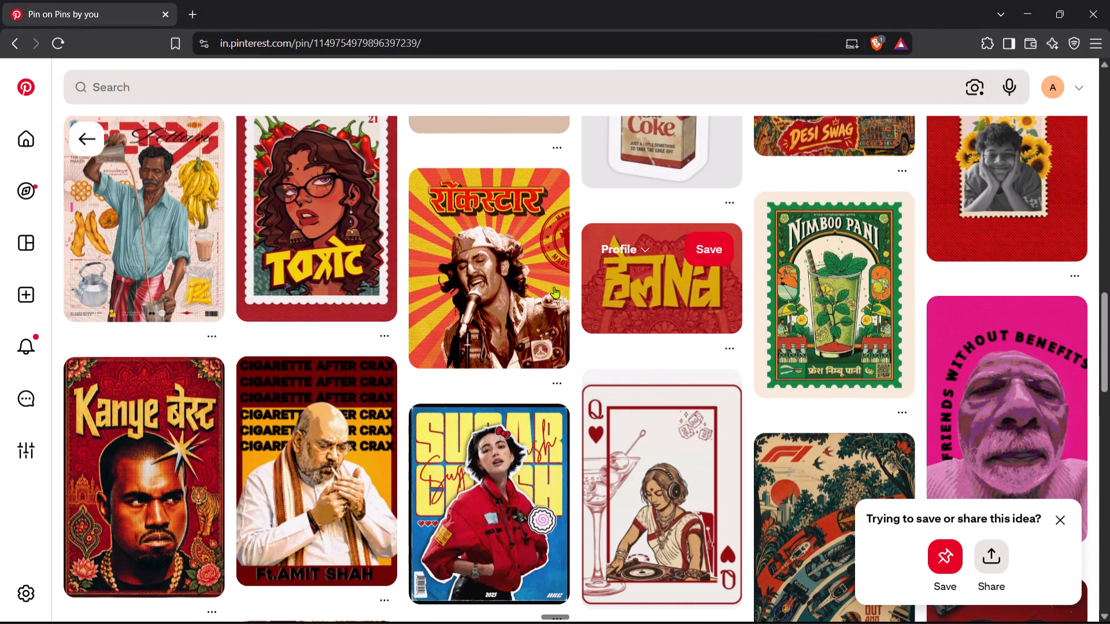
{"action": "scroll", "coordinate": [513, 270], "scroll_direction": "down", "scroll_amount": 1}
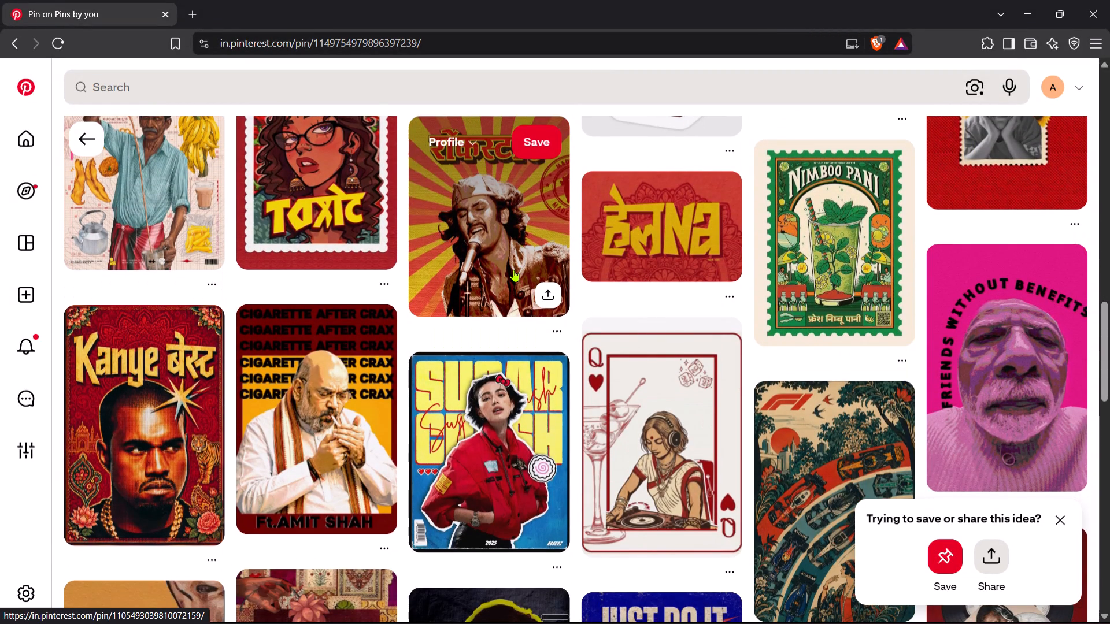
{"action": "scroll", "coordinate": [715, 369], "scroll_direction": "down", "scroll_amount": 1}
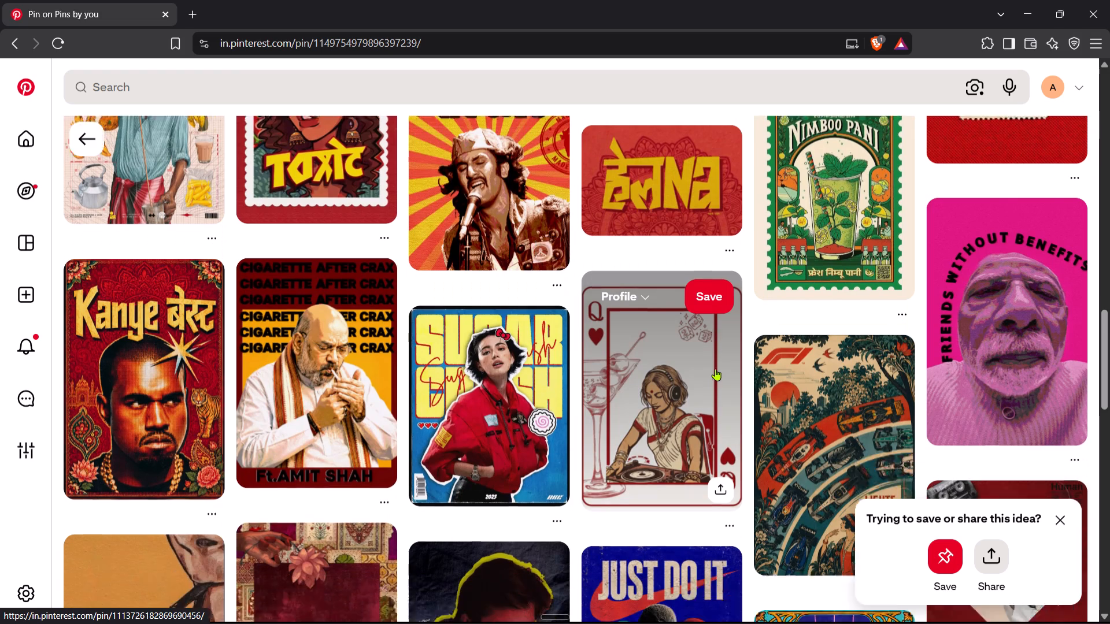
{"action": "scroll", "coordinate": [715, 369], "scroll_direction": "down", "scroll_amount": 5}
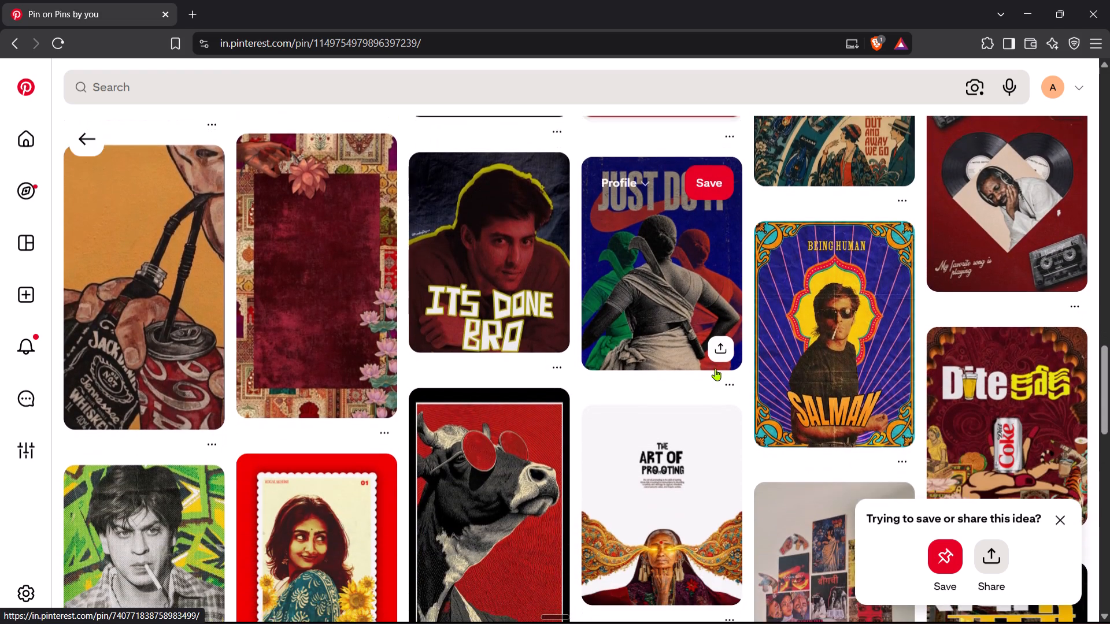
{"action": "scroll", "coordinate": [715, 369], "scroll_direction": "down", "scroll_amount": 2}
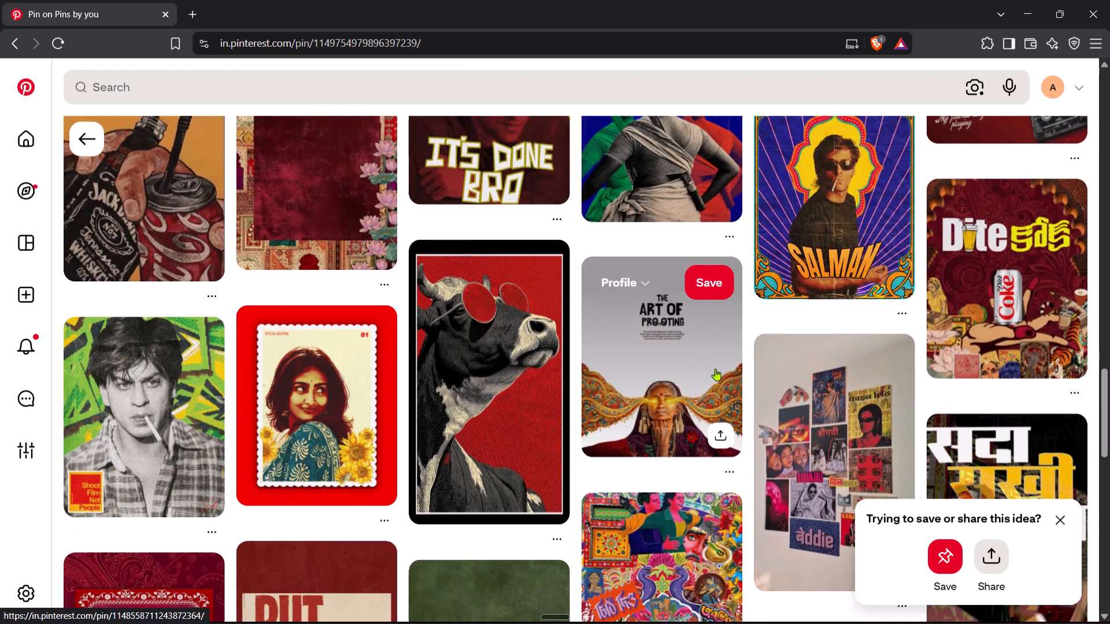
{"action": "scroll", "coordinate": [715, 369], "scroll_direction": "down", "scroll_amount": 2}
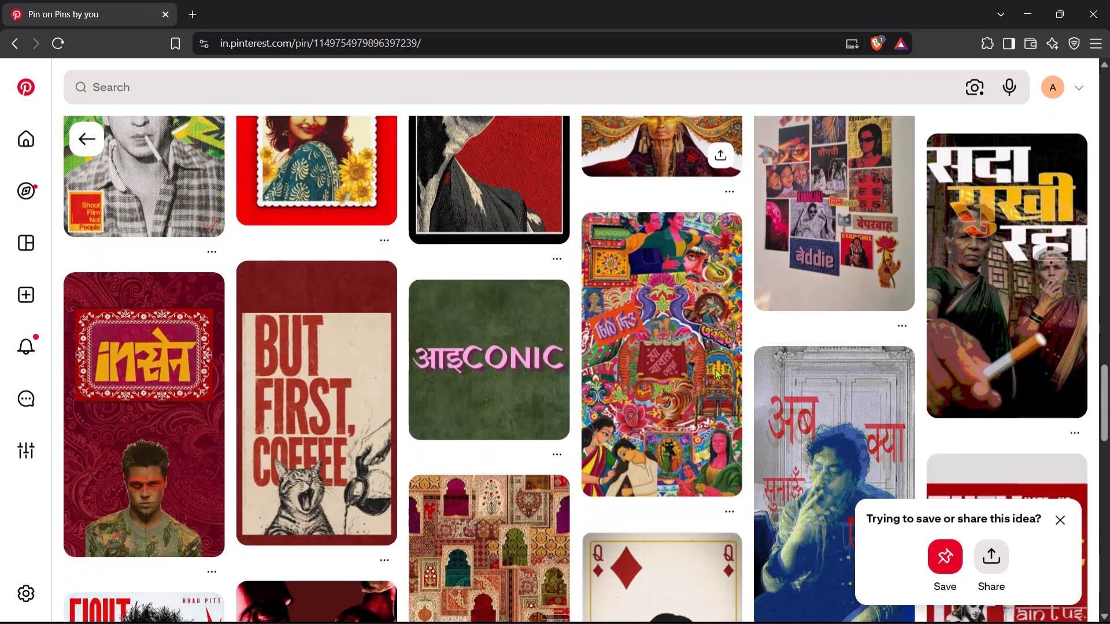
{"action": "scroll", "coordinate": [715, 369], "scroll_direction": "down", "scroll_amount": 1}
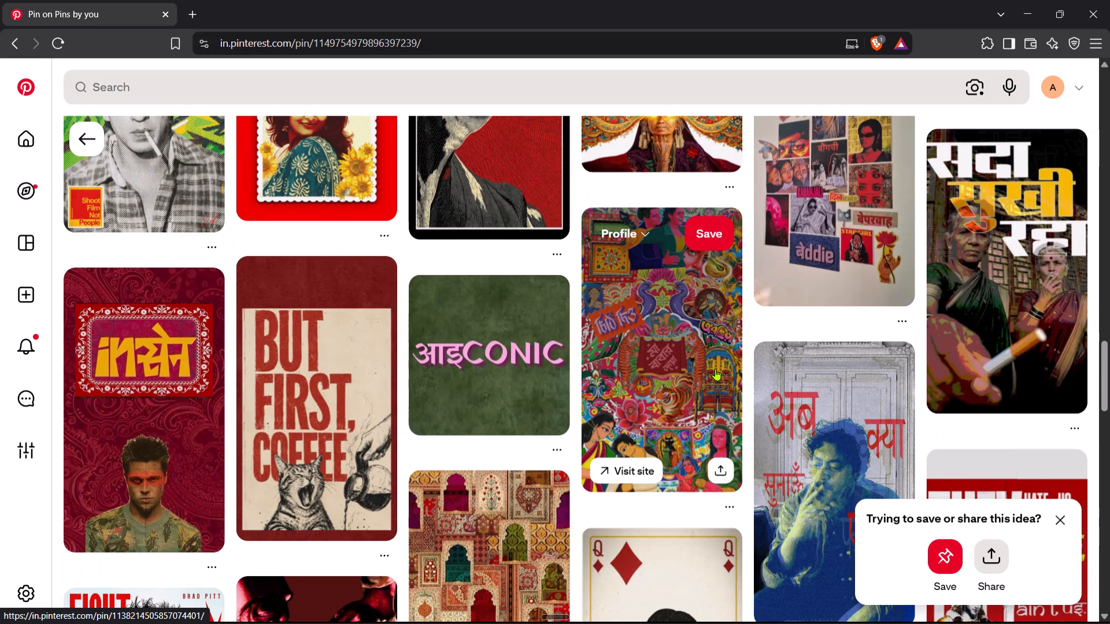
{"action": "scroll", "coordinate": [715, 369], "scroll_direction": "down", "scroll_amount": 4}
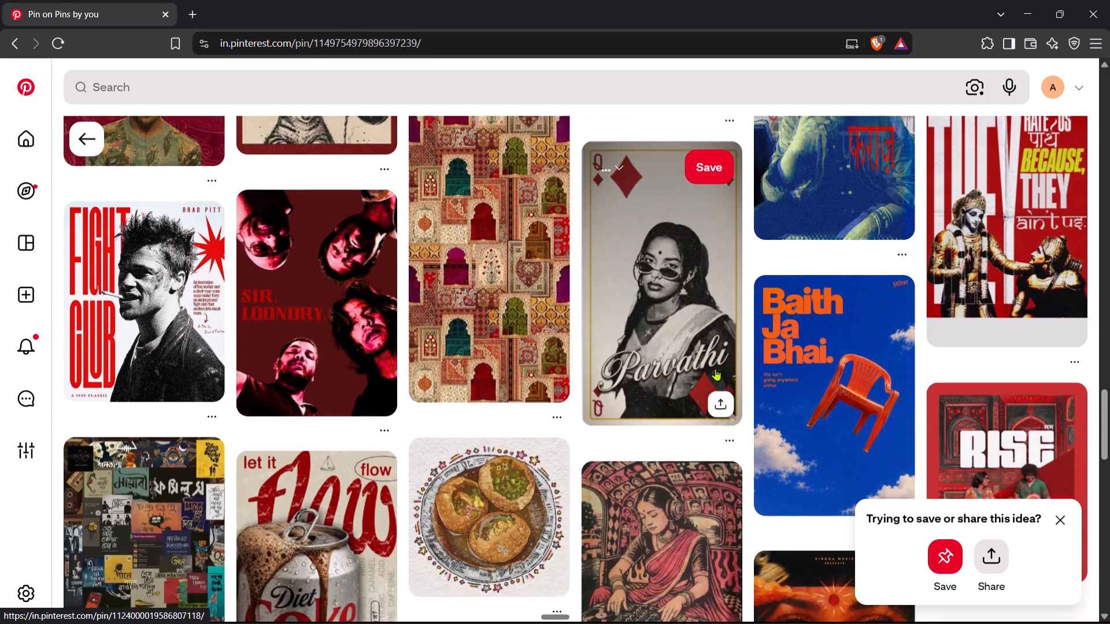
Go back to the Keep It Classic record pin and browse its related music posters, comparing them with the Figma board.
{"action": "left_click", "coordinate": [84, 131]}
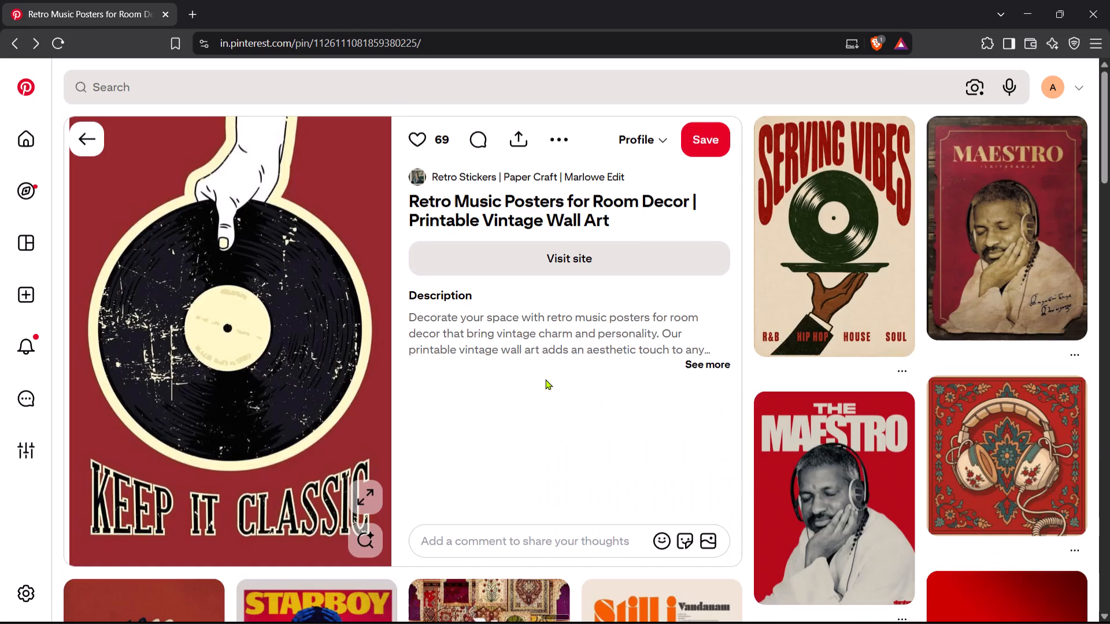
{"action": "scroll", "coordinate": [545, 379], "scroll_direction": "down", "scroll_amount": 5}
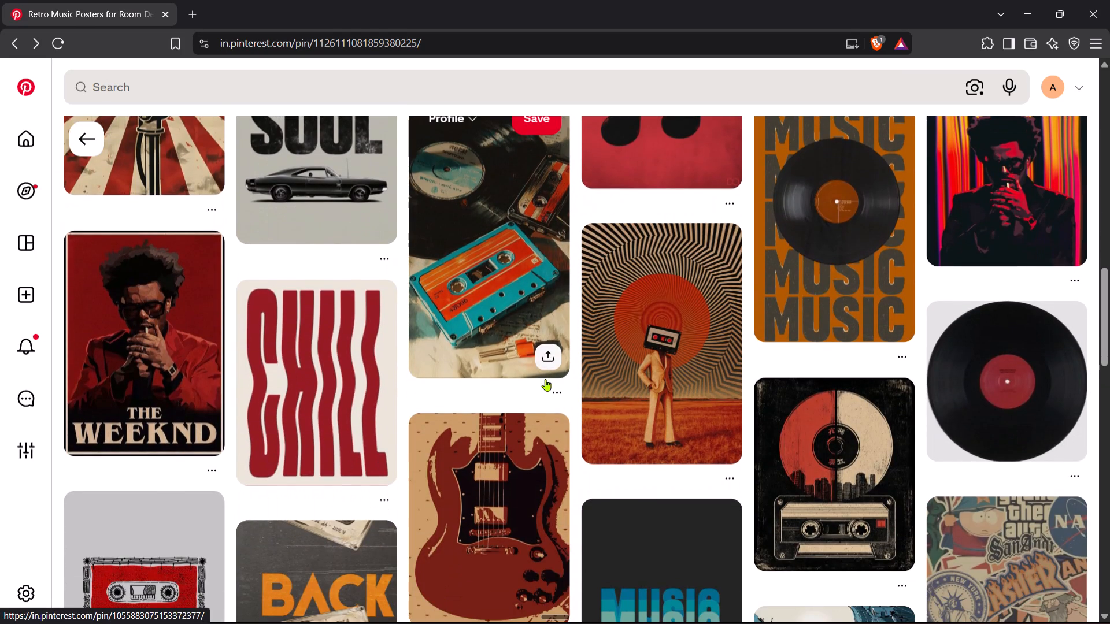
{"action": "scroll", "coordinate": [545, 379], "scroll_direction": "down", "scroll_amount": 3}
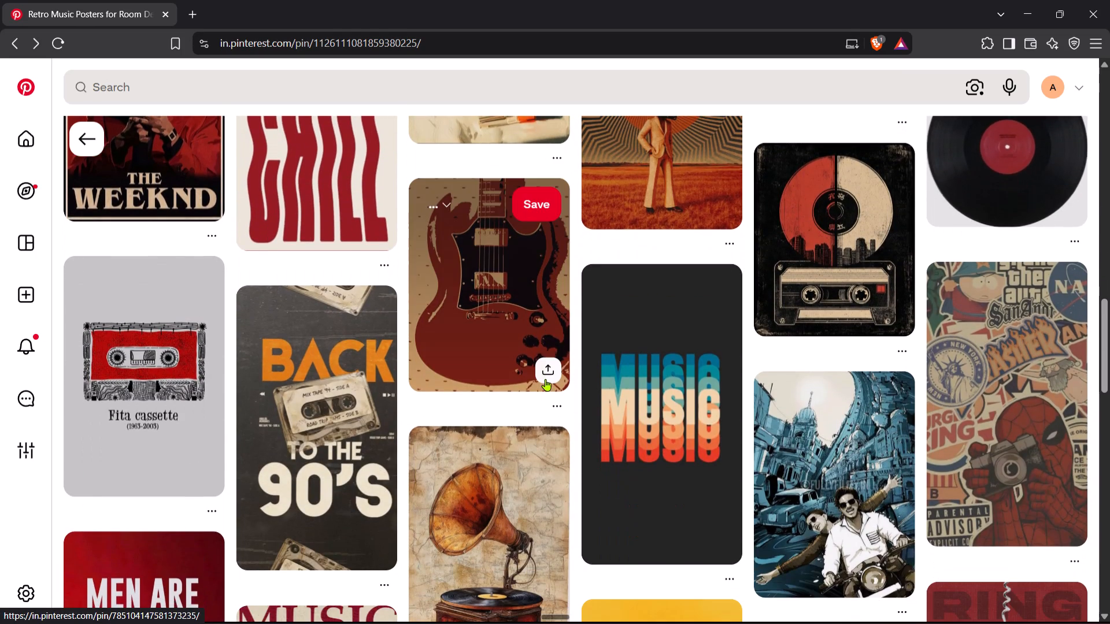
{"action": "scroll", "coordinate": [545, 379], "scroll_direction": "up", "scroll_amount": 2}
{"action": "scroll", "coordinate": [545, 379], "scroll_direction": "down", "scroll_amount": 4}
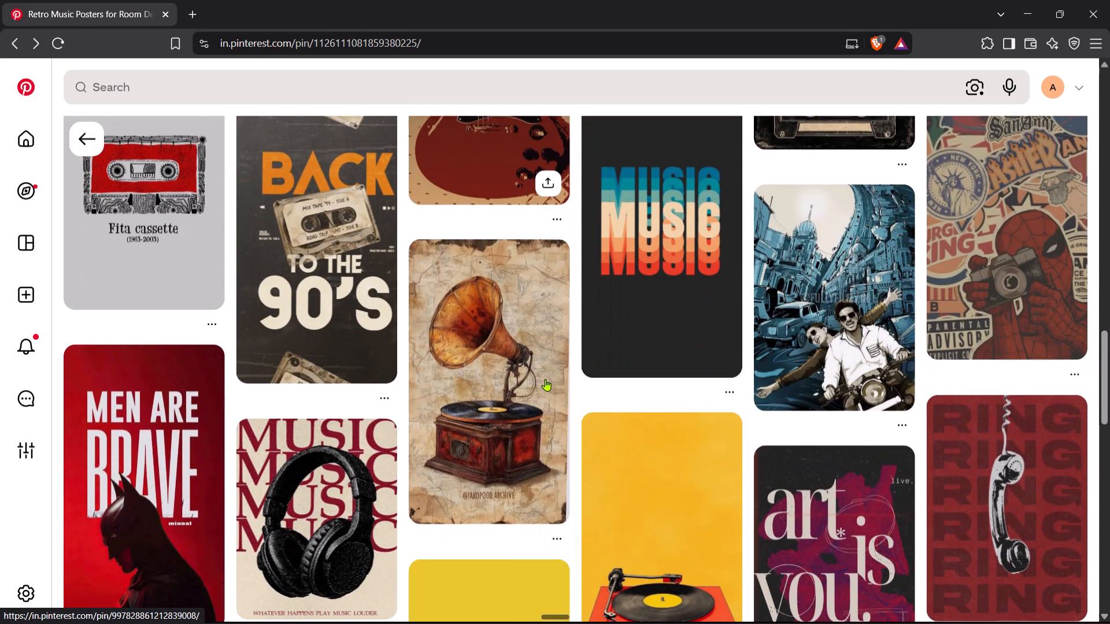
{"action": "scroll", "coordinate": [545, 379], "scroll_direction": "down", "scroll_amount": 3}
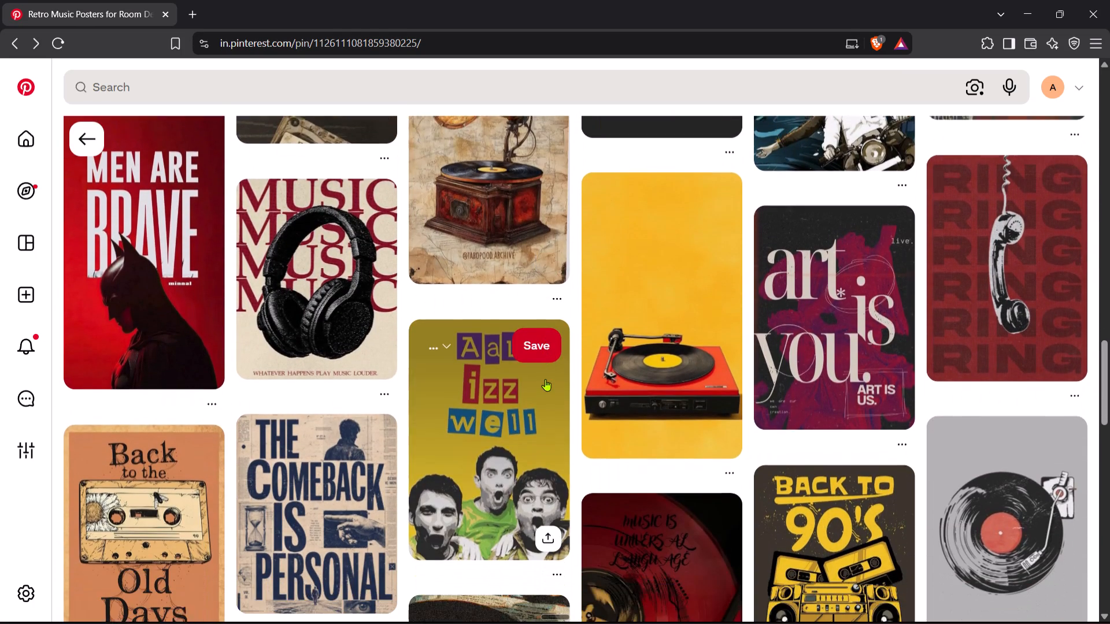
{"action": "scroll", "coordinate": [545, 379], "scroll_direction": "down", "scroll_amount": 4}
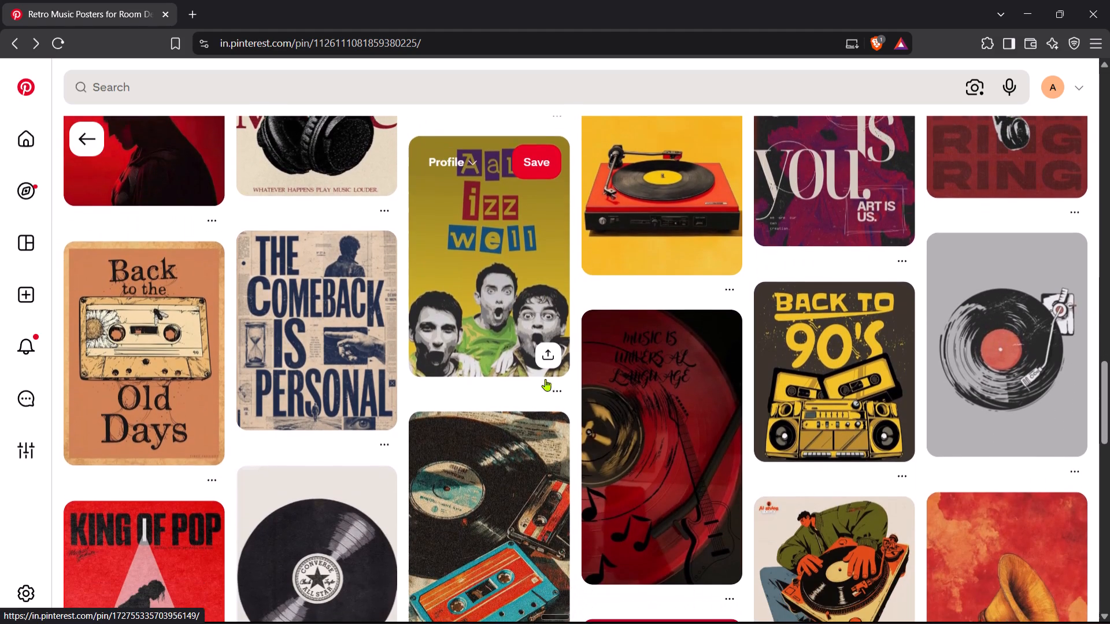
{"action": "scroll", "coordinate": [545, 379], "scroll_direction": "down", "scroll_amount": 1}
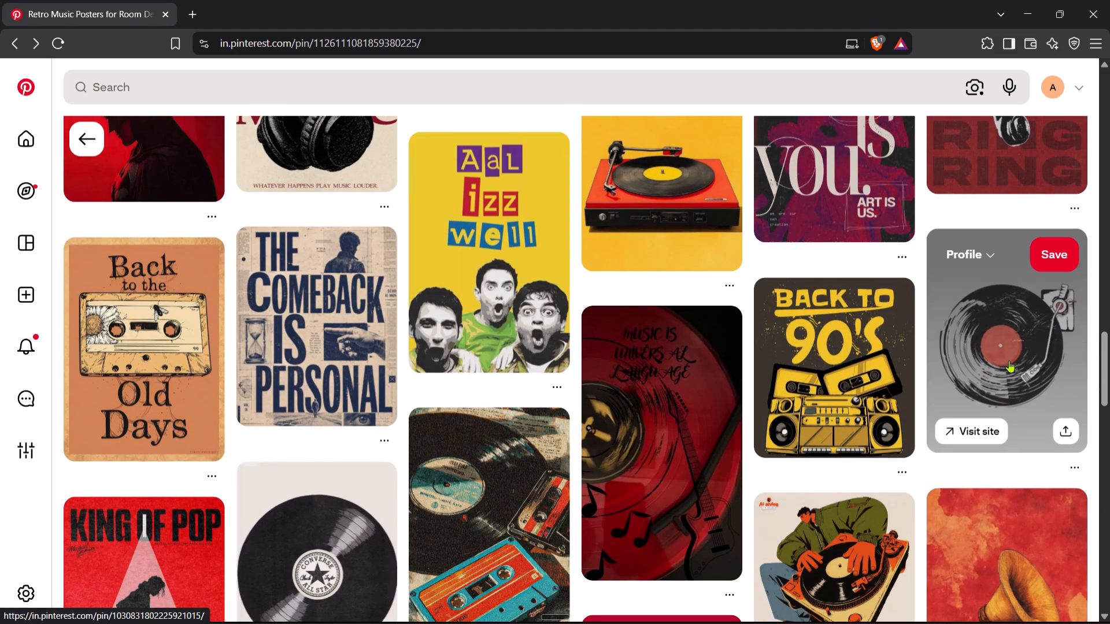
{"action": "scroll", "coordinate": [752, 436], "scroll_direction": "down", "scroll_amount": 1}
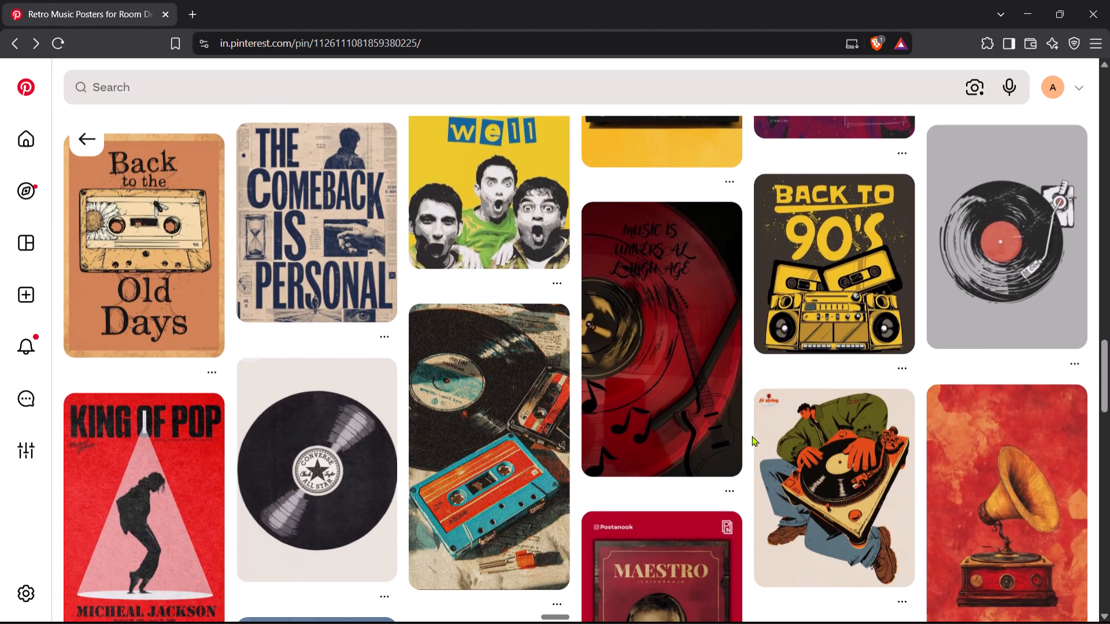
{"action": "key", "text": "alt+Tab"}
{"action": "scroll", "coordinate": [553, 398], "scroll_direction": "right", "scroll_amount": 2}
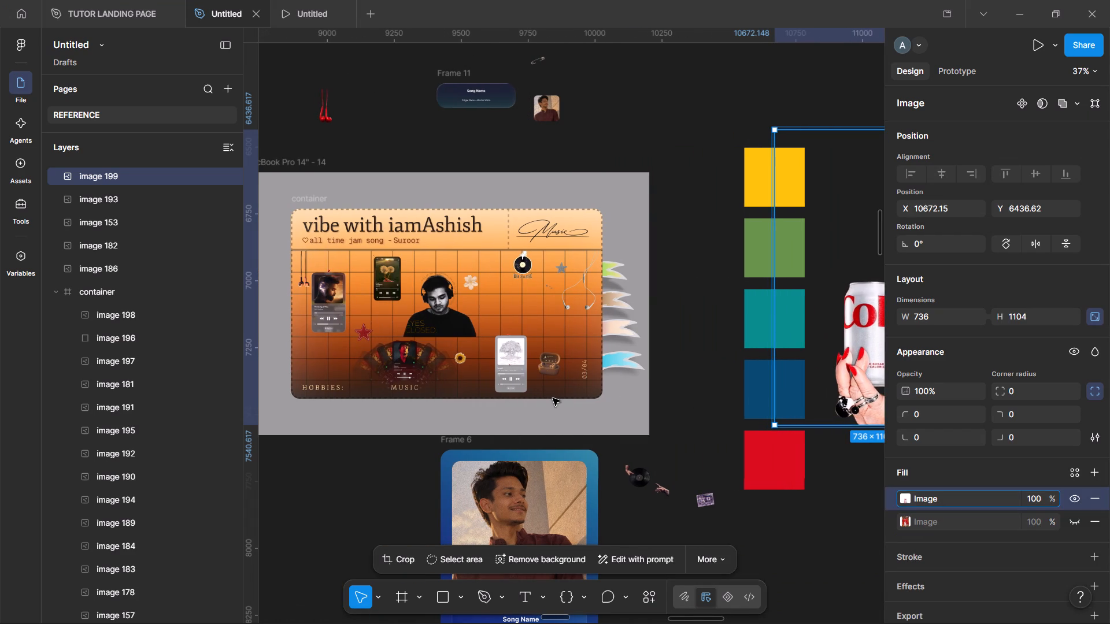
{"action": "key", "text": "alt+Tab"}
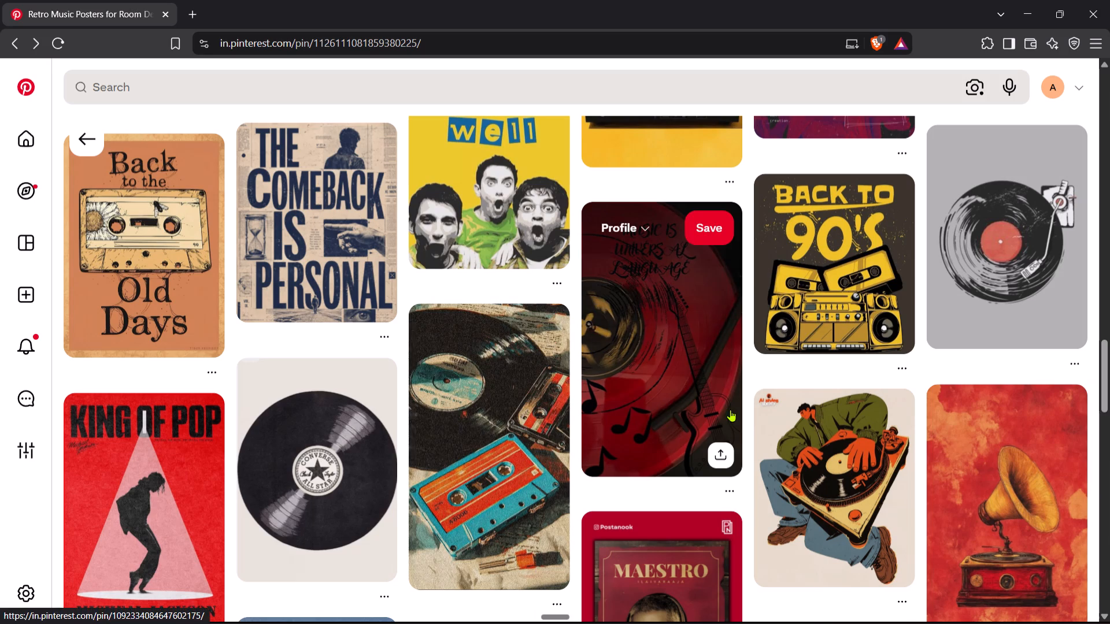
{"action": "scroll", "coordinate": [730, 410], "scroll_direction": "down", "scroll_amount": 1}
Switch to Figma and crop the Diet Coke cut-out tightly around the hand and can, to about 370 × 552.
{"action": "key", "text": "alt+Tab"}
{"action": "scroll", "coordinate": [799, 317], "scroll_direction": "left", "scroll_amount": 1}
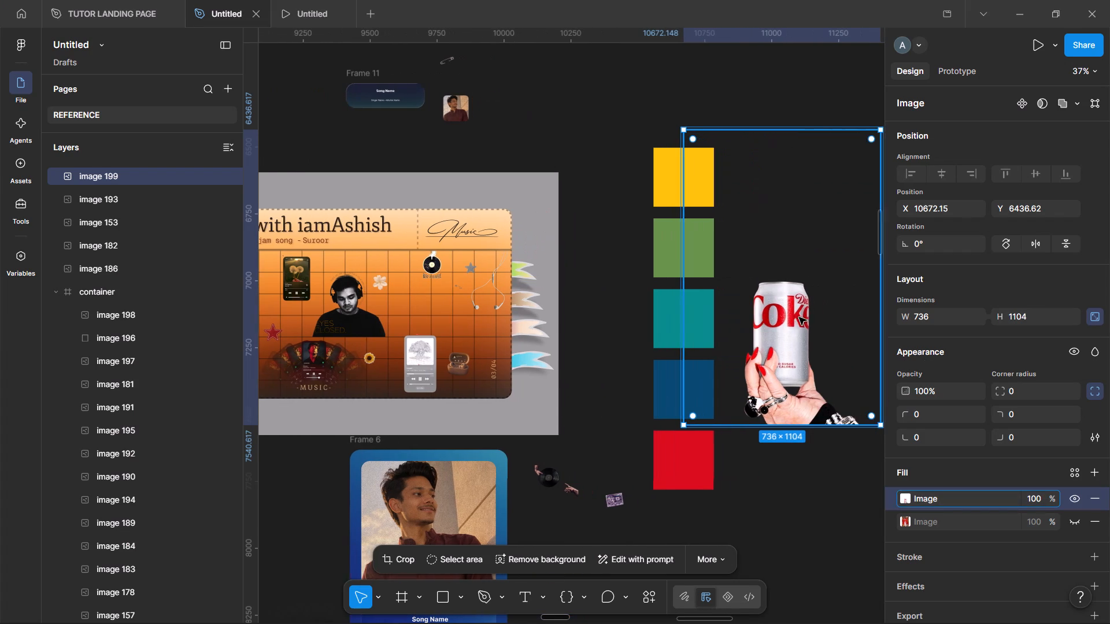
{"action": "scroll", "coordinate": [775, 278], "scroll_direction": "left", "scroll_amount": 1}
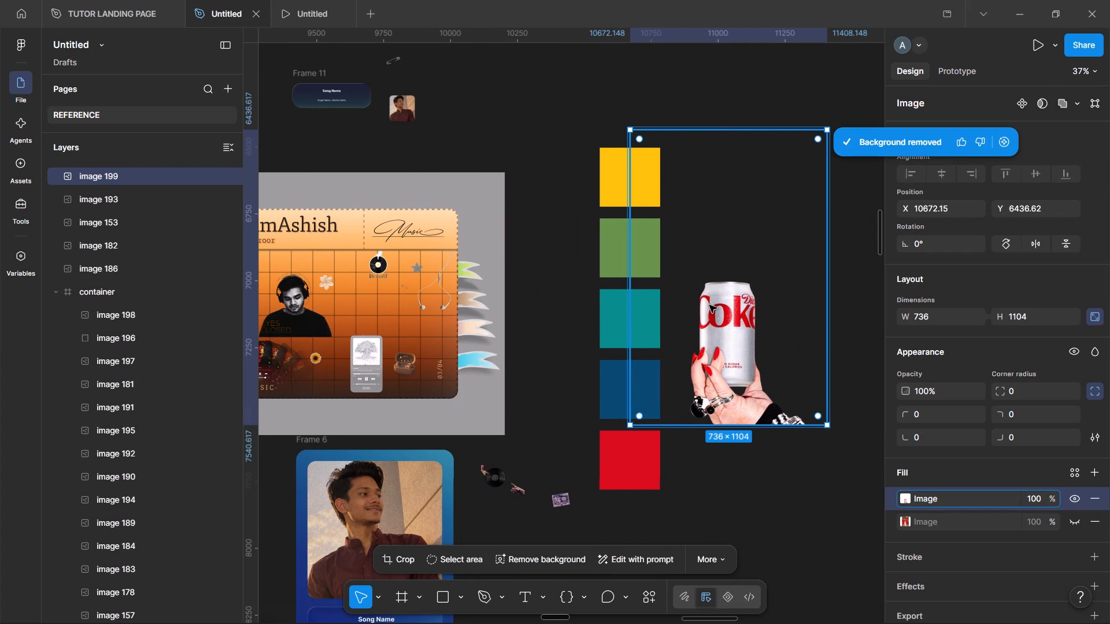
{"action": "key", "text": "Return"}
{"action": "left_click_drag", "start_coordinate": [735, 125], "coordinate": [754, 209]}
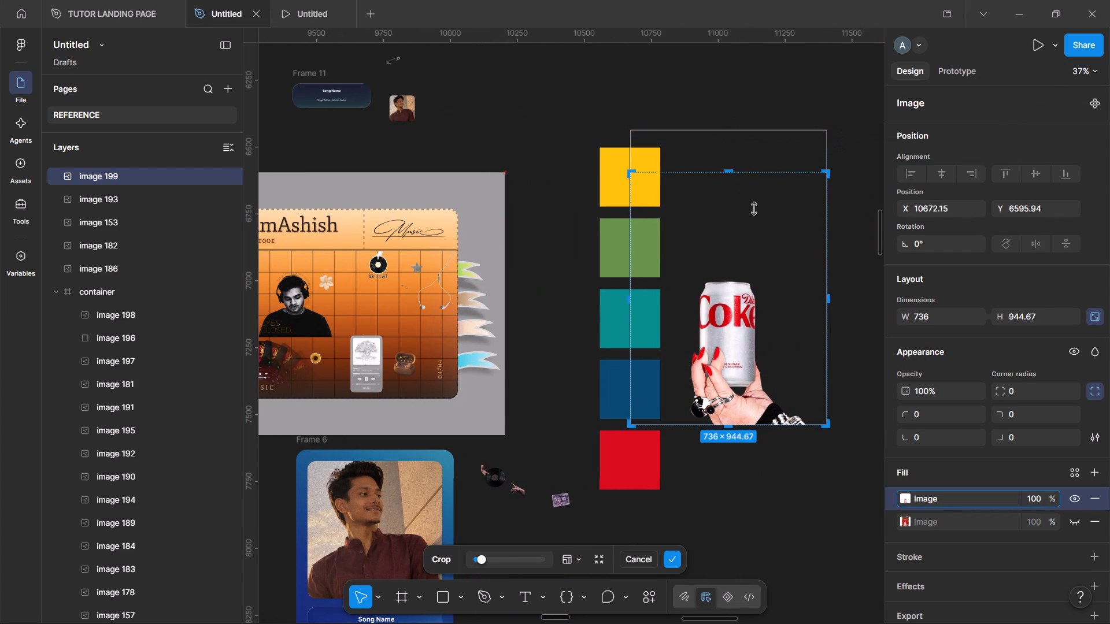
{"action": "left_click_drag", "start_coordinate": [754, 209], "coordinate": [786, 274]}
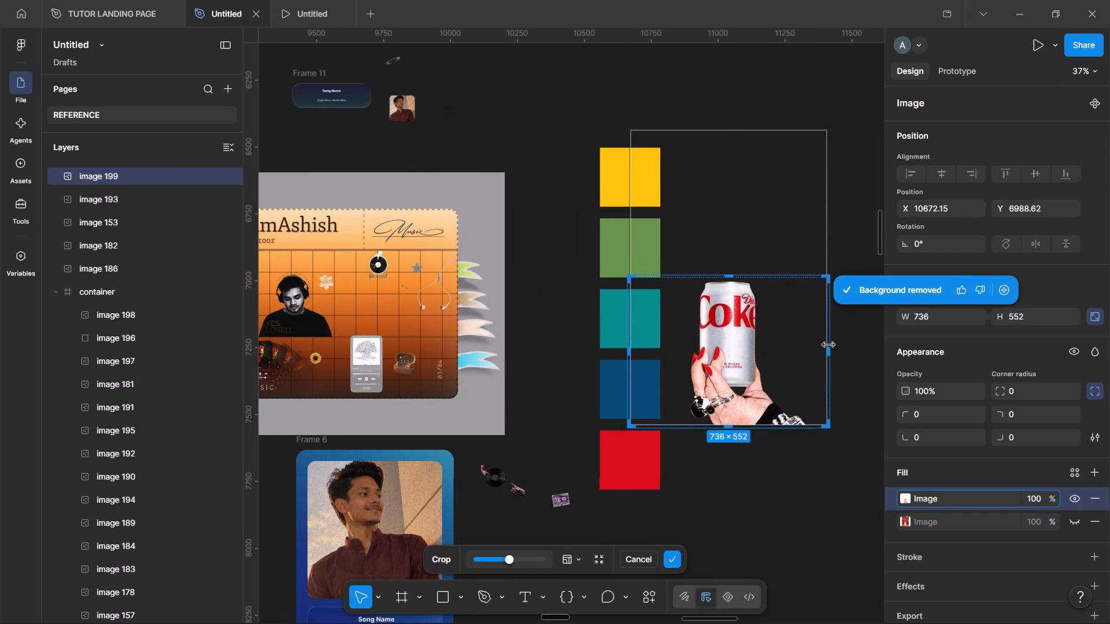
{"action": "left_click_drag", "start_coordinate": [830, 347], "coordinate": [782, 351], "text": "alt"}
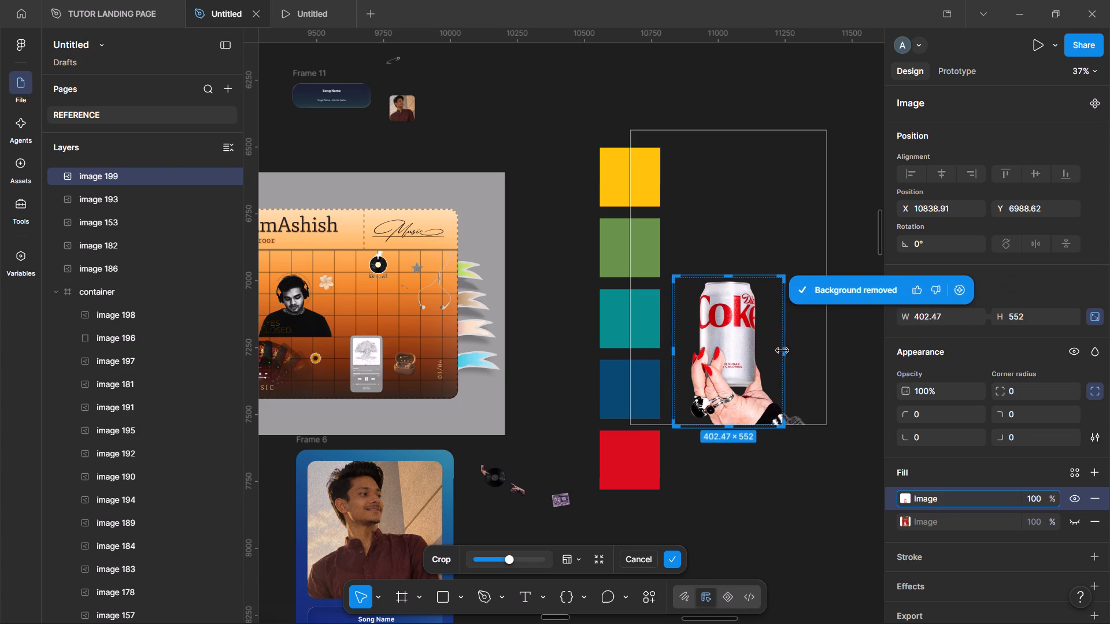
{"action": "left_click_drag", "start_coordinate": [782, 351], "coordinate": [778, 352], "text": "alt"}
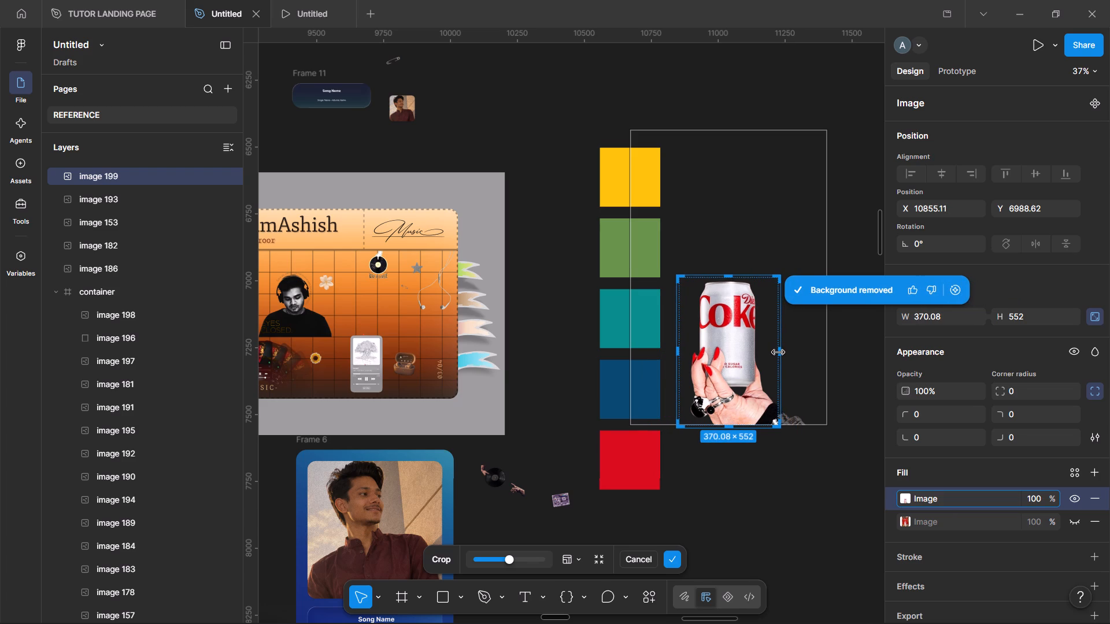
{"action": "key", "text": "Return"}
Scale the Diet Coke cut-out to about 146 × 218 and move it onto the red foodie board's bottom edge, beside the Meghna's Biryani photo.
{"action": "left_click_drag", "start_coordinate": [779, 279], "coordinate": [719, 402]}
{"action": "scroll", "coordinate": [719, 402], "scroll_direction": "right", "scroll_amount": 2}
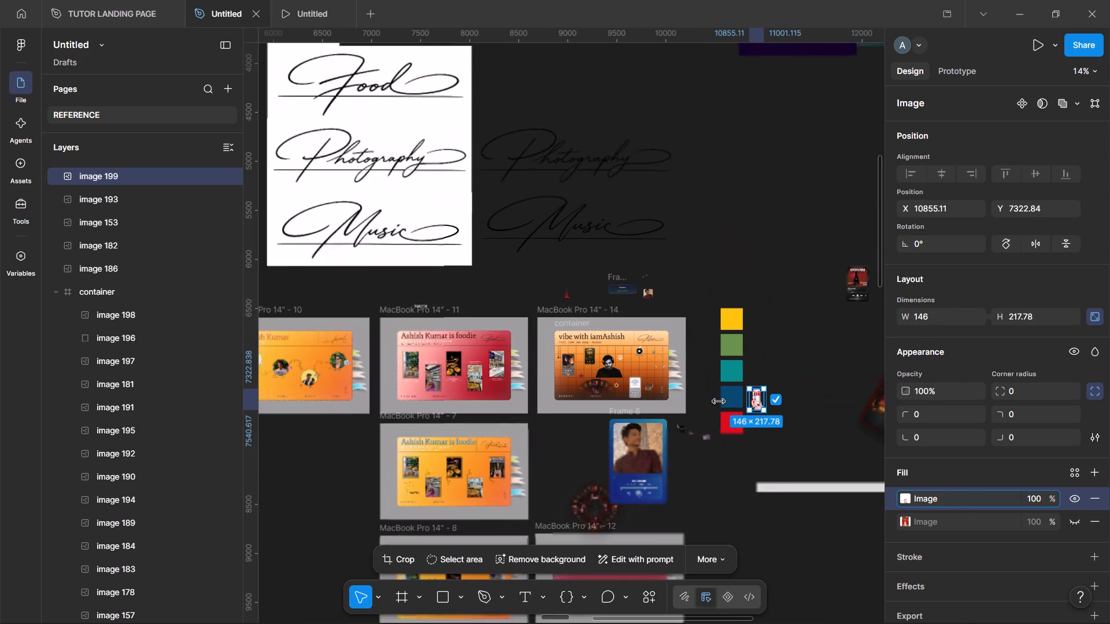
{"action": "scroll", "coordinate": [719, 402], "scroll_direction": "right", "scroll_amount": 1}
{"action": "left_click_drag", "start_coordinate": [797, 401], "coordinate": [528, 392]}
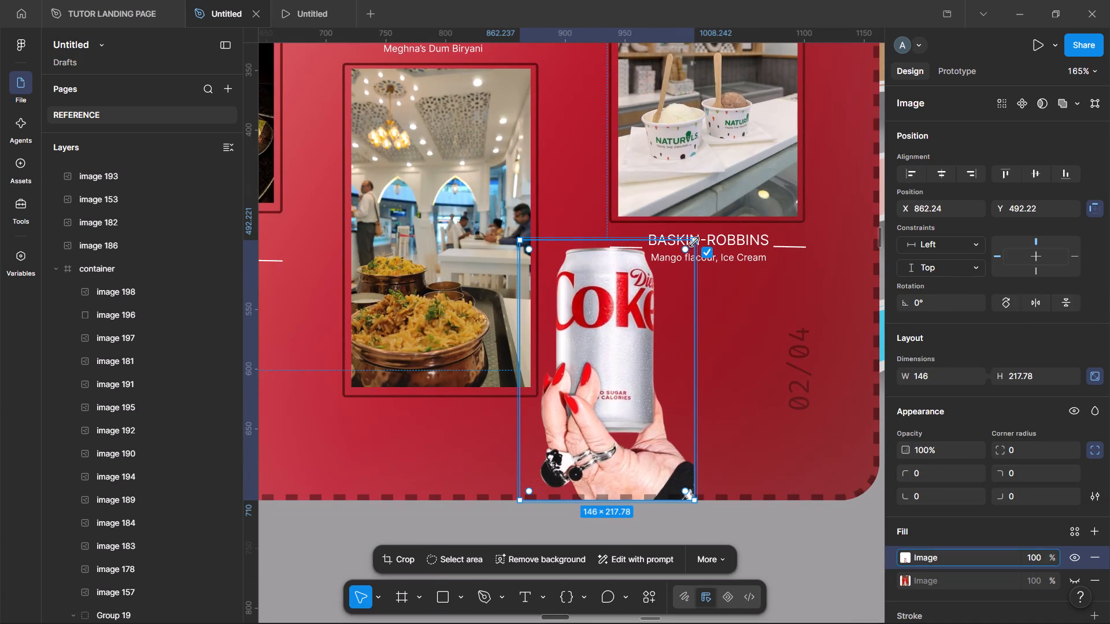
Shrink the Diet Coke cut-out to about 58 × 86, place it below BASKIN-ROBBINS at about X 965, Y 624, and bring it to the front.
{"action": "left_click_drag", "start_coordinate": [694, 242], "coordinate": [547, 398]}
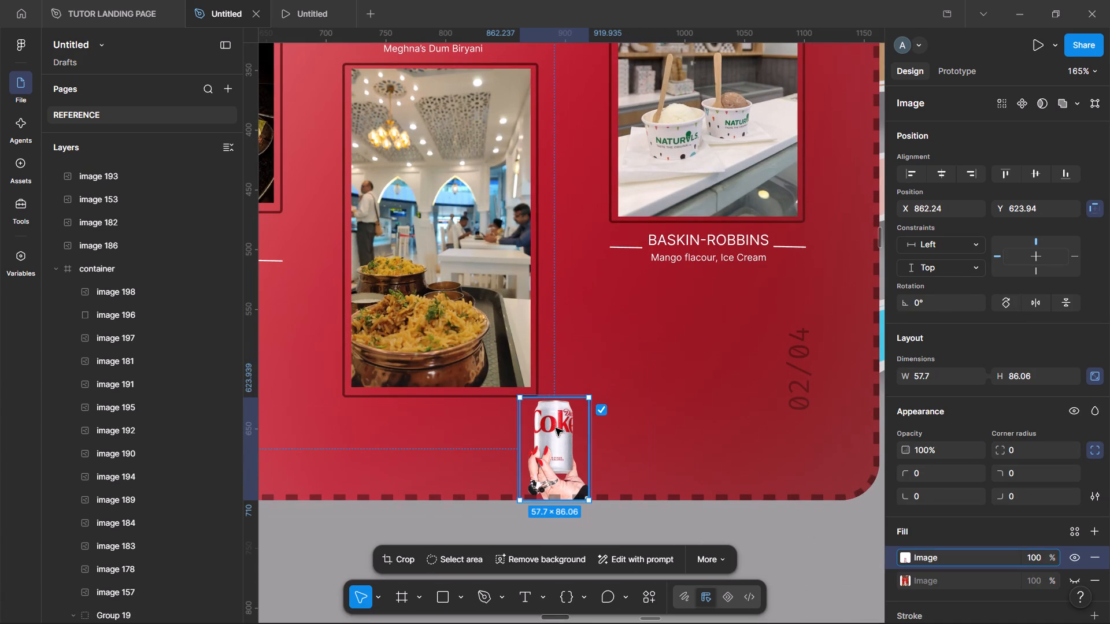
{"action": "left_click_drag", "start_coordinate": [561, 434], "coordinate": [684, 434]}
{"action": "key", "text": "bracketright"}
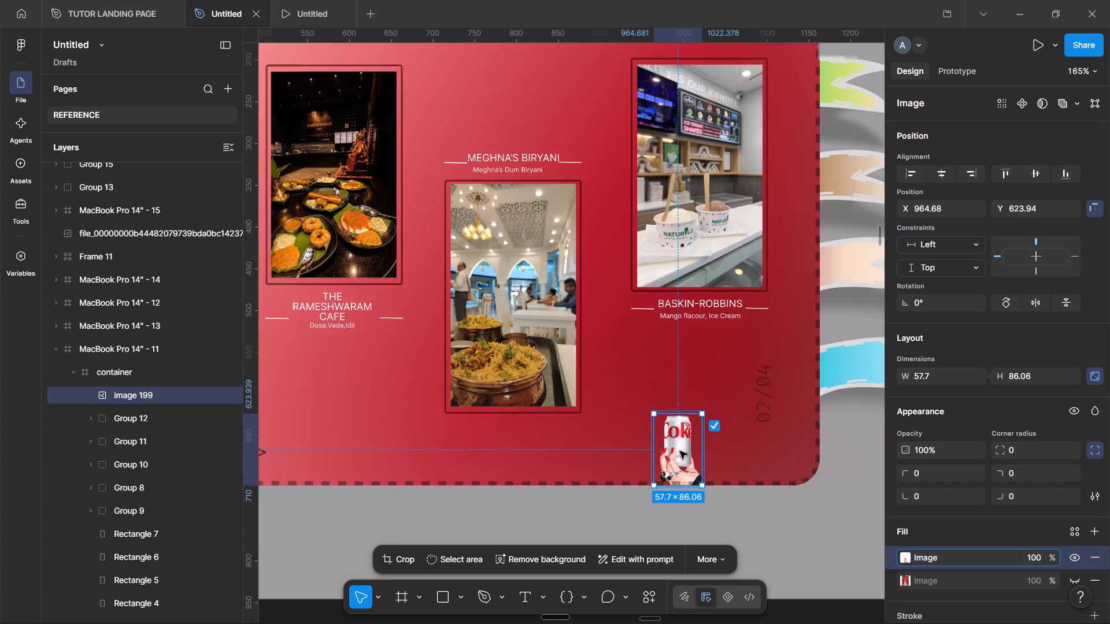
{"action": "left_click", "coordinate": [837, 525]}
{"action": "scroll", "coordinate": [668, 413], "scroll_direction": "right", "scroll_amount": 1}
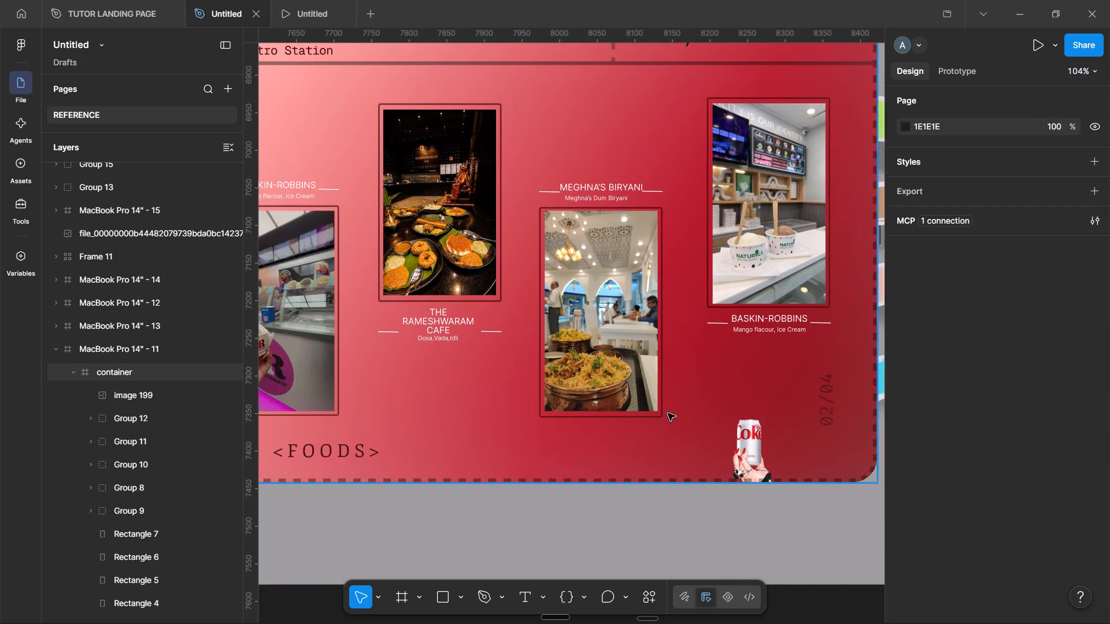
{"action": "scroll", "coordinate": [668, 413], "scroll_direction": "right", "scroll_amount": 1}
Switch to Pinterest in the browser and search for "cofee".
{"action": "key", "text": "alt+Tab"}
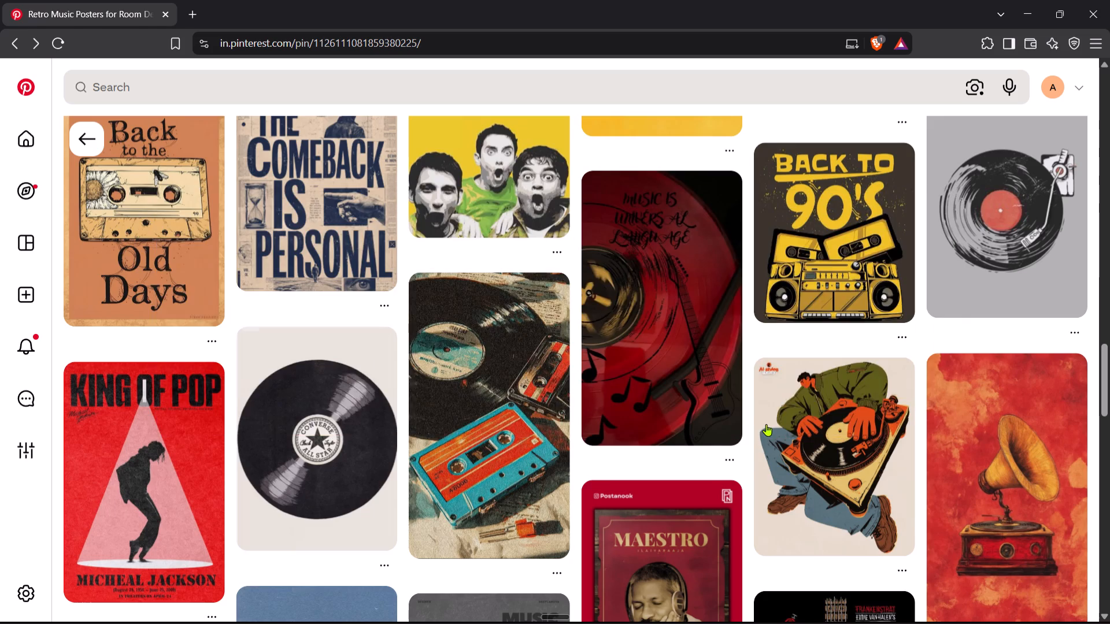
{"action": "scroll", "coordinate": [766, 424], "scroll_direction": "down", "scroll_amount": 7}
{"action": "scroll", "coordinate": [766, 424], "scroll_direction": "up", "scroll_amount": 8}
{"action": "scroll", "coordinate": [502, 132], "scroll_direction": "up", "scroll_amount": 8}
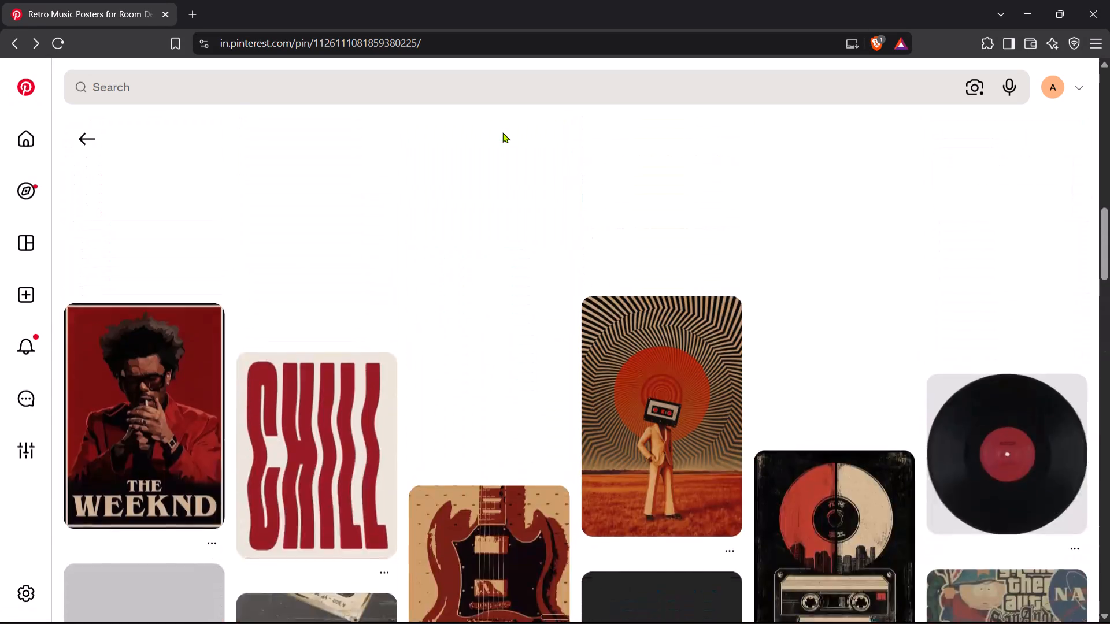
{"action": "scroll", "coordinate": [292, 188], "scroll_direction": "up", "scroll_amount": 11}
{"action": "left_click", "coordinate": [186, 85]}
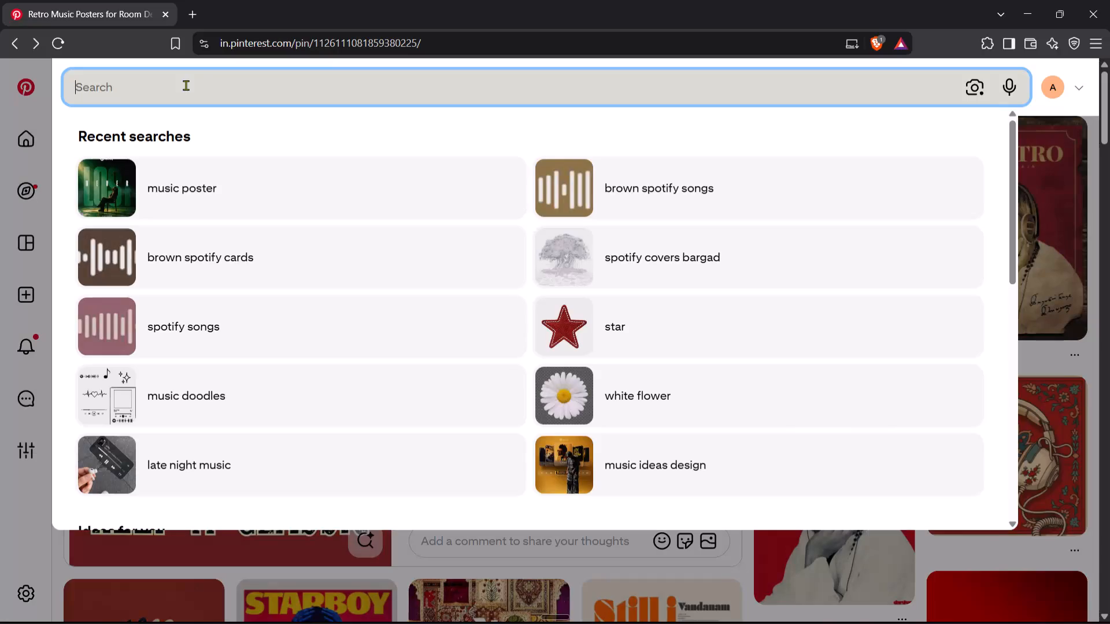
{"action": "type", "text": "cofee"}
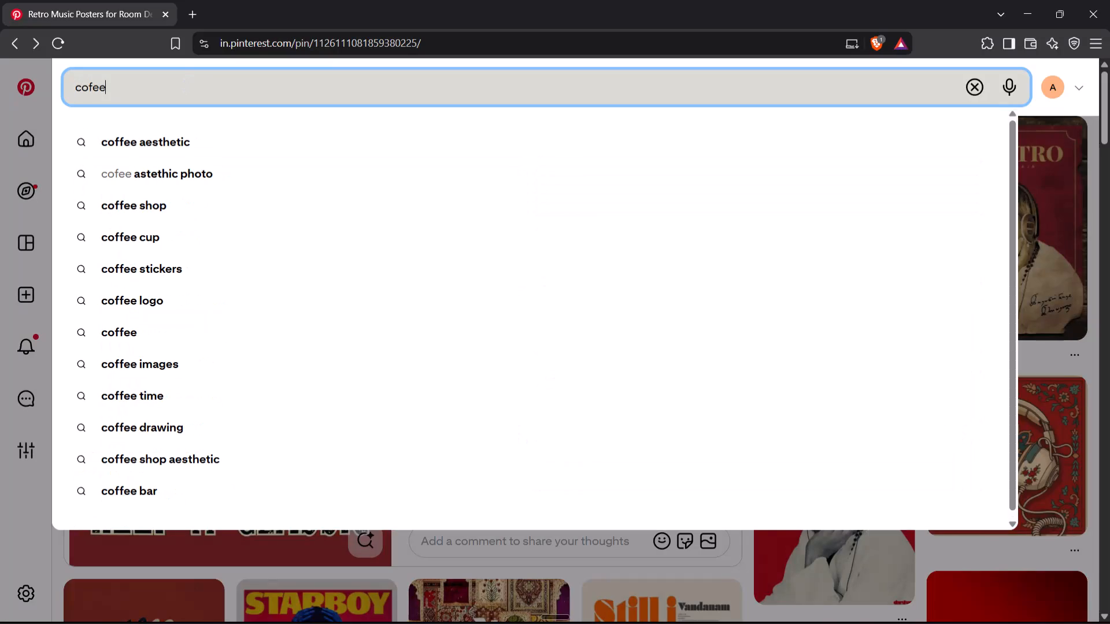
{"action": "key", "text": "Return"}
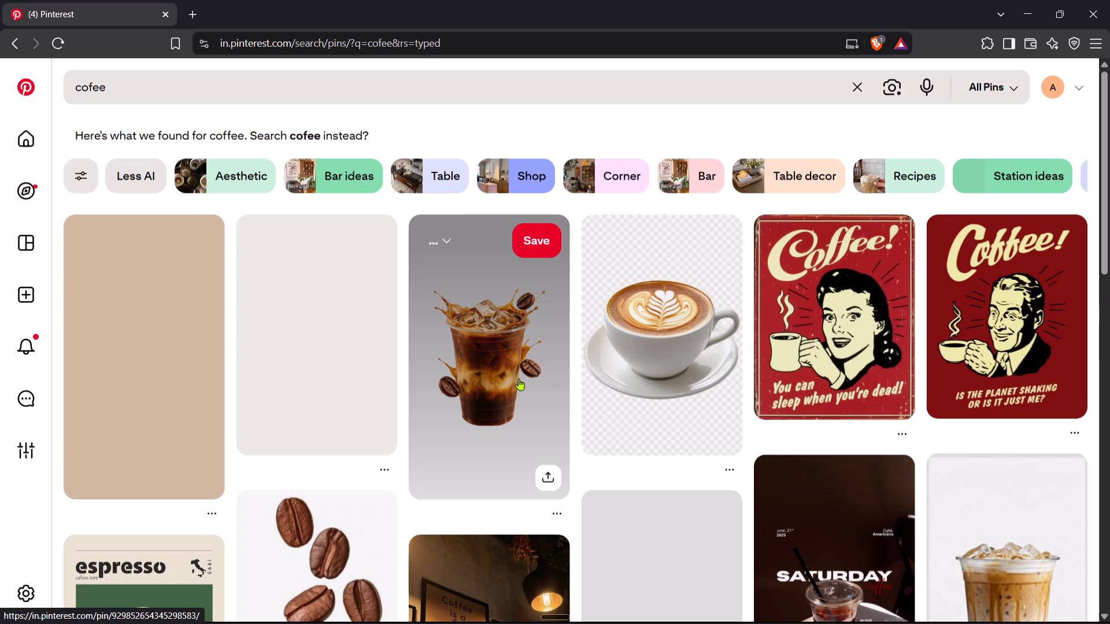
Look through the coffee pins for a drink image suitable as a cut-out on the food board.
{"action": "scroll", "coordinate": [519, 378], "scroll_direction": "down", "scroll_amount": 7}
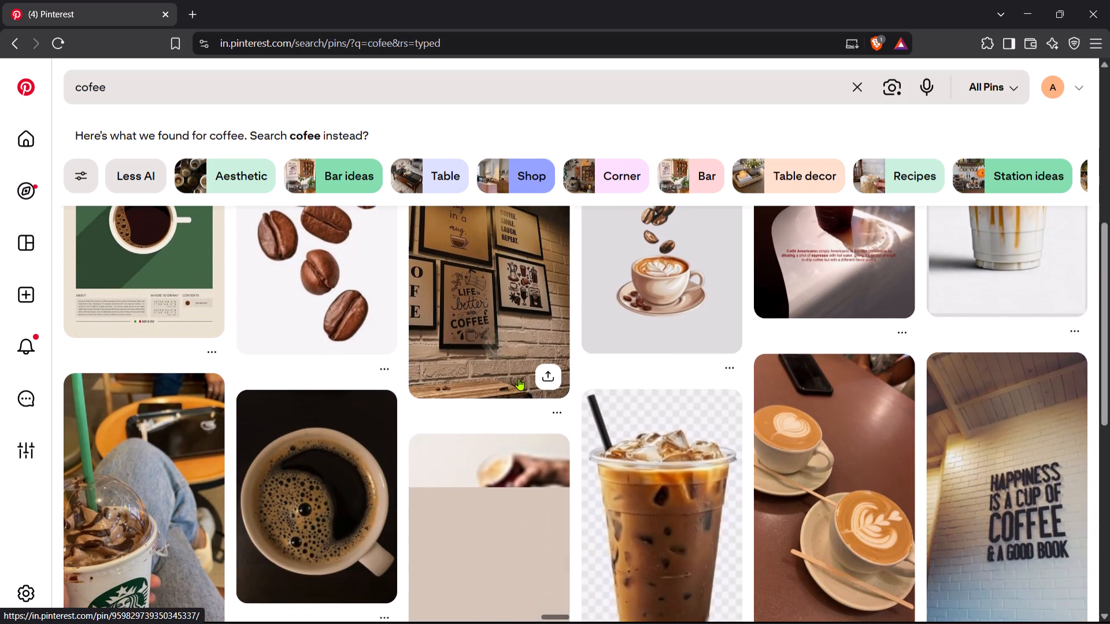
{"action": "scroll", "coordinate": [519, 378], "scroll_direction": "right", "scroll_amount": 2}
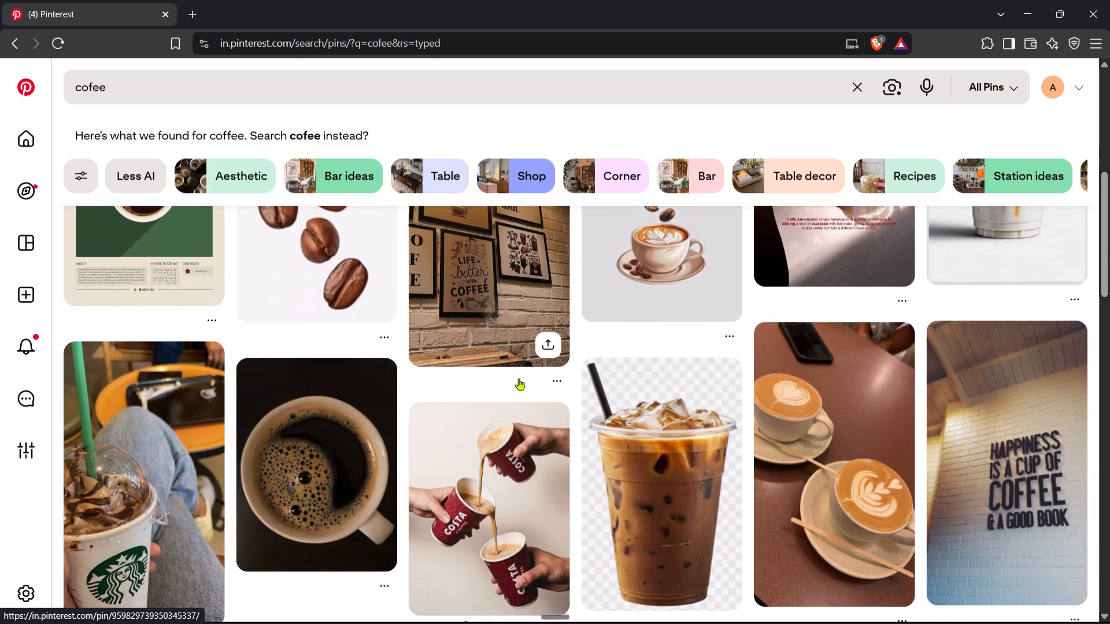
{"action": "scroll", "coordinate": [519, 378], "scroll_direction": "down", "scroll_amount": 6}
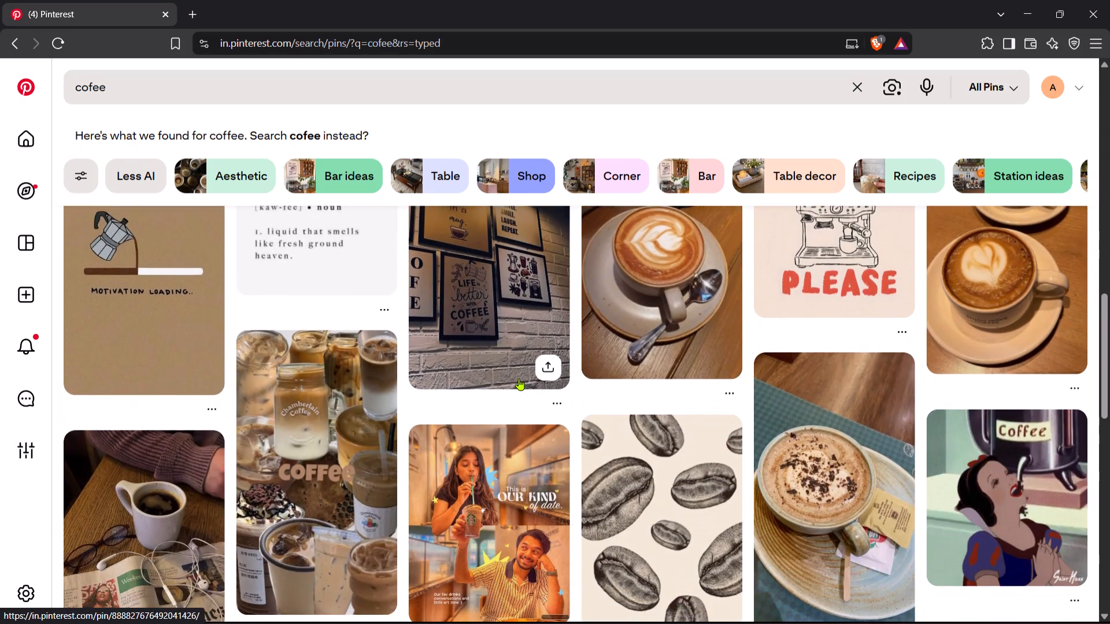
{"action": "scroll", "coordinate": [519, 378], "scroll_direction": "down", "scroll_amount": 3}
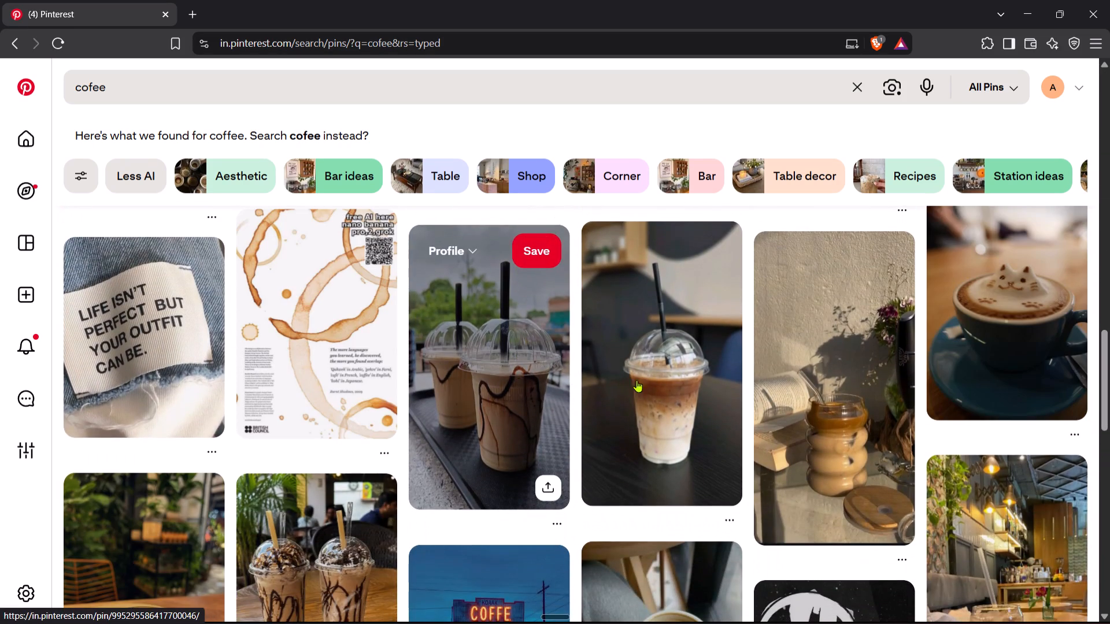
{"action": "scroll", "coordinate": [670, 376], "scroll_direction": "down", "scroll_amount": 4}
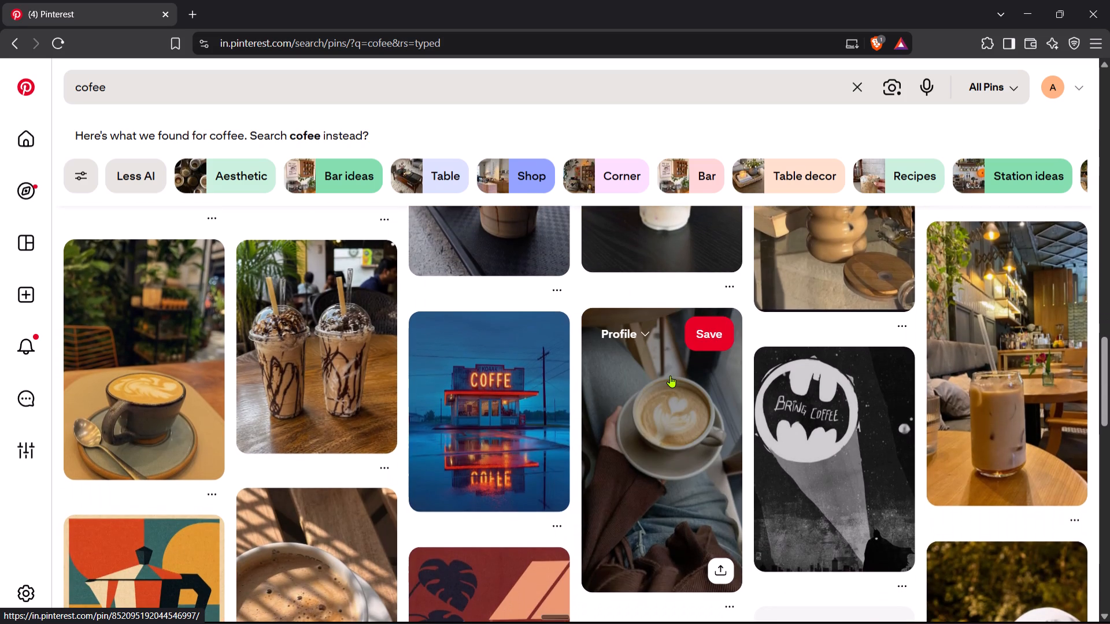
{"action": "scroll", "coordinate": [670, 376], "scroll_direction": "down", "scroll_amount": 4}
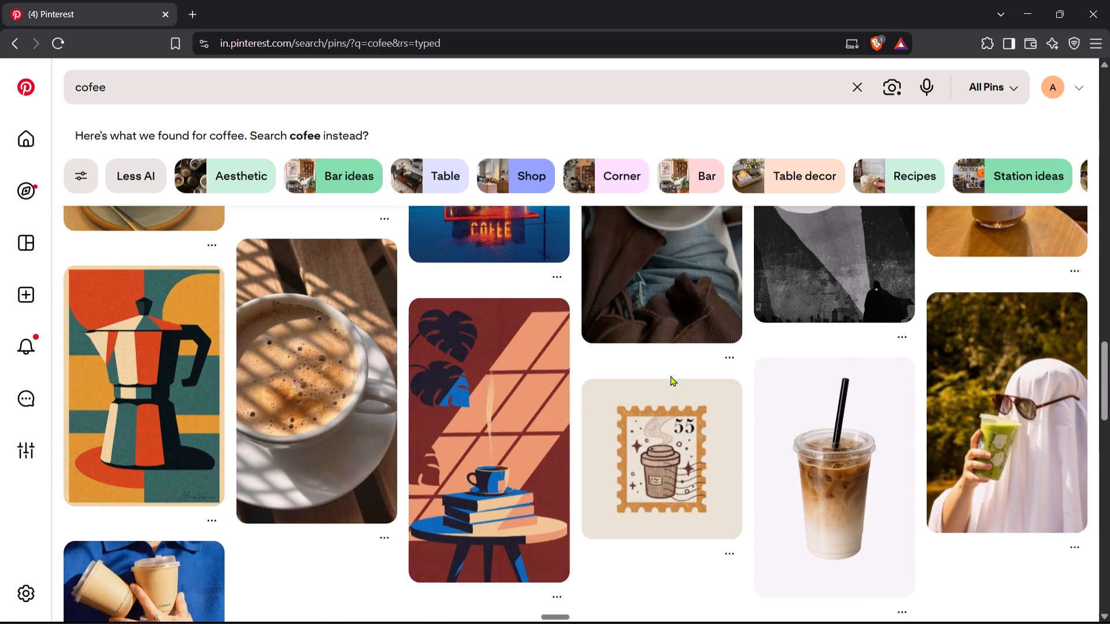
{"action": "scroll", "coordinate": [670, 376], "scroll_direction": "down", "scroll_amount": 8}
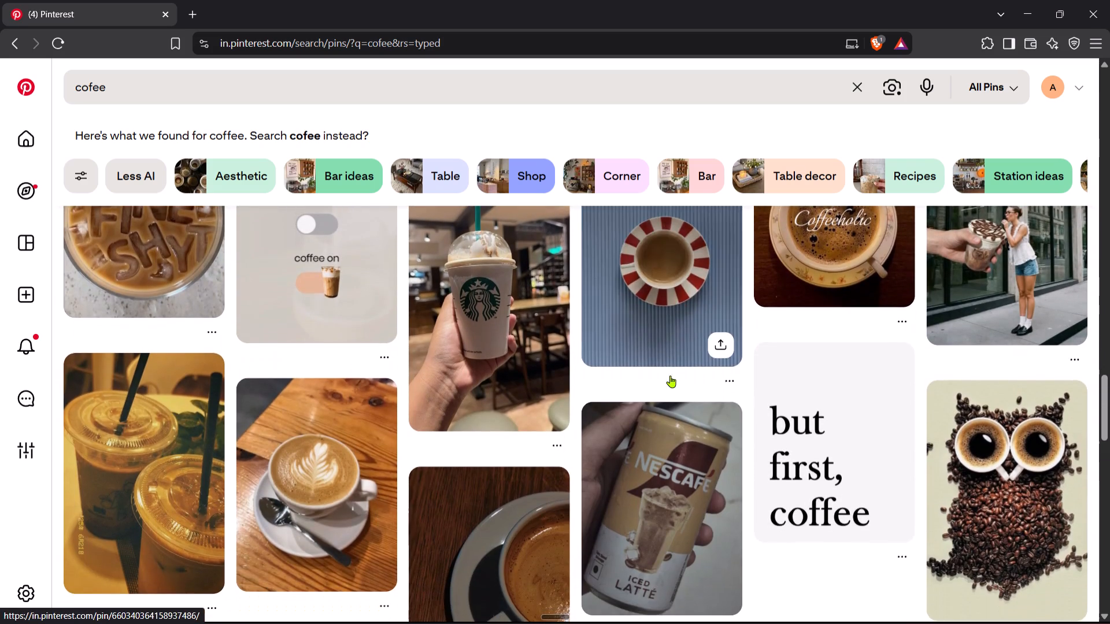
{"action": "scroll", "coordinate": [543, 471], "scroll_direction": "down", "scroll_amount": 1}
{"action": "scroll", "coordinate": [668, 479], "scroll_direction": "down", "scroll_amount": 2}
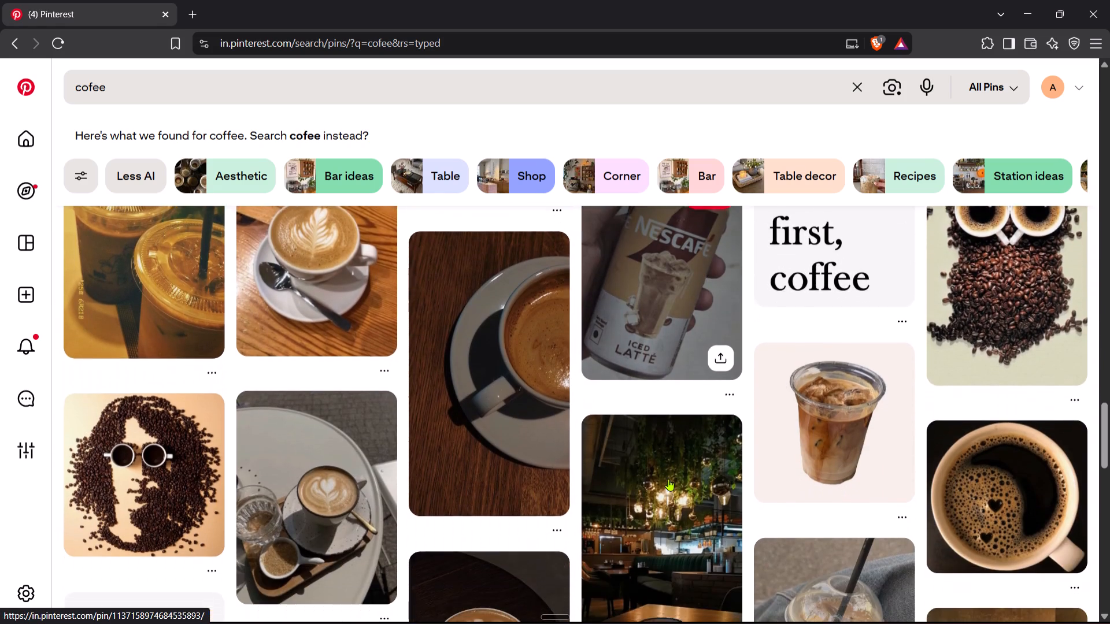
{"action": "scroll", "coordinate": [668, 479], "scroll_direction": "down", "scroll_amount": 2}
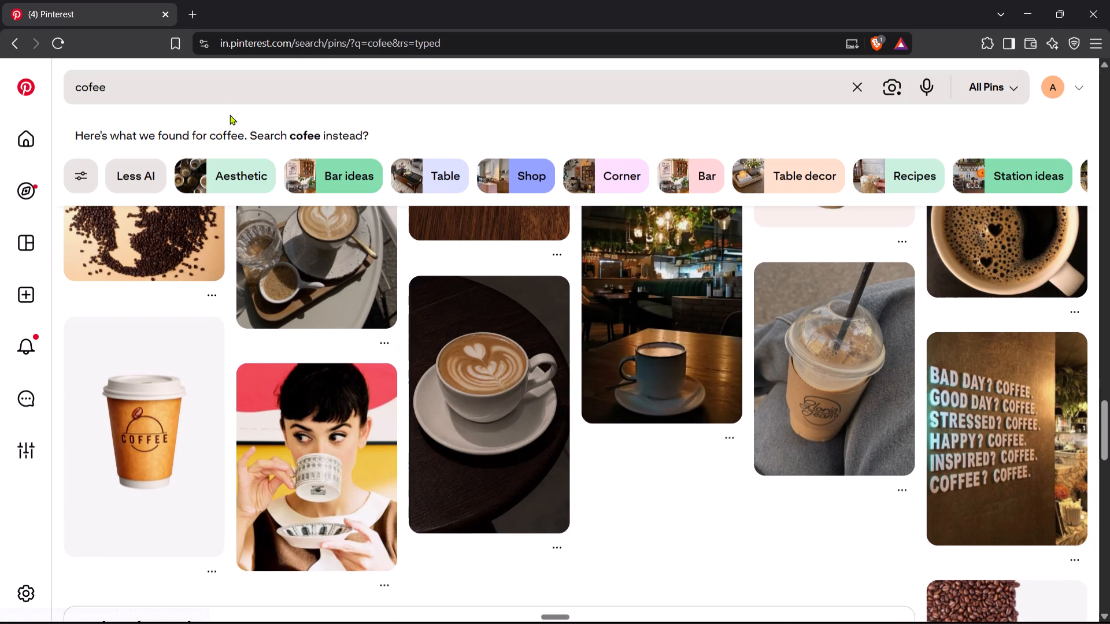
Refine the Pinterest search to "cofee can".
{"action": "left_click", "coordinate": [213, 107]}
{"action": "left_click", "coordinate": [170, 86]}
{"action": "key", "text": "space"}
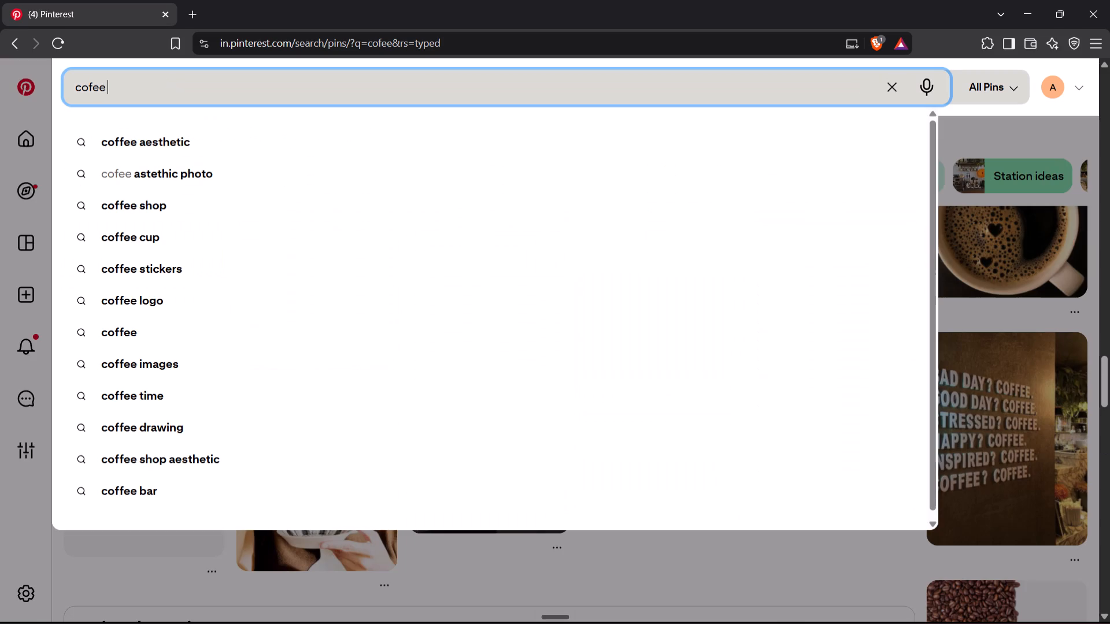
{"action": "type", "text": "can"}
{"action": "key", "text": "Return"}
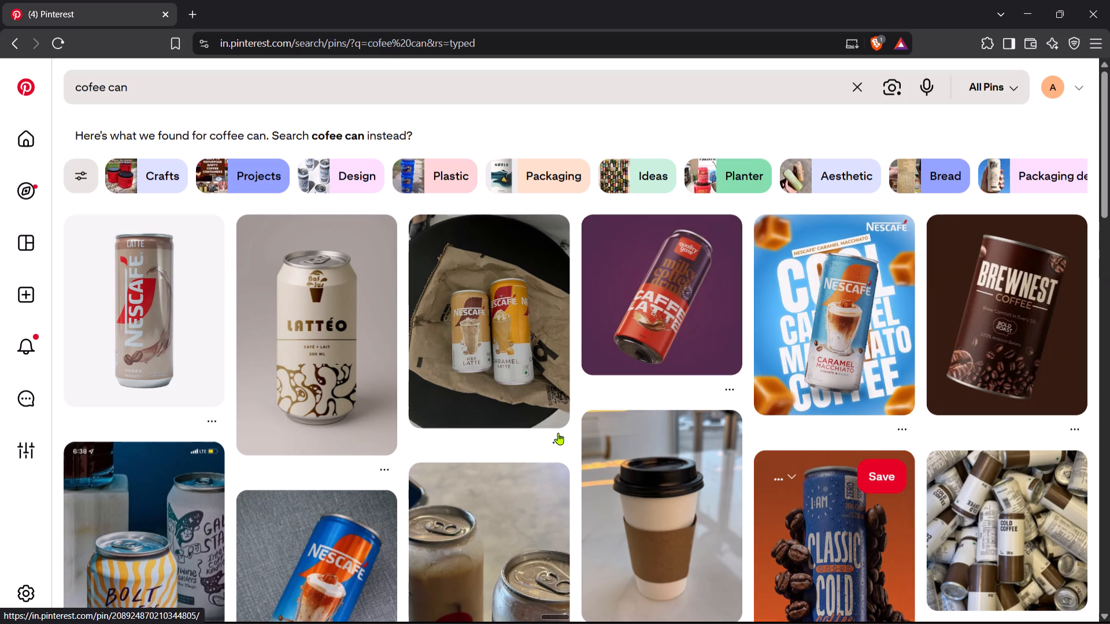
Look through the coffee can pins for a can image suitable as a cut-out on the food board.
{"action": "scroll", "coordinate": [532, 434], "scroll_direction": "down", "scroll_amount": 4}
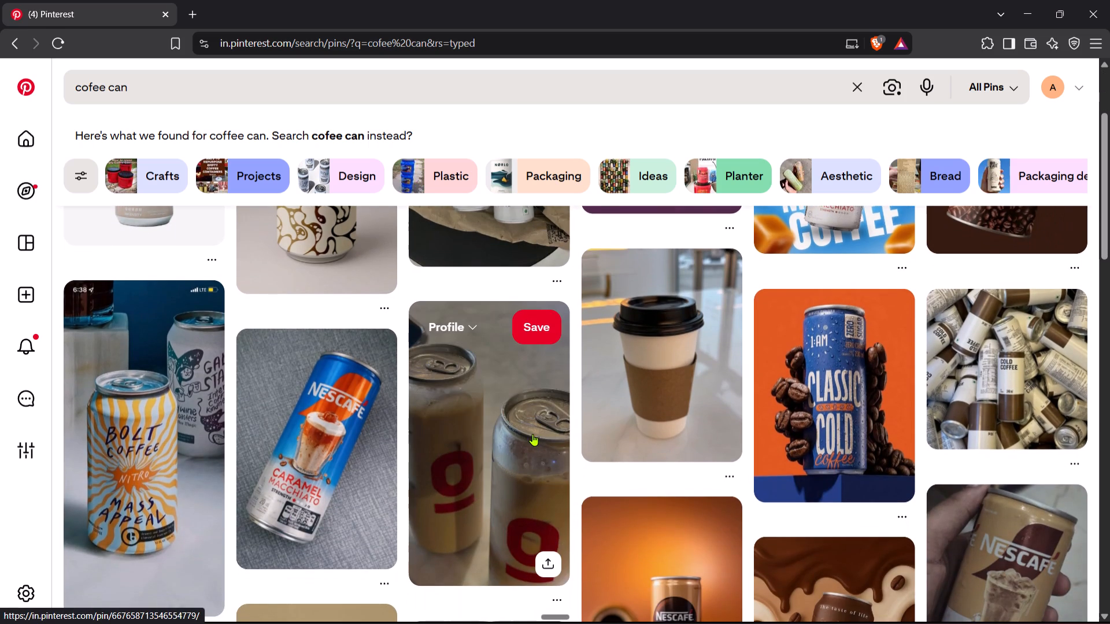
{"action": "scroll", "coordinate": [532, 434], "scroll_direction": "down", "scroll_amount": 4}
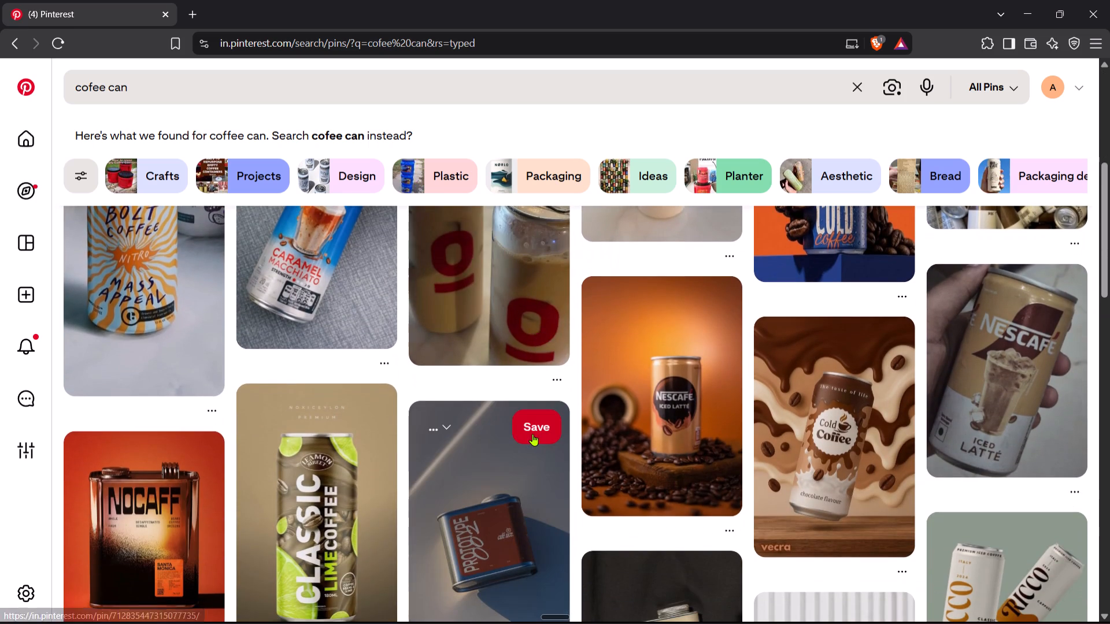
{"action": "scroll", "coordinate": [532, 434], "scroll_direction": "down", "scroll_amount": 5}
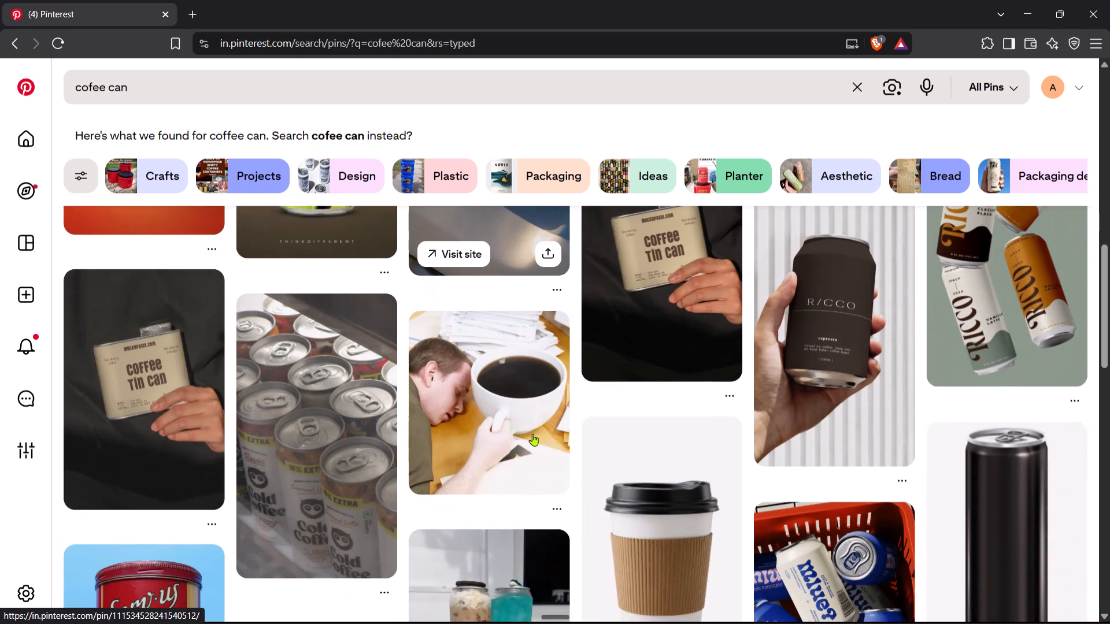
{"action": "scroll", "coordinate": [532, 434], "scroll_direction": "down", "scroll_amount": 7}
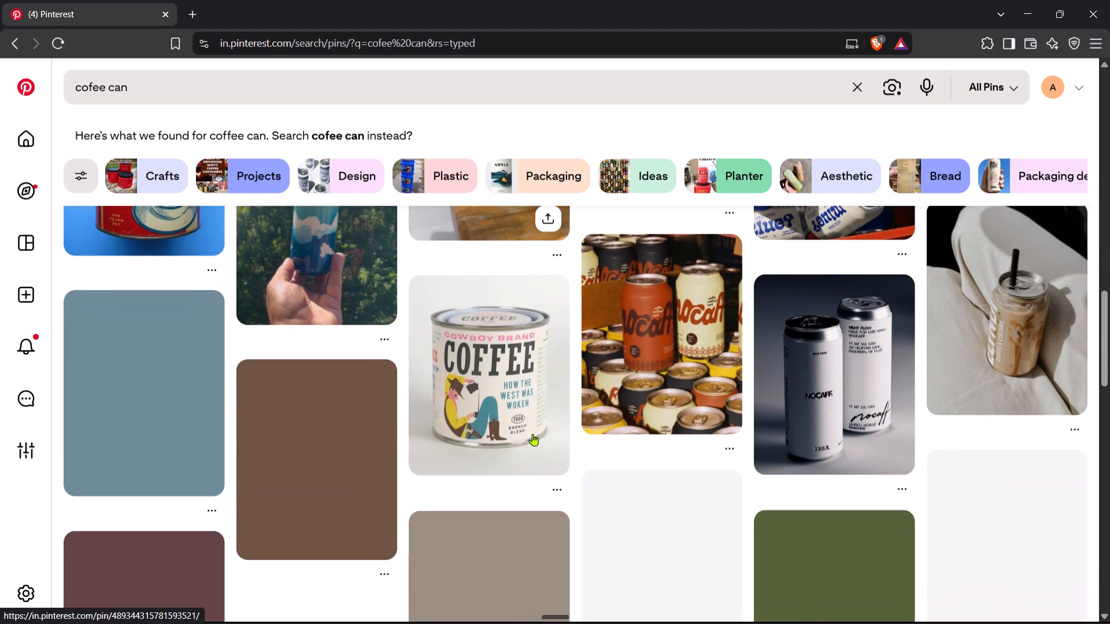
{"action": "scroll", "coordinate": [532, 434], "scroll_direction": "down", "scroll_amount": 3}
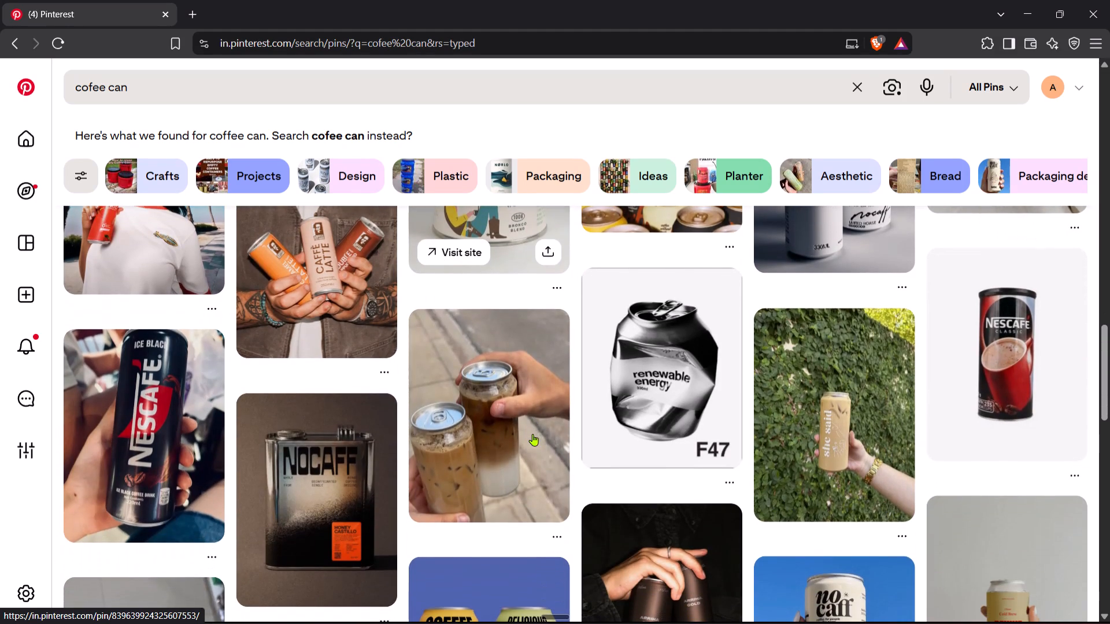
{"action": "scroll", "coordinate": [532, 434], "scroll_direction": "down", "scroll_amount": 3}
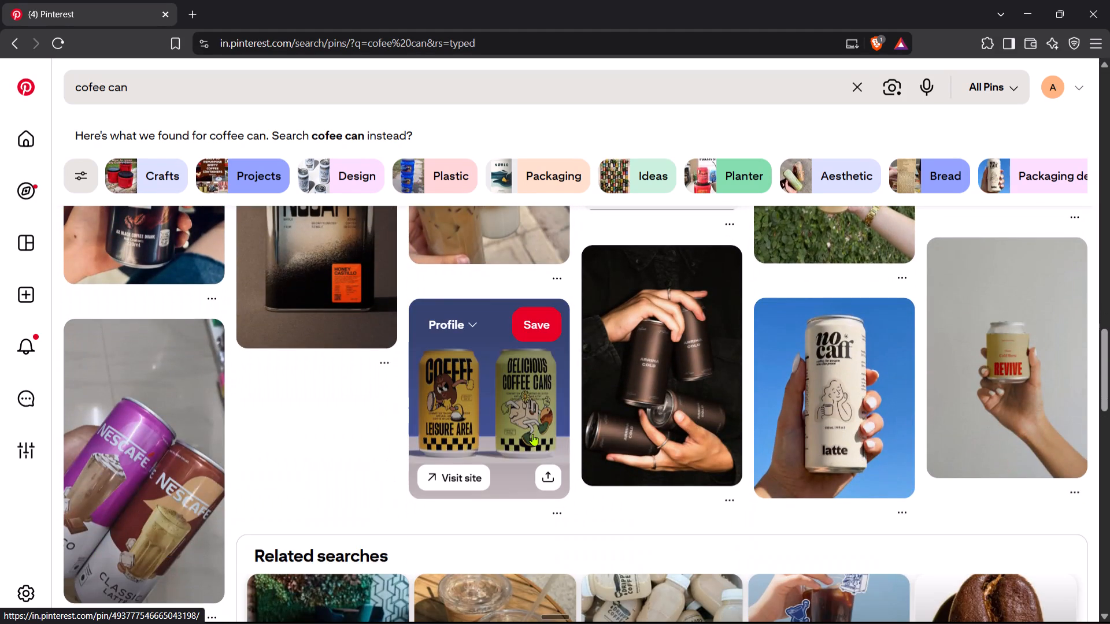
{"action": "scroll", "coordinate": [532, 434], "scroll_direction": "down", "scroll_amount": 4}
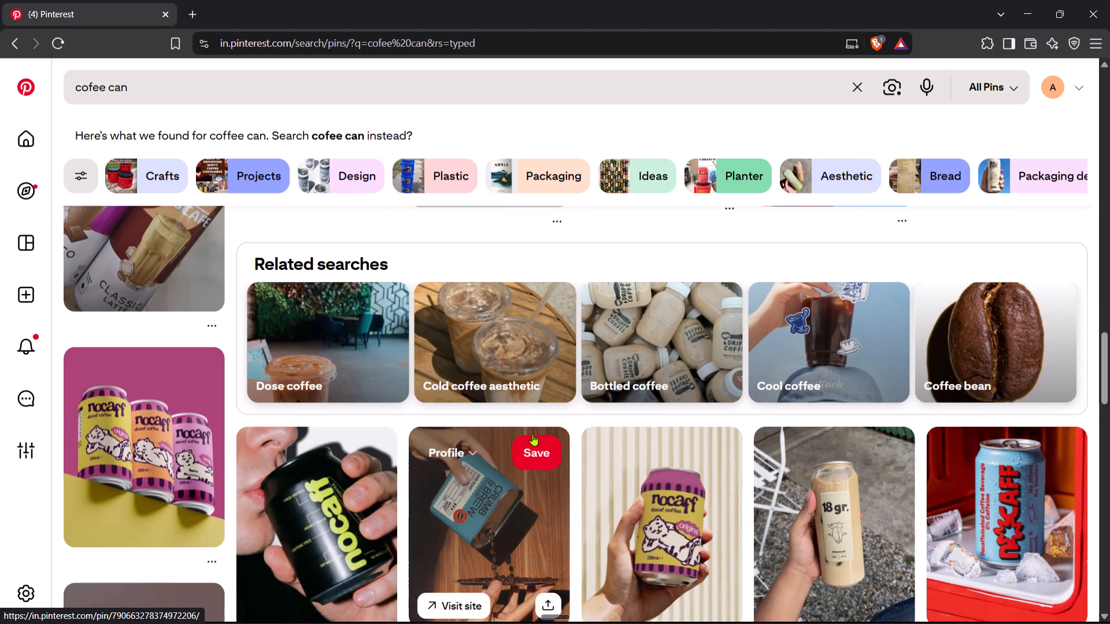
{"action": "scroll", "coordinate": [532, 434], "scroll_direction": "down", "scroll_amount": 5}
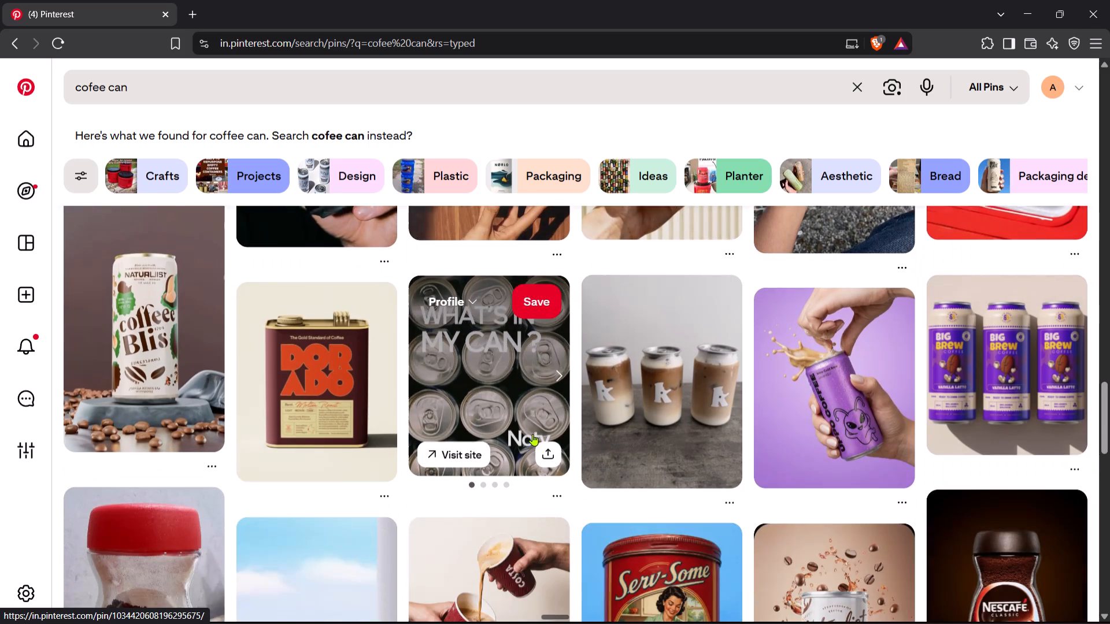
{"action": "scroll", "coordinate": [532, 434], "scroll_direction": "down", "scroll_amount": 3}
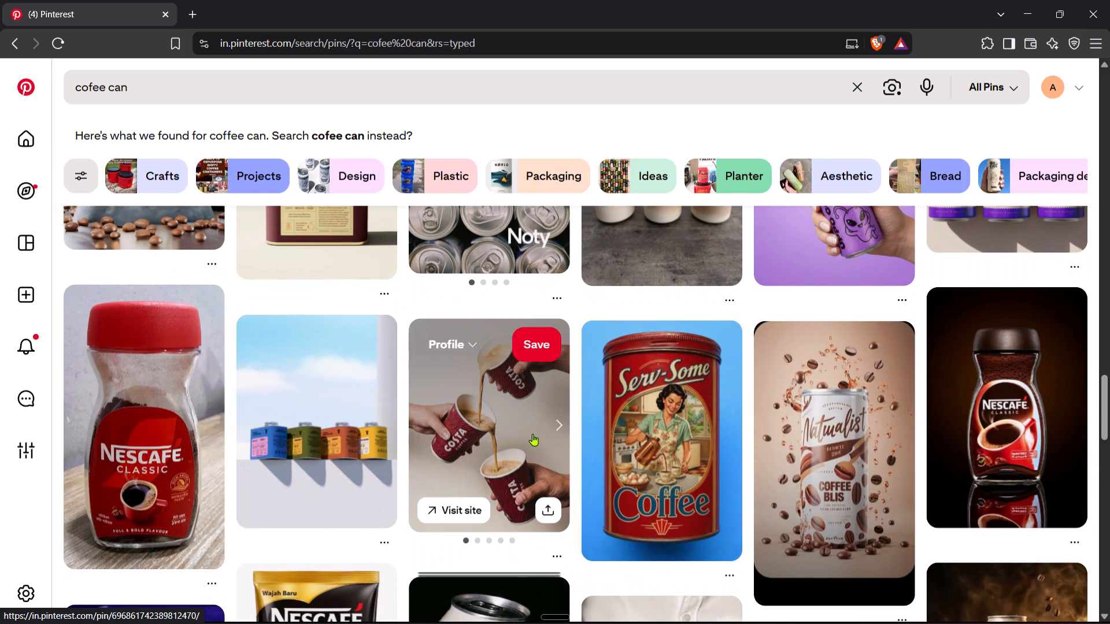
{"action": "scroll", "coordinate": [532, 434], "scroll_direction": "down", "scroll_amount": 3}
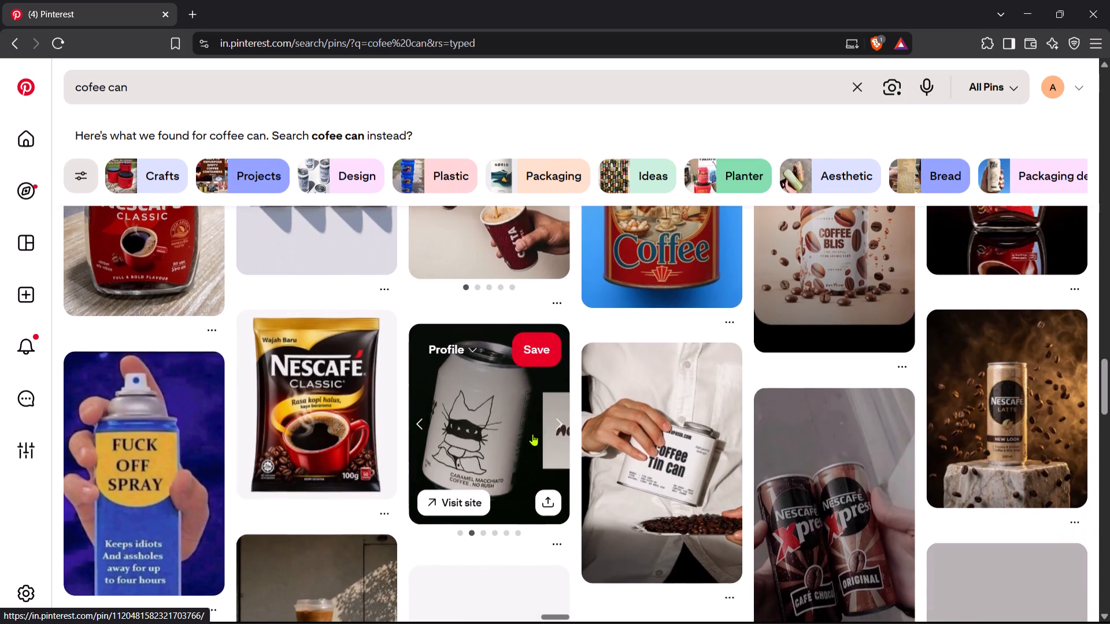
{"action": "scroll", "coordinate": [532, 434], "scroll_direction": "down", "scroll_amount": 4}
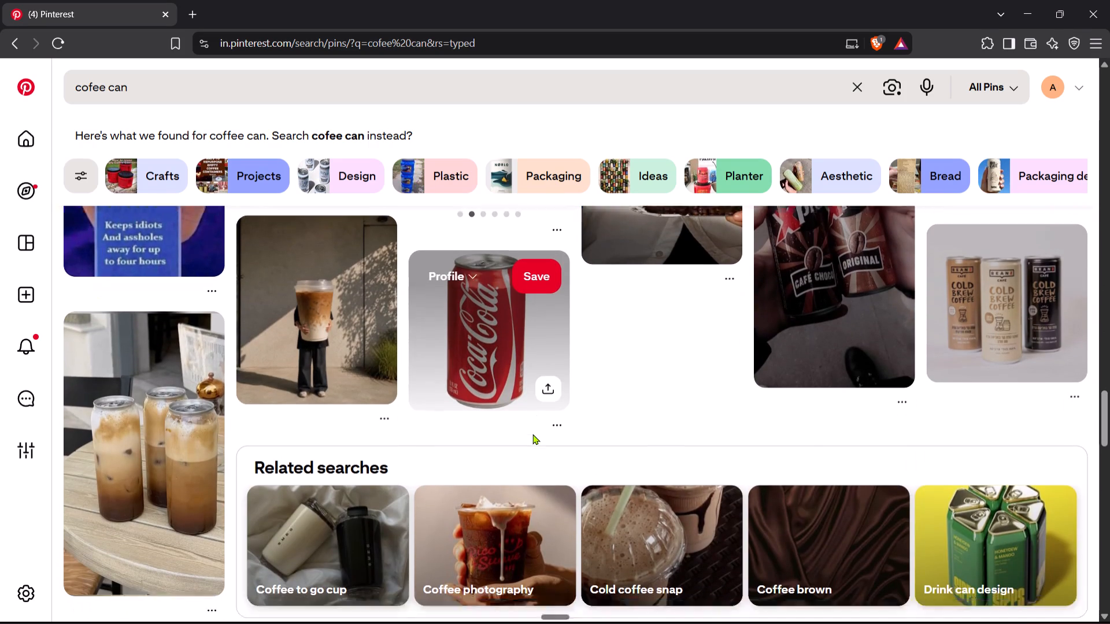
{"action": "scroll", "coordinate": [532, 434], "scroll_direction": "down", "scroll_amount": 5}
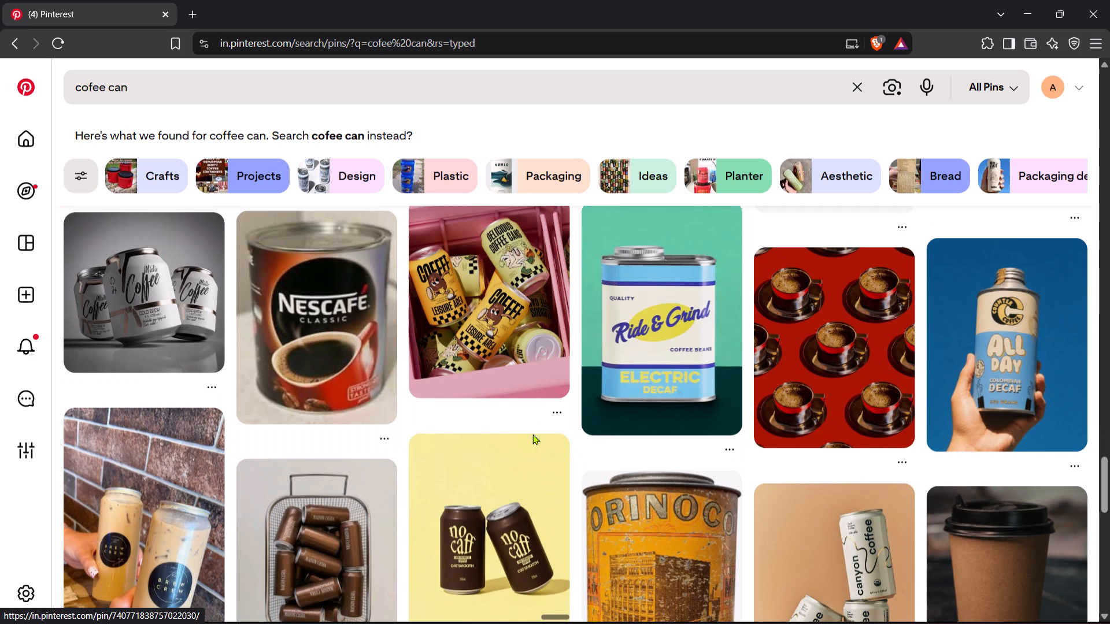
{"action": "scroll", "coordinate": [532, 434], "scroll_direction": "down", "scroll_amount": 4}
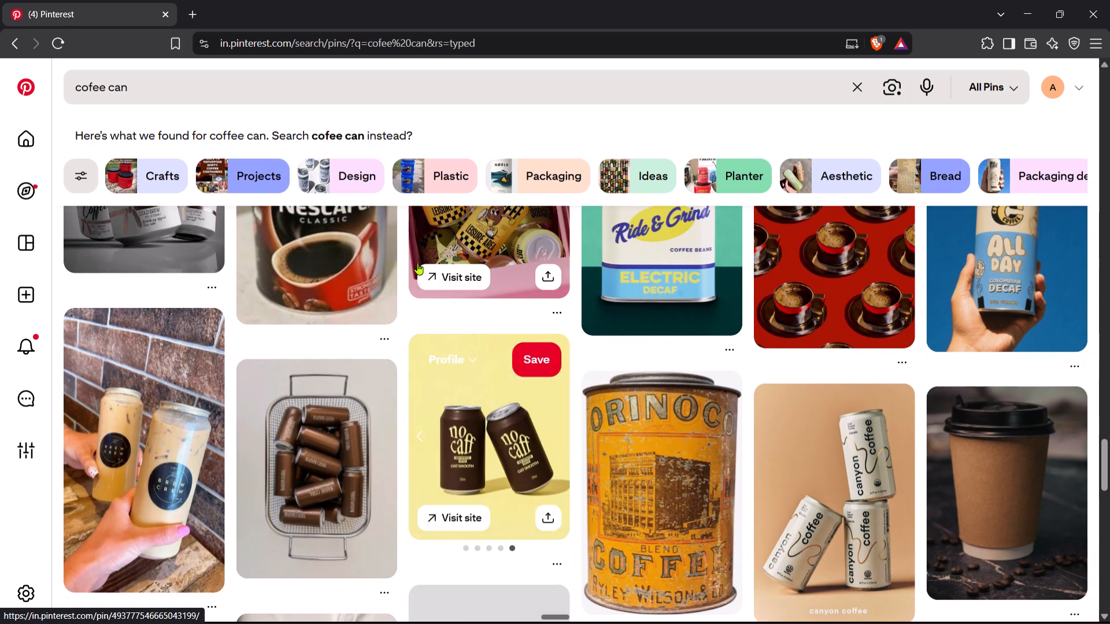
Search Pinterest for "paper boat cofee".
{"action": "left_click", "coordinate": [164, 87]}
{"action": "key", "text": "ctrl+a"}
{"action": "type", "text": "paper boat cofee"}
{"action": "key", "text": "Return"}
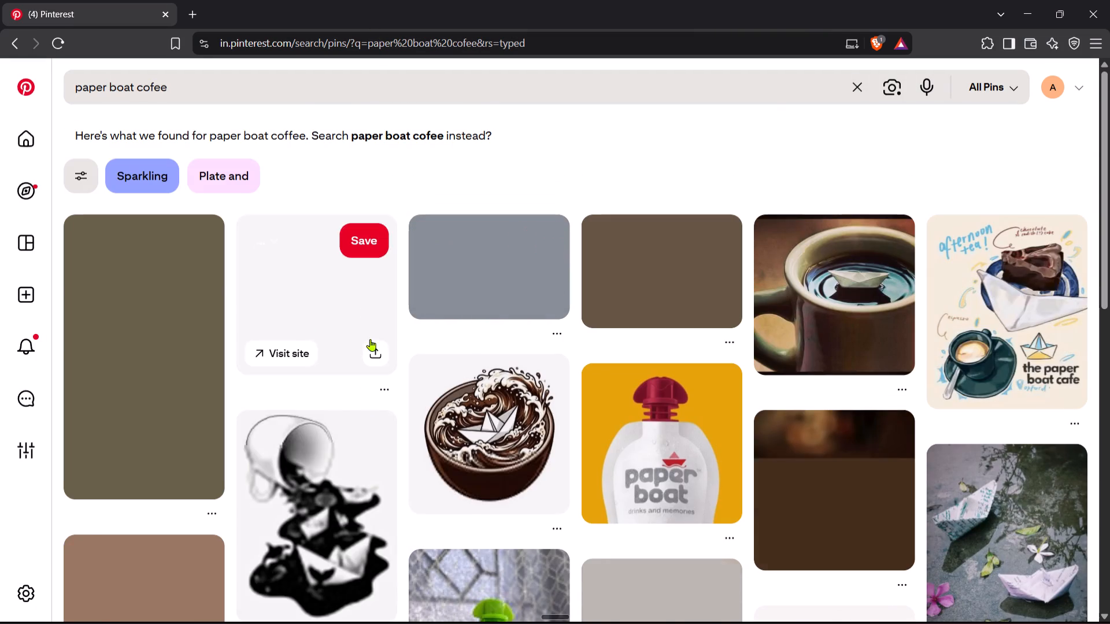
Open the hand-held Paper Boat Zero Sparkling Coffee pin and look through its related pins for a better can photo.
{"action": "left_click", "coordinate": [161, 350]}
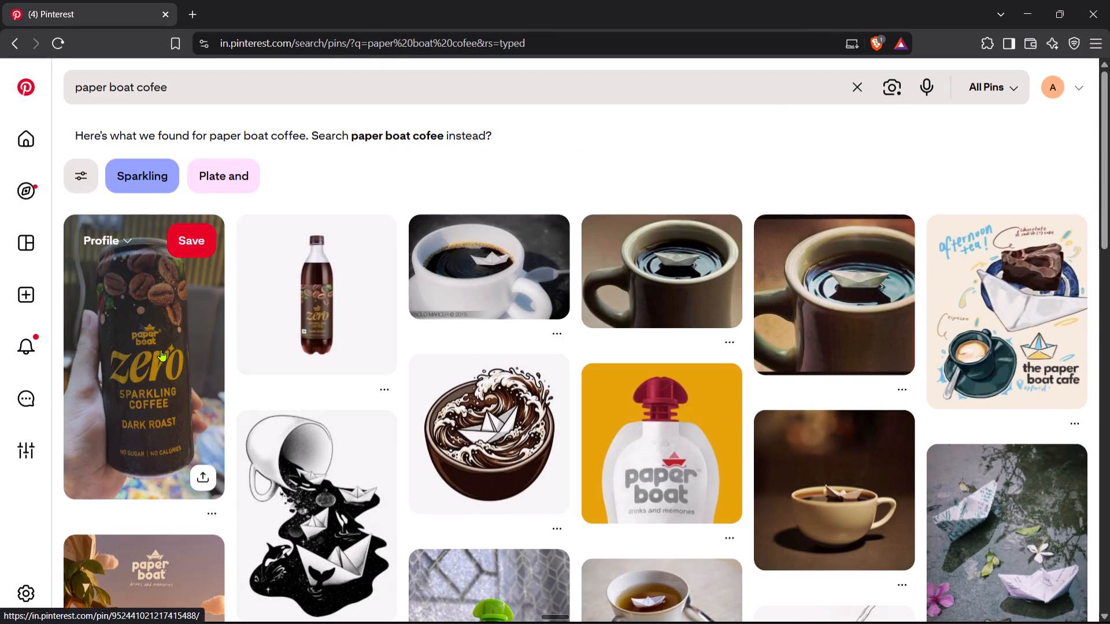
{"action": "scroll", "coordinate": [161, 350], "scroll_direction": "down", "scroll_amount": 2}
{"action": "scroll", "coordinate": [161, 350], "scroll_direction": "up", "scroll_amount": 1}
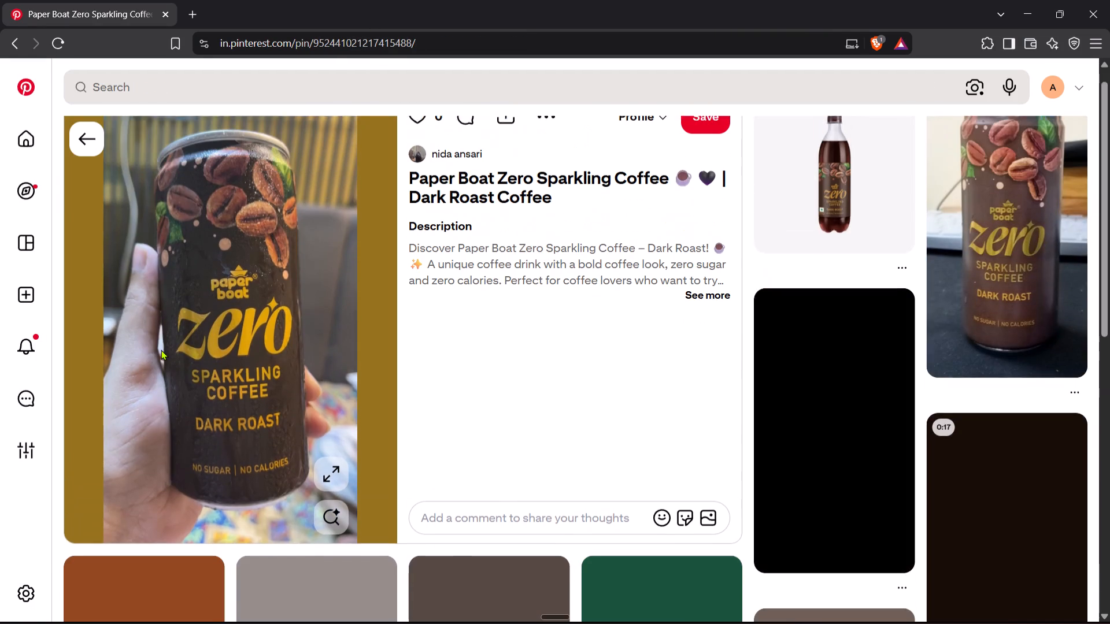
{"action": "scroll", "coordinate": [161, 350], "scroll_direction": "up", "scroll_amount": 1}
{"action": "scroll", "coordinate": [161, 350], "scroll_direction": "down", "scroll_amount": 6}
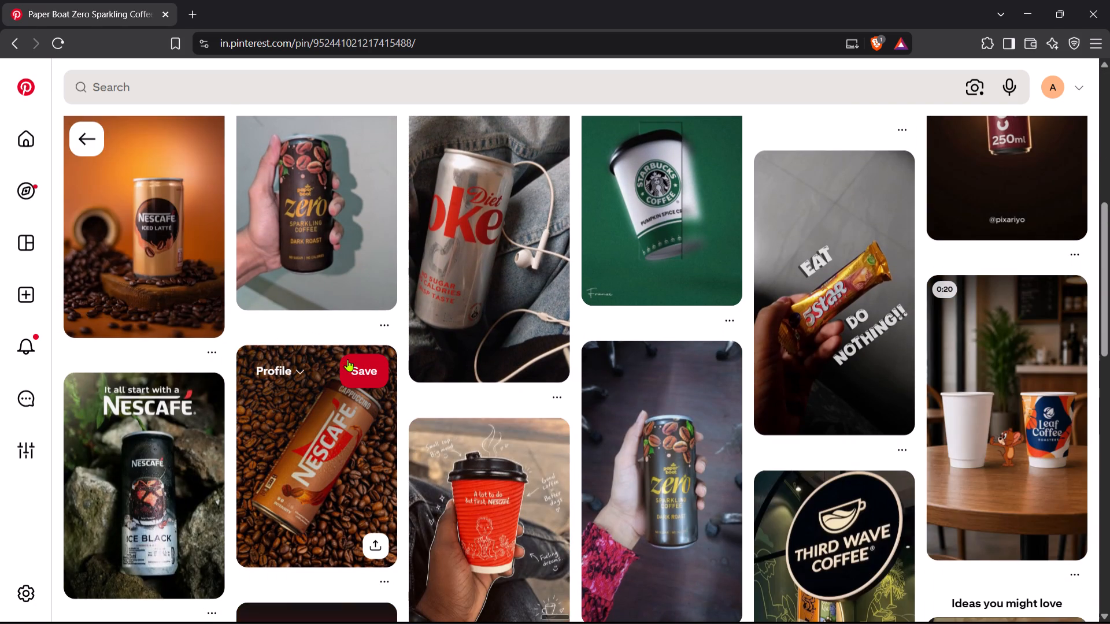
{"action": "scroll", "coordinate": [347, 359], "scroll_direction": "down", "scroll_amount": 4}
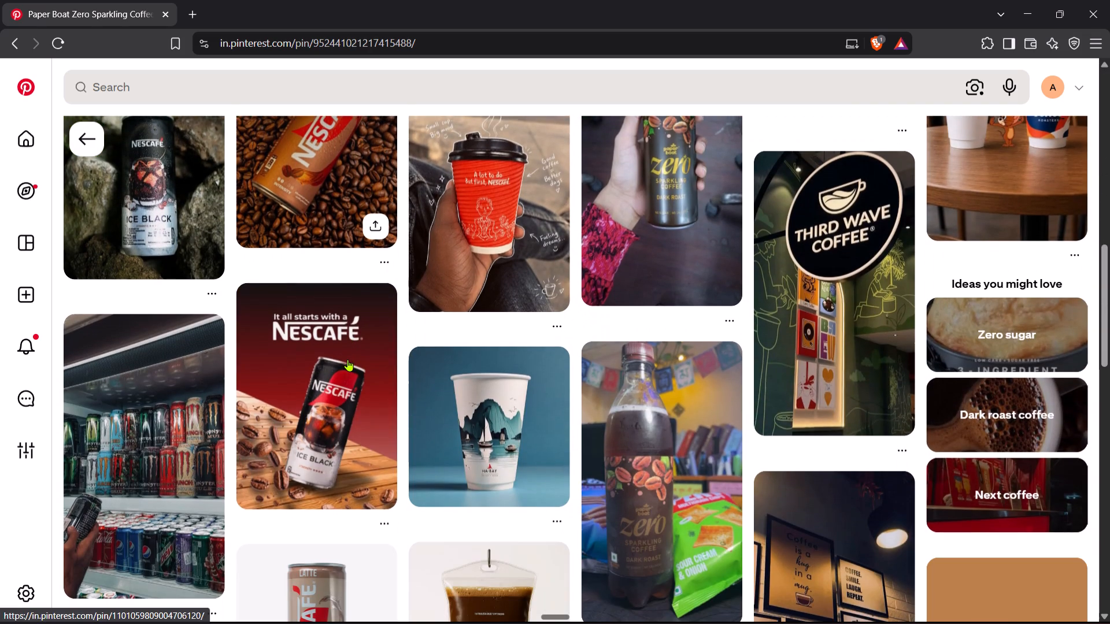
{"action": "scroll", "coordinate": [347, 359], "scroll_direction": "down", "scroll_amount": 6}
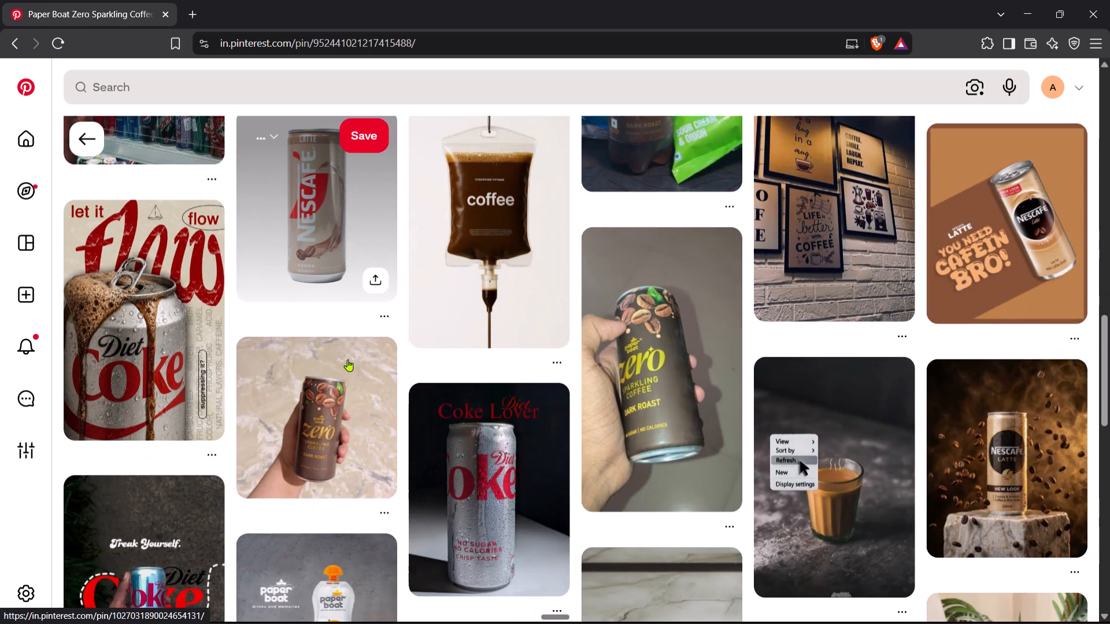
{"action": "scroll", "coordinate": [347, 359], "scroll_direction": "down", "scroll_amount": 3}
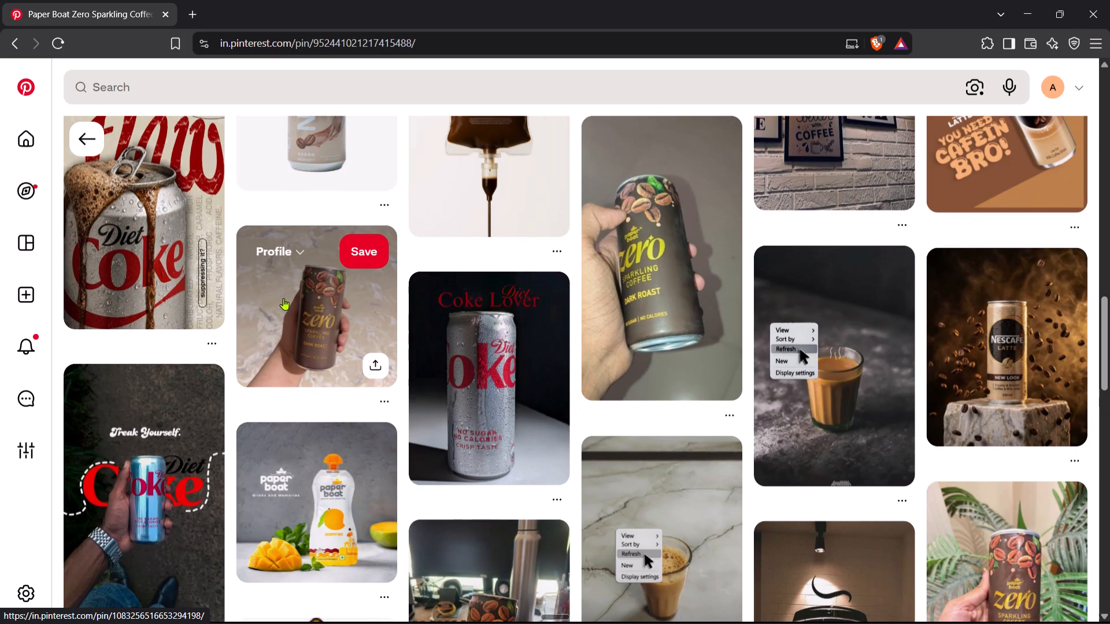
{"action": "scroll", "coordinate": [369, 348], "scroll_direction": "down", "scroll_amount": 3}
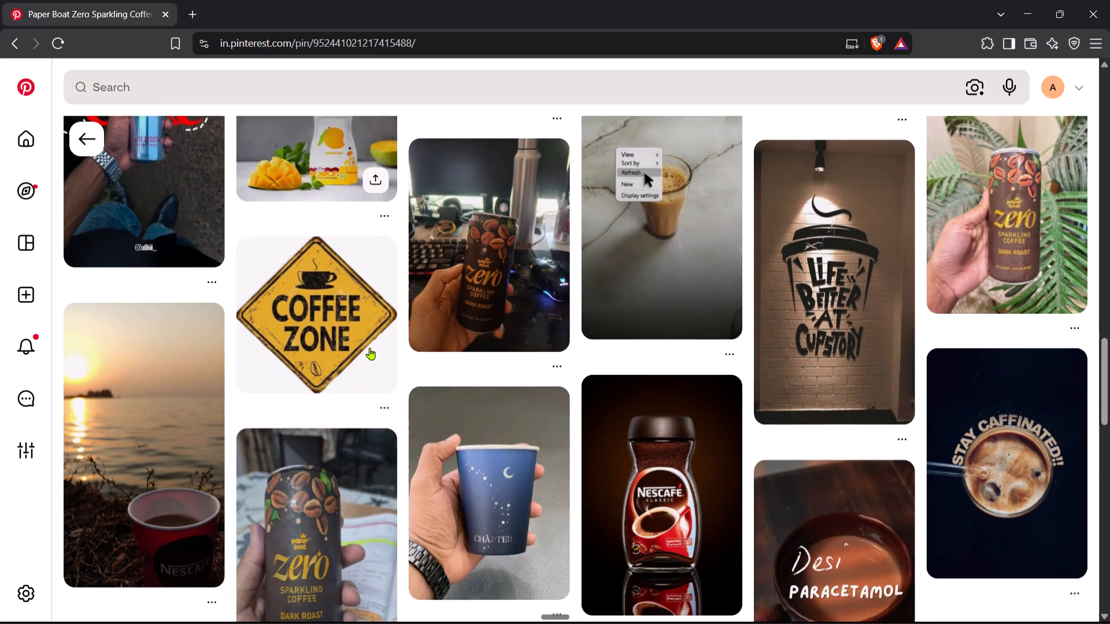
{"action": "scroll", "coordinate": [369, 348], "scroll_direction": "down", "scroll_amount": 1}
Open the pin of a hand holding the Paper Boat Zero can at a computer desk and copy its image.
{"action": "left_click", "coordinate": [503, 254]}
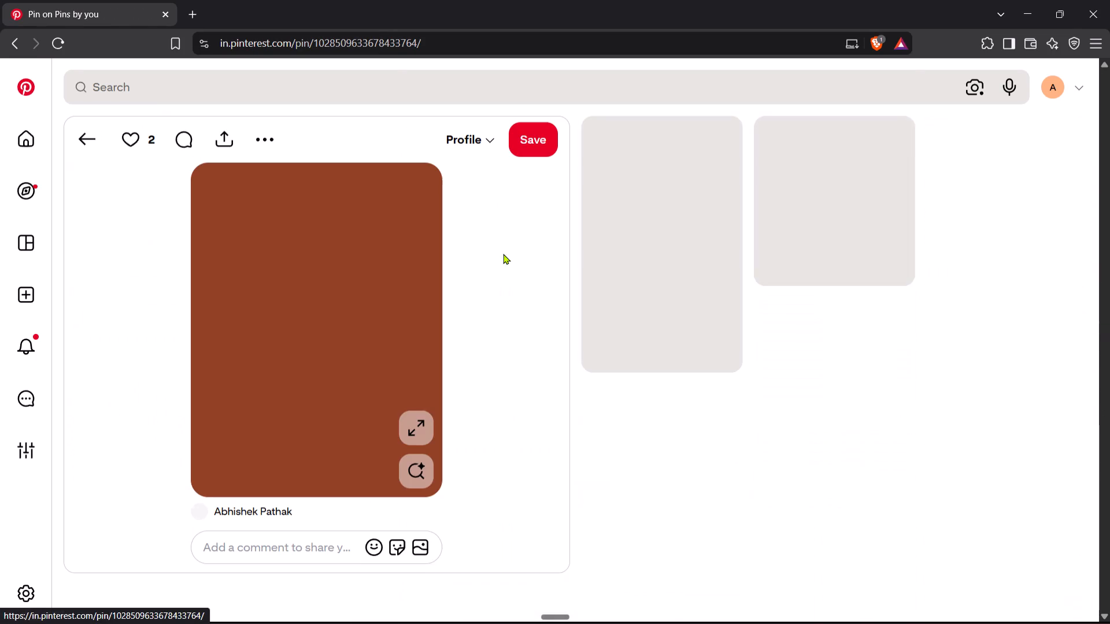
{"action": "right_click", "coordinate": [332, 328]}
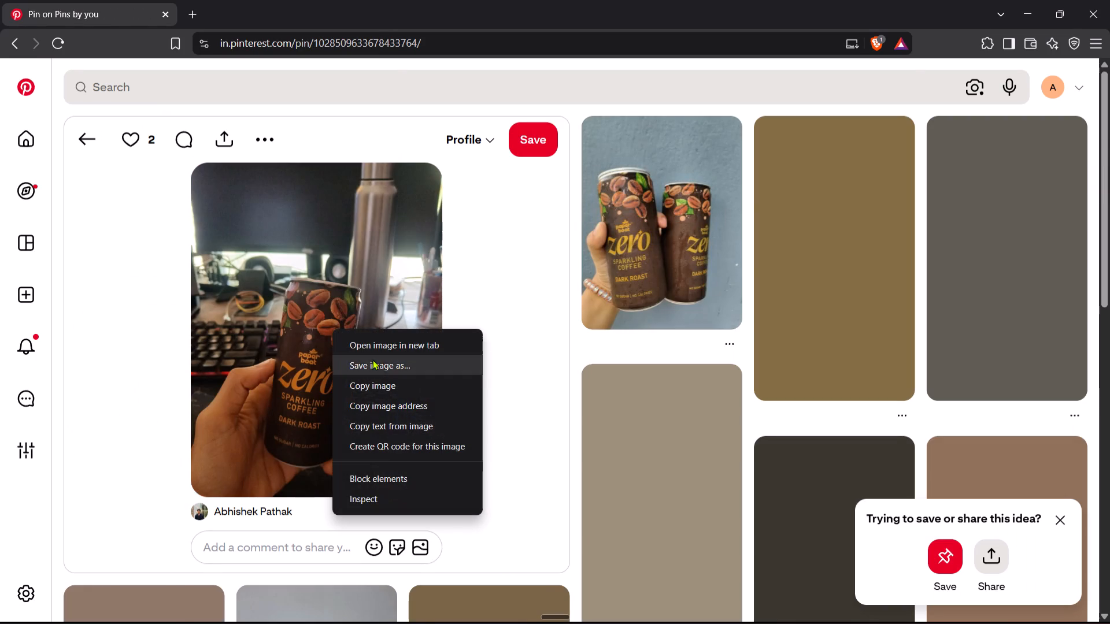
{"action": "left_click", "coordinate": [400, 377]}
Look through the related Paper Boat Zero pins for other photos of the can held in a hand.
{"action": "scroll", "coordinate": [400, 377], "scroll_direction": "down", "scroll_amount": 1}
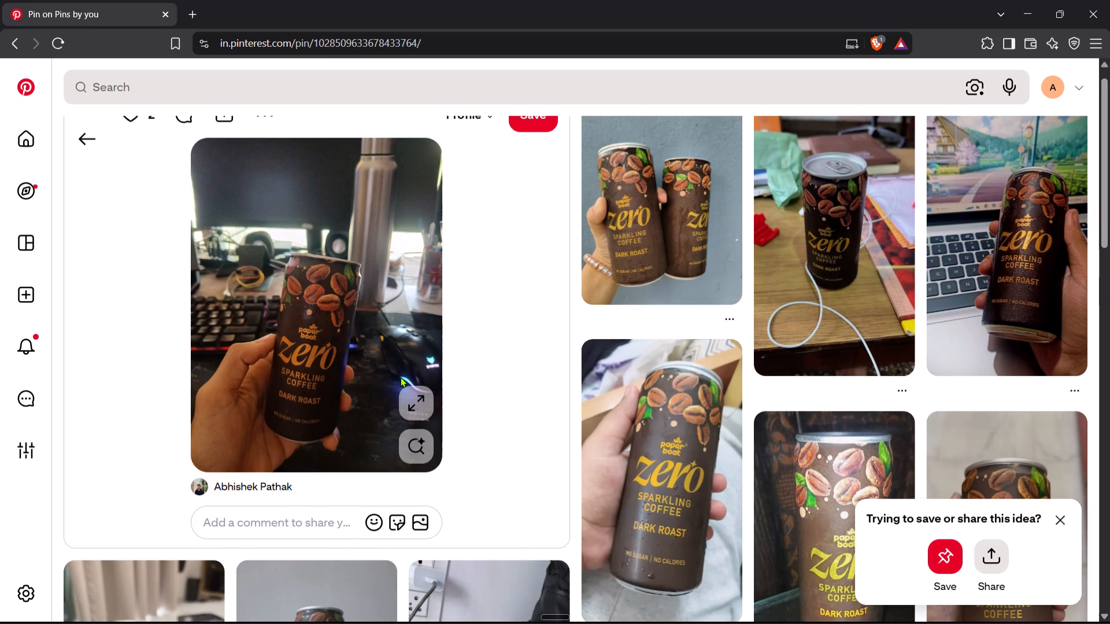
{"action": "scroll", "coordinate": [400, 377], "scroll_direction": "down", "scroll_amount": 1}
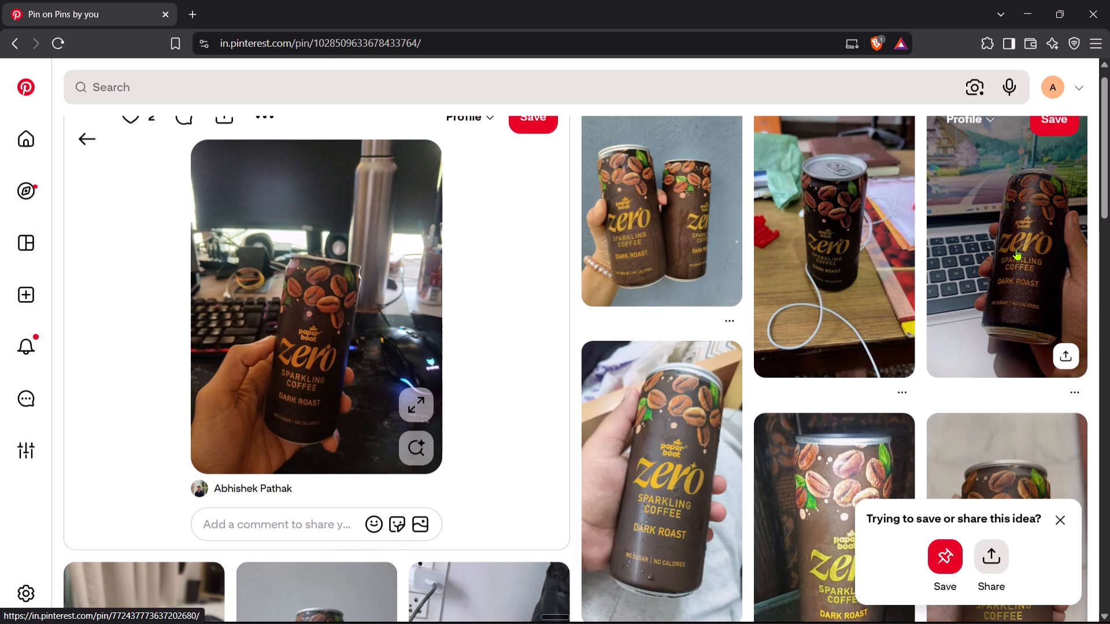
{"action": "scroll", "coordinate": [831, 333], "scroll_direction": "down", "scroll_amount": 4}
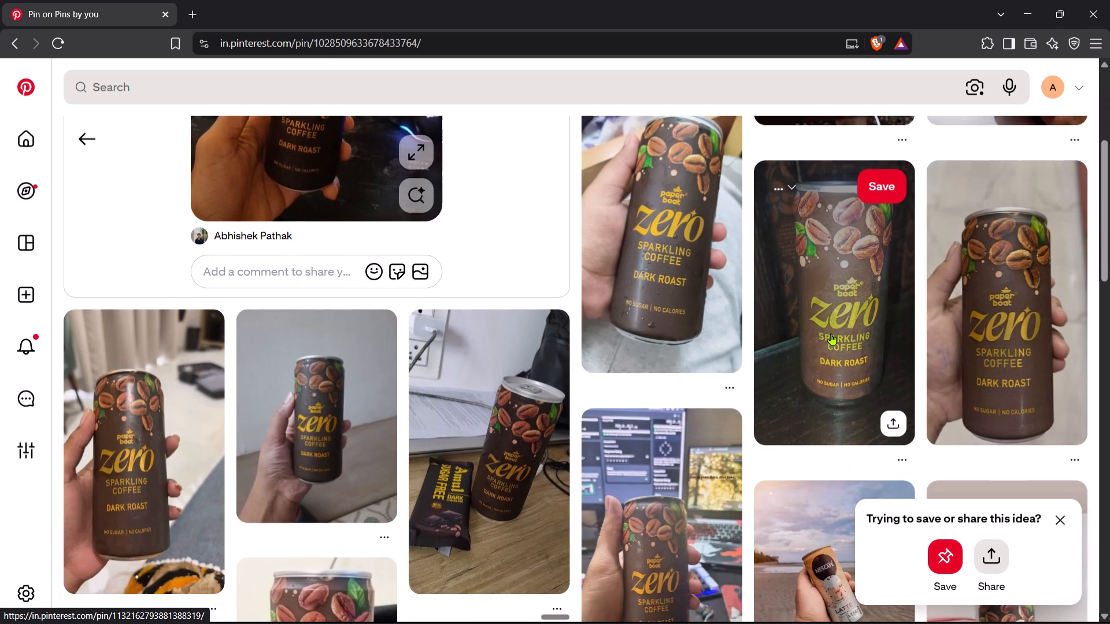
{"action": "scroll", "coordinate": [831, 333], "scroll_direction": "down", "scroll_amount": 5}
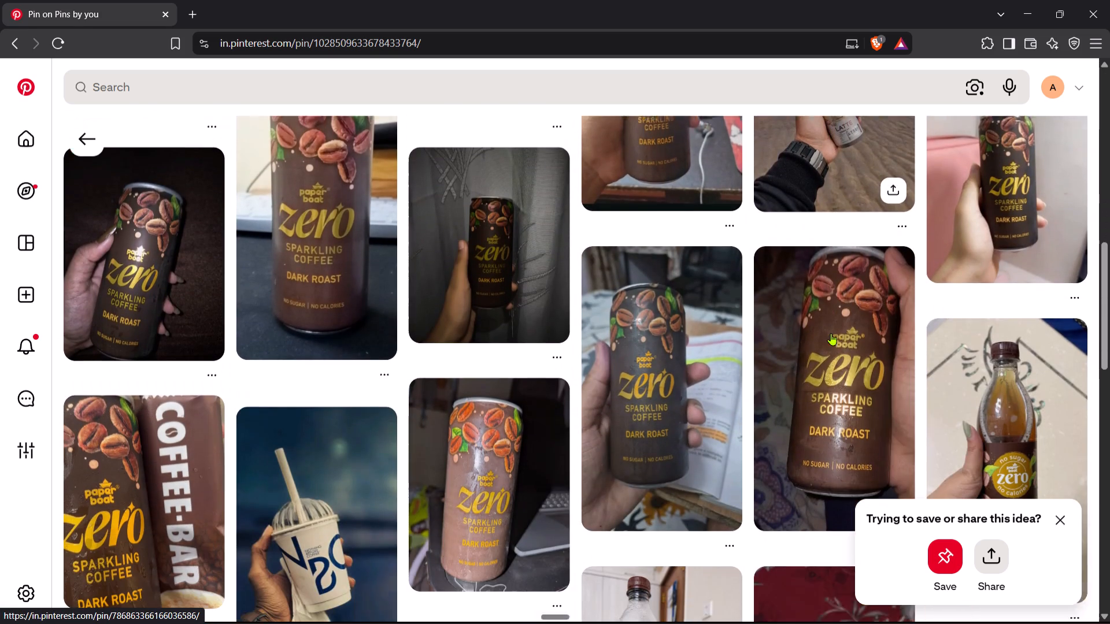
{"action": "scroll", "coordinate": [831, 333], "scroll_direction": "down", "scroll_amount": 5}
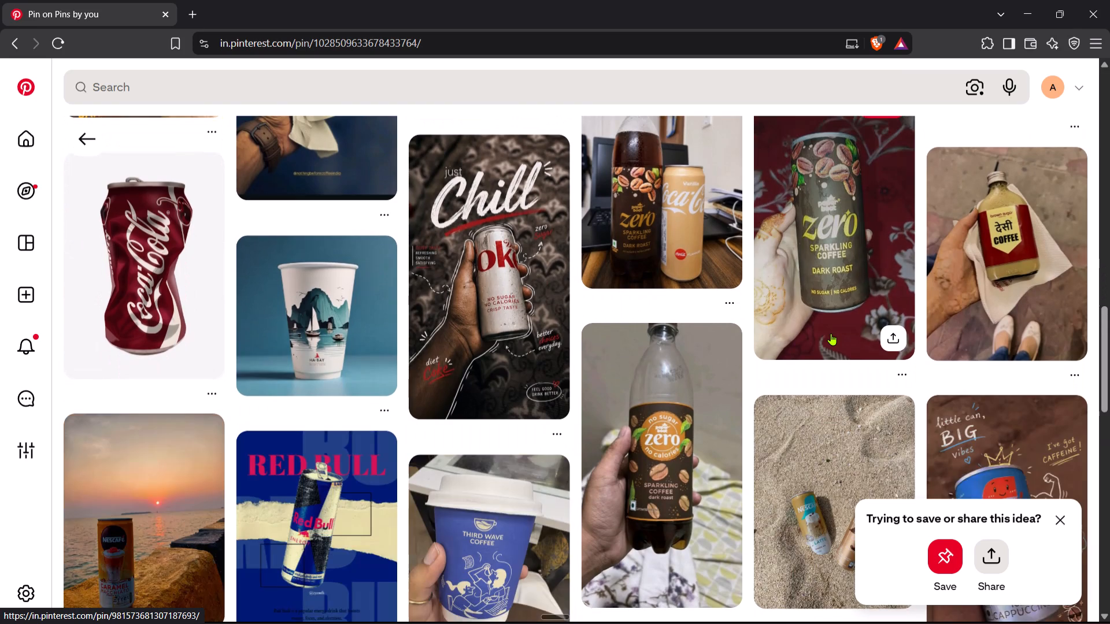
{"action": "scroll", "coordinate": [831, 333], "scroll_direction": "down", "scroll_amount": 1}
{"action": "scroll", "coordinate": [831, 333], "scroll_direction": "up", "scroll_amount": 11}
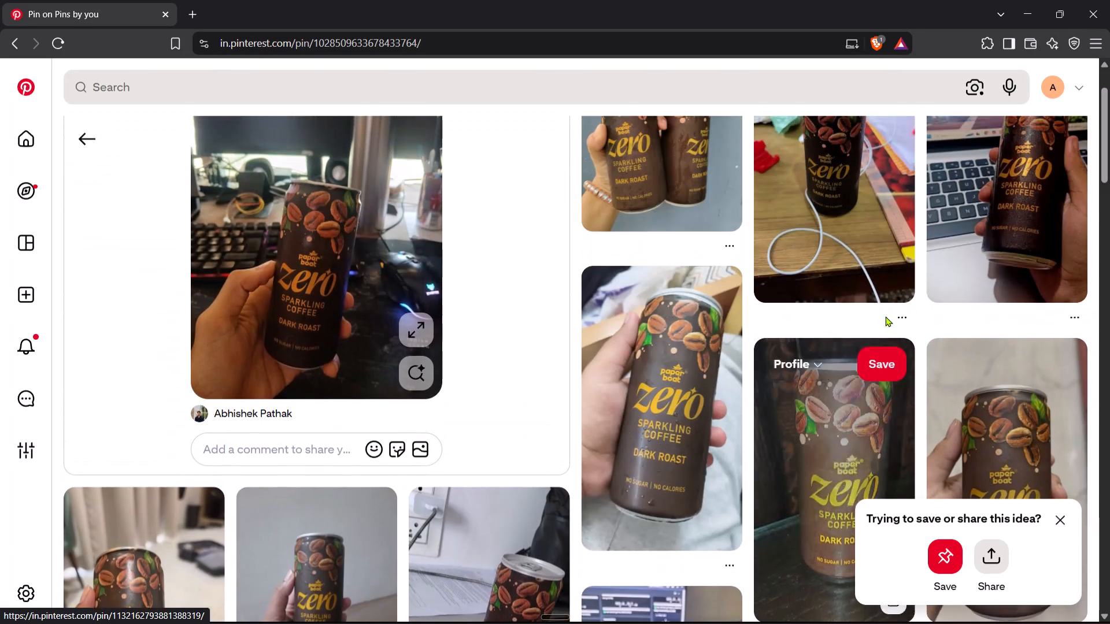
{"action": "scroll", "coordinate": [981, 221], "scroll_direction": "up", "scroll_amount": 1}
Copy the opened computer-desk photo of the Paper Boat Zero can and paste it onto the Figma canvas near the food board.
{"action": "right_click", "coordinate": [1028, 251]}
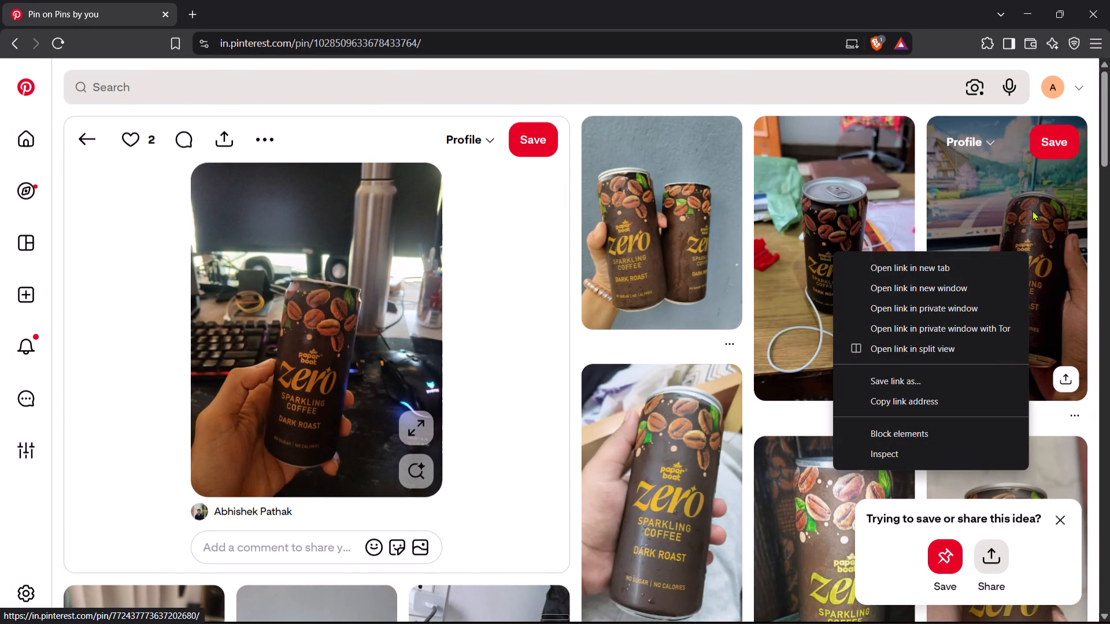
{"action": "left_click", "coordinate": [328, 296]}
{"action": "right_click", "coordinate": [328, 296]}
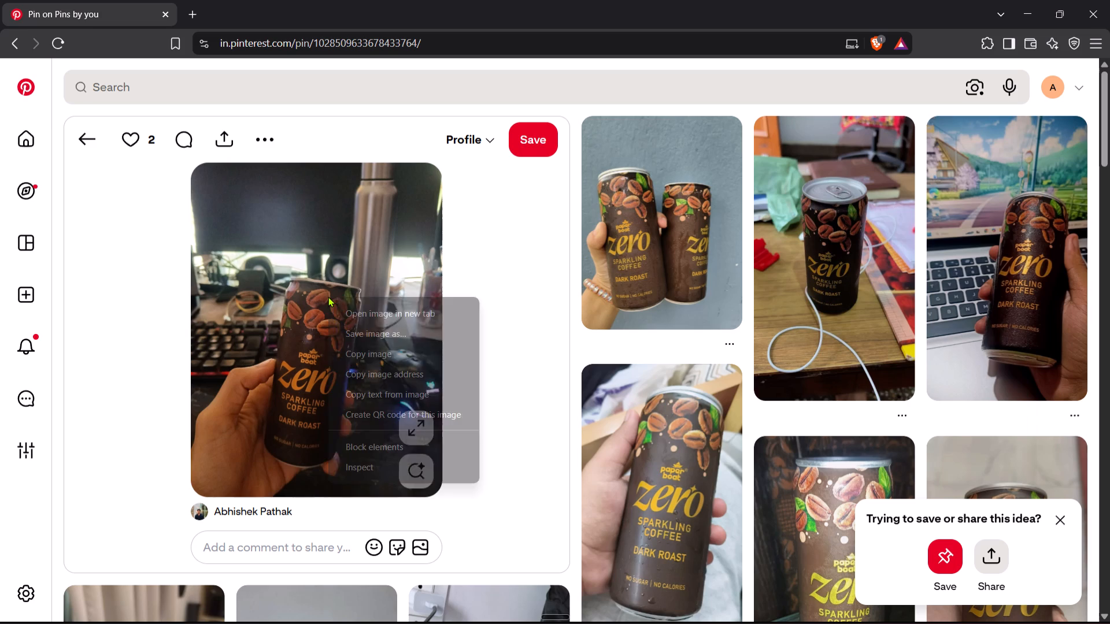
{"action": "left_click", "coordinate": [389, 356]}
{"action": "key", "text": "alt+Tab"}
{"action": "scroll", "coordinate": [389, 356], "scroll_direction": "left", "scroll_amount": 3}
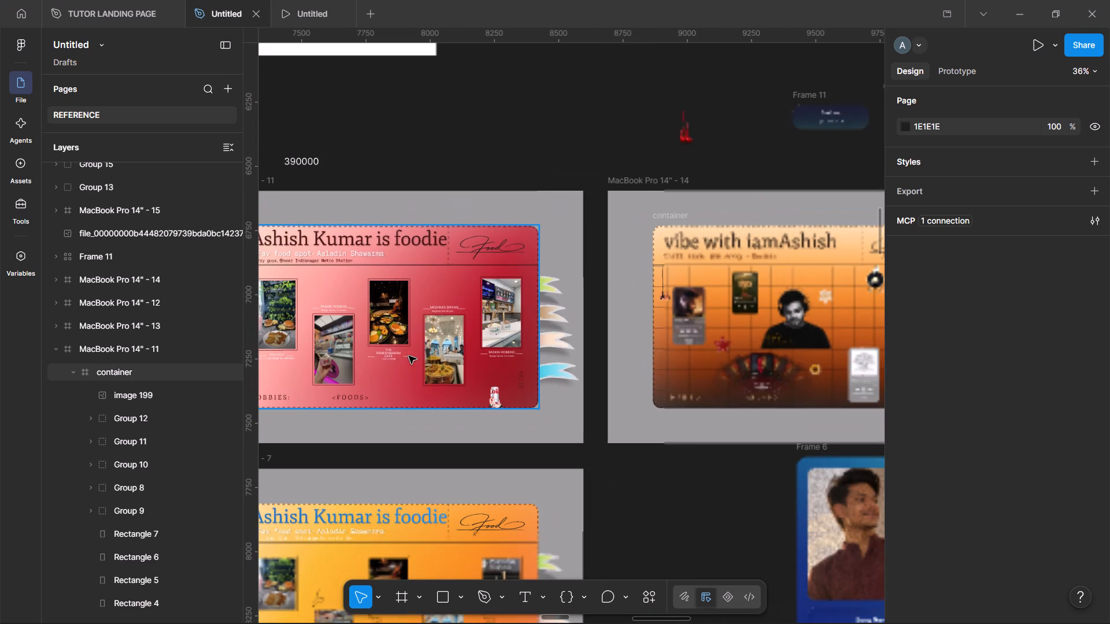
{"action": "double_click", "coordinate": [650, 502]}
{"action": "key", "text": "ctrl+v"}
Copy the Pinterest photo of the Paper Boat Zero can held before a laptop and place it beside the computer-desk can photo in Figma.
{"action": "key", "text": "alt+Tab"}
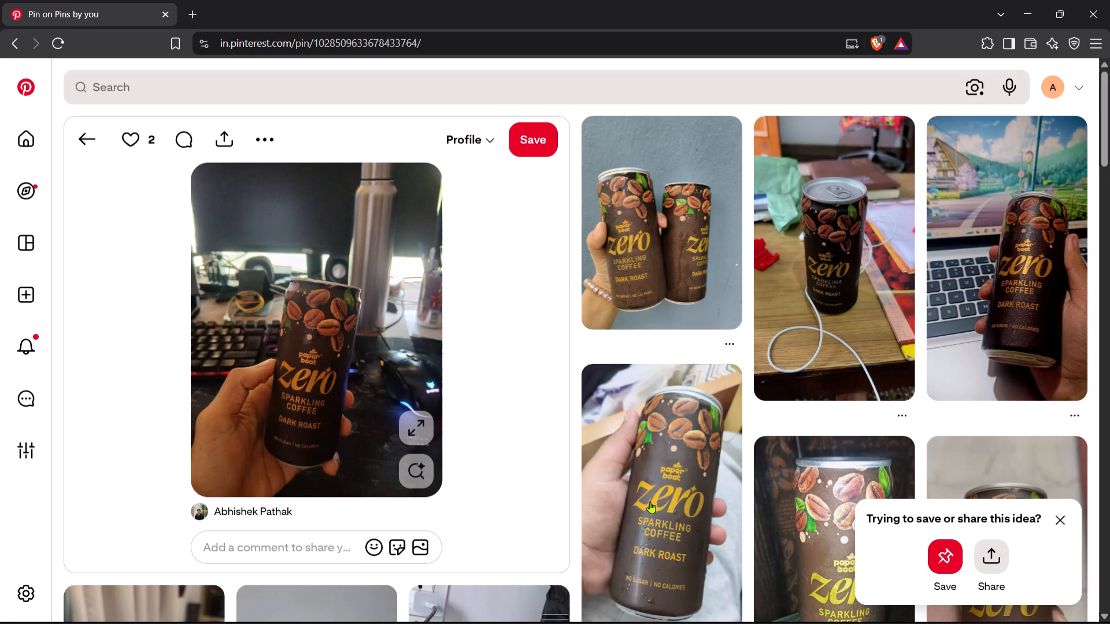
{"action": "key", "text": "alt+Tab"}
{"action": "key", "text": "alt+Tab"}
{"action": "left_click", "coordinate": [950, 254]}
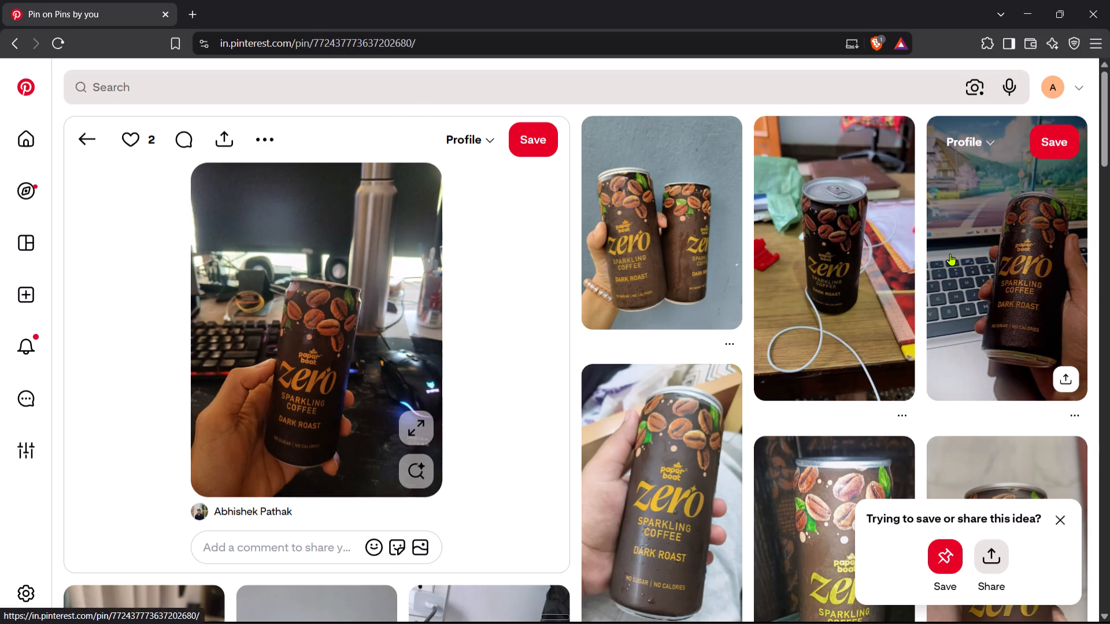
{"action": "right_click", "coordinate": [217, 269]}
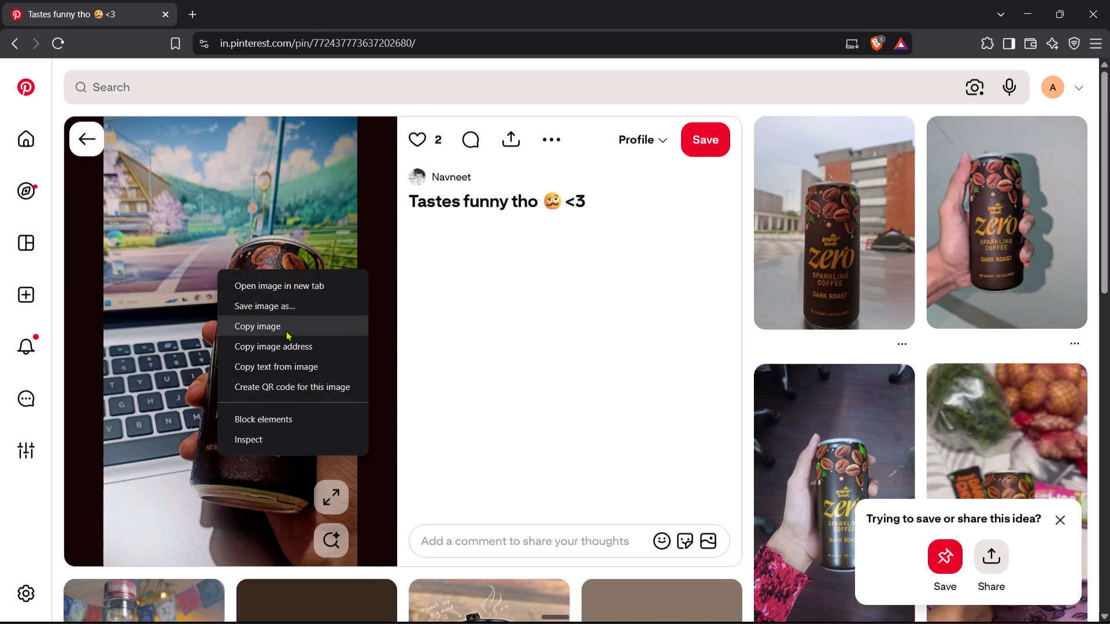
{"action": "left_click", "coordinate": [286, 330]}
{"action": "scroll", "coordinate": [599, 371], "scroll_direction": "down", "scroll_amount": 3}
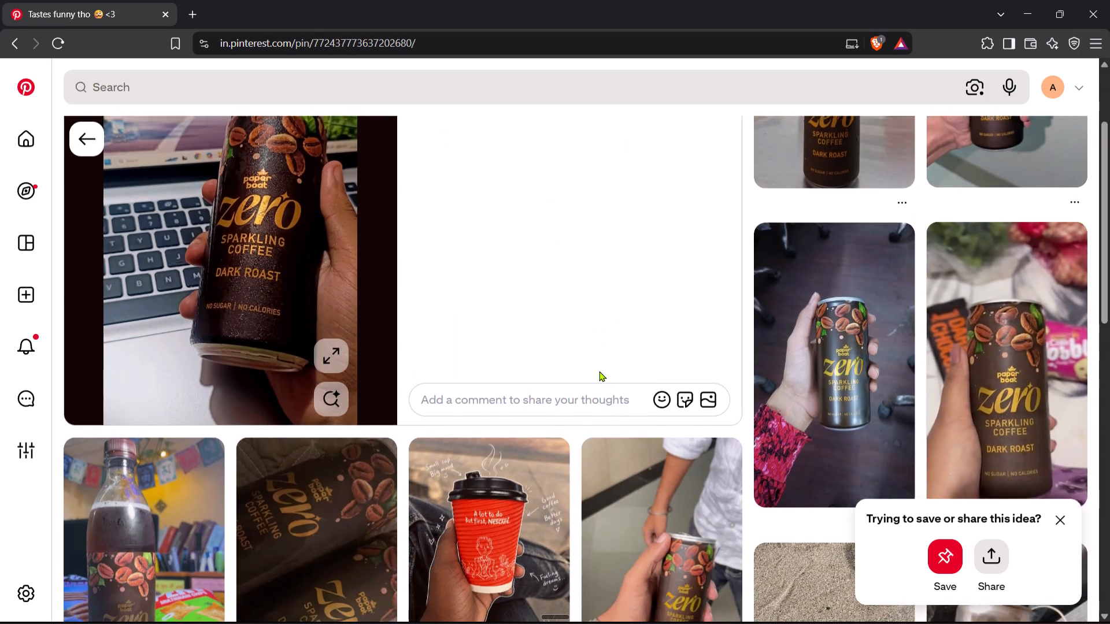
{"action": "scroll", "coordinate": [599, 371], "scroll_direction": "down", "scroll_amount": 2}
{"action": "key", "text": "alt+Tab"}
{"action": "left_click", "coordinate": [643, 510]}
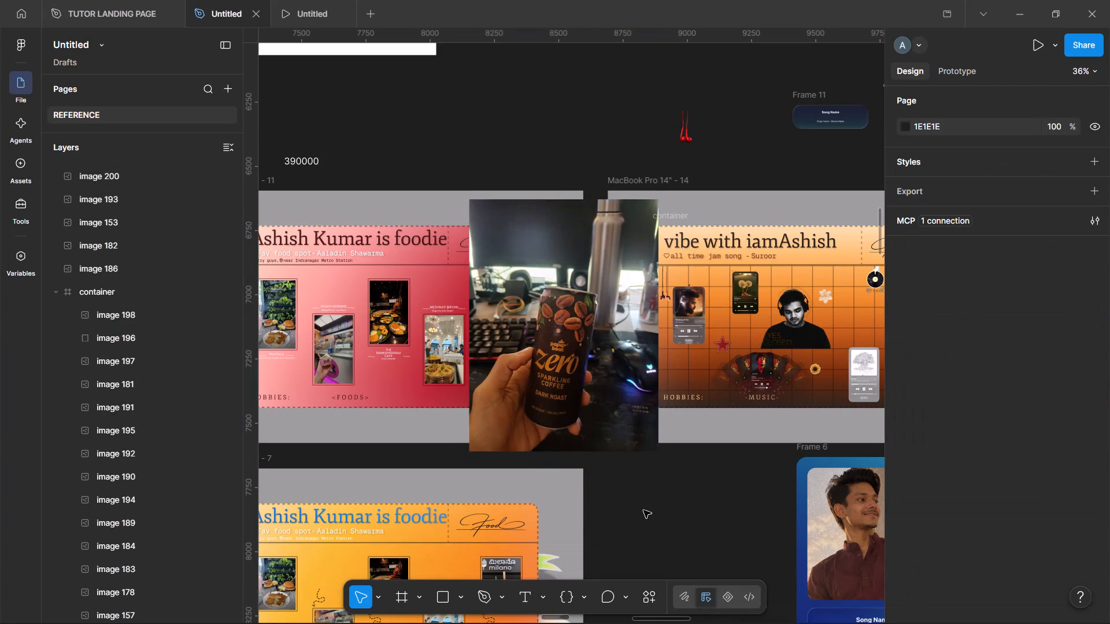
{"action": "key", "text": "ctrl+v"}
{"action": "left_click_drag", "start_coordinate": [580, 371], "coordinate": [719, 329]}
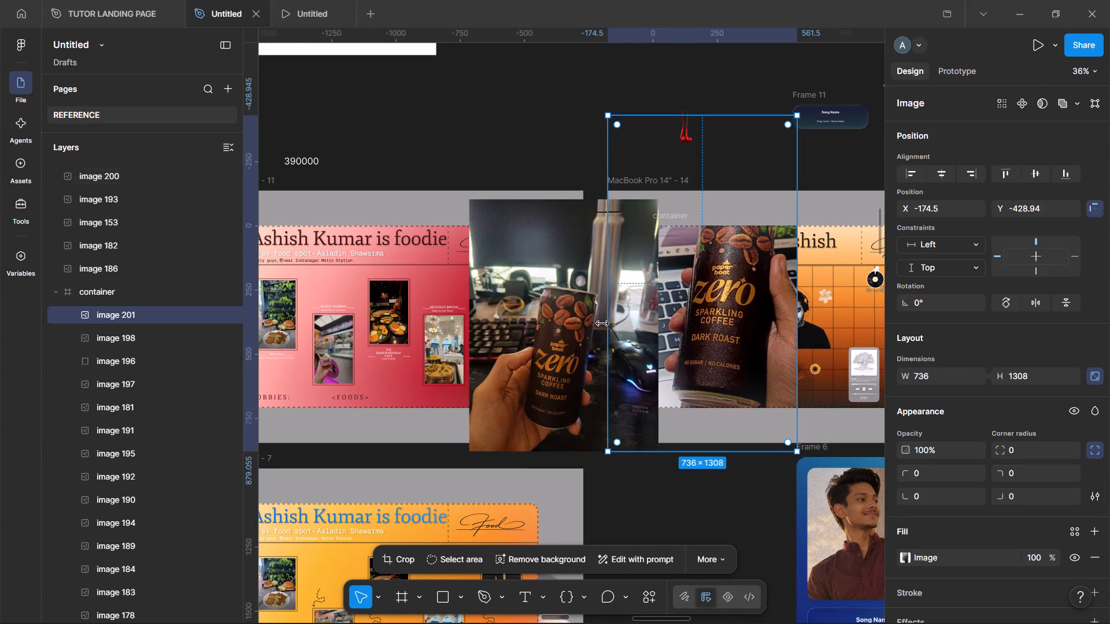
Select both Paper Boat Zero can photos and remove their backgrounds together.
{"action": "left_click", "coordinate": [602, 323], "text": "shift"}
{"action": "left_click", "coordinate": [562, 324], "text": "shift"}
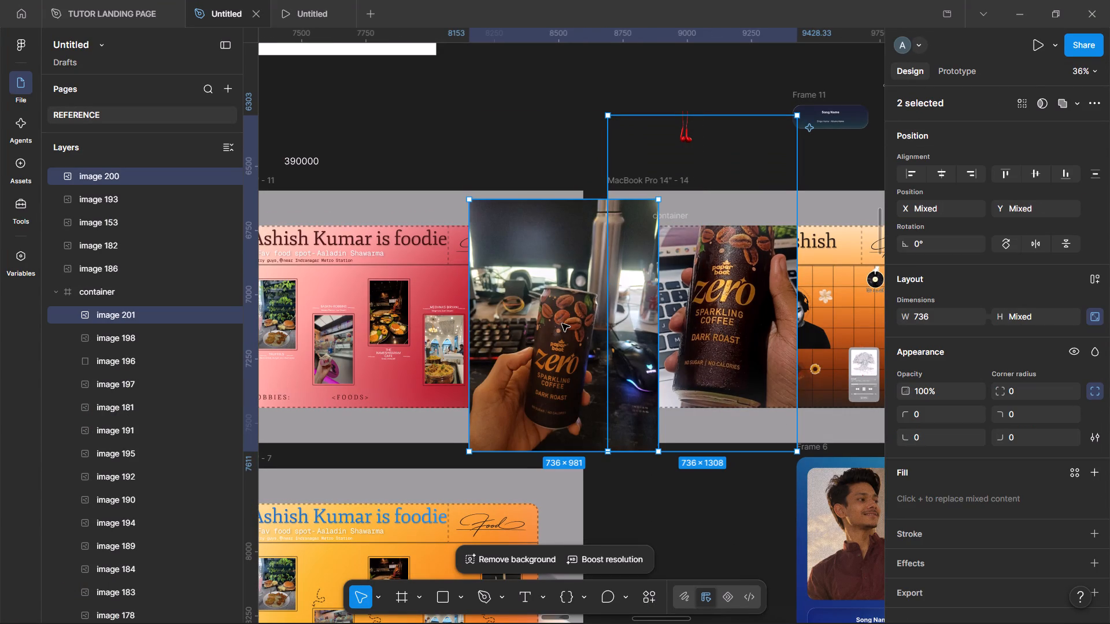
{"action": "left_click", "coordinate": [509, 554]}
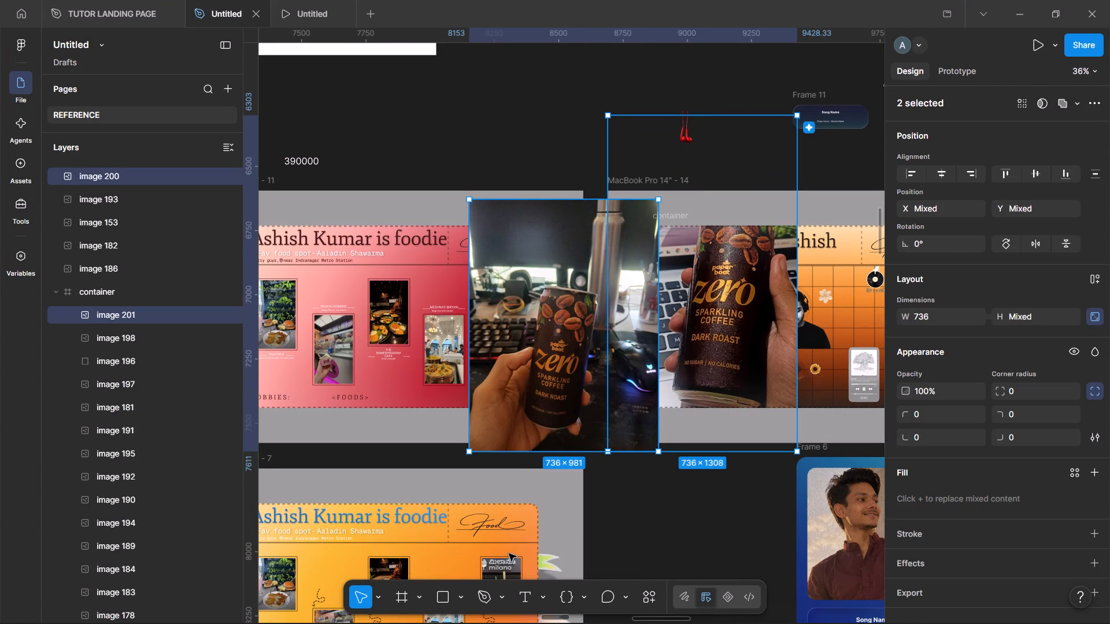
Return to Pinterest and search for "sprite zero sugar".
{"action": "key", "text": "alt+Tab"}
{"action": "scroll", "coordinate": [672, 418], "scroll_direction": "down", "scroll_amount": 2}
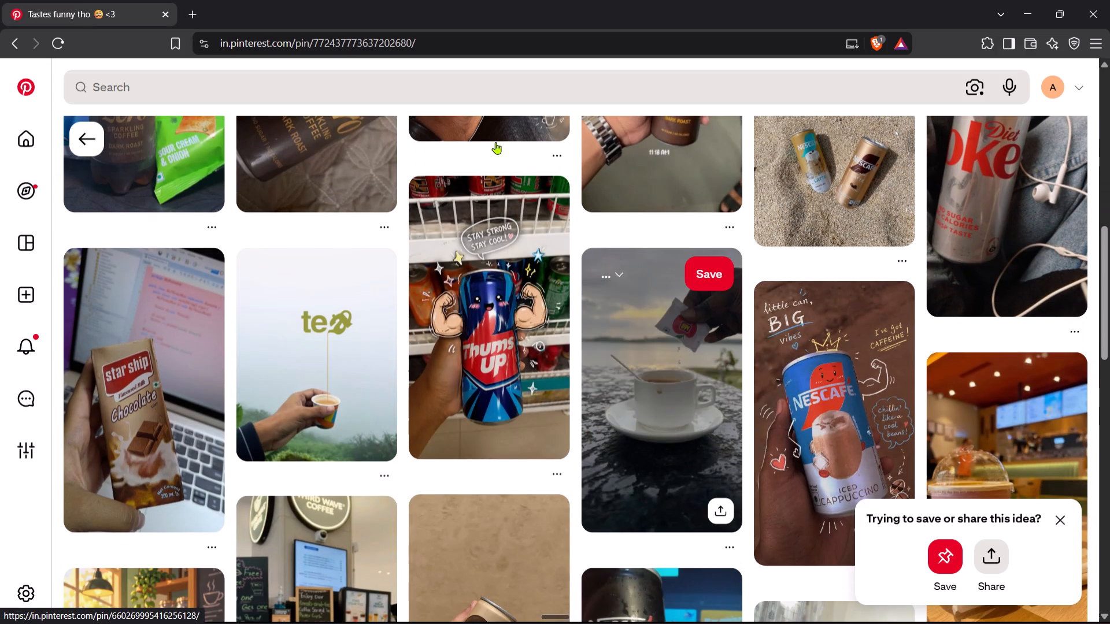
{"action": "left_click", "coordinate": [320, 81]}
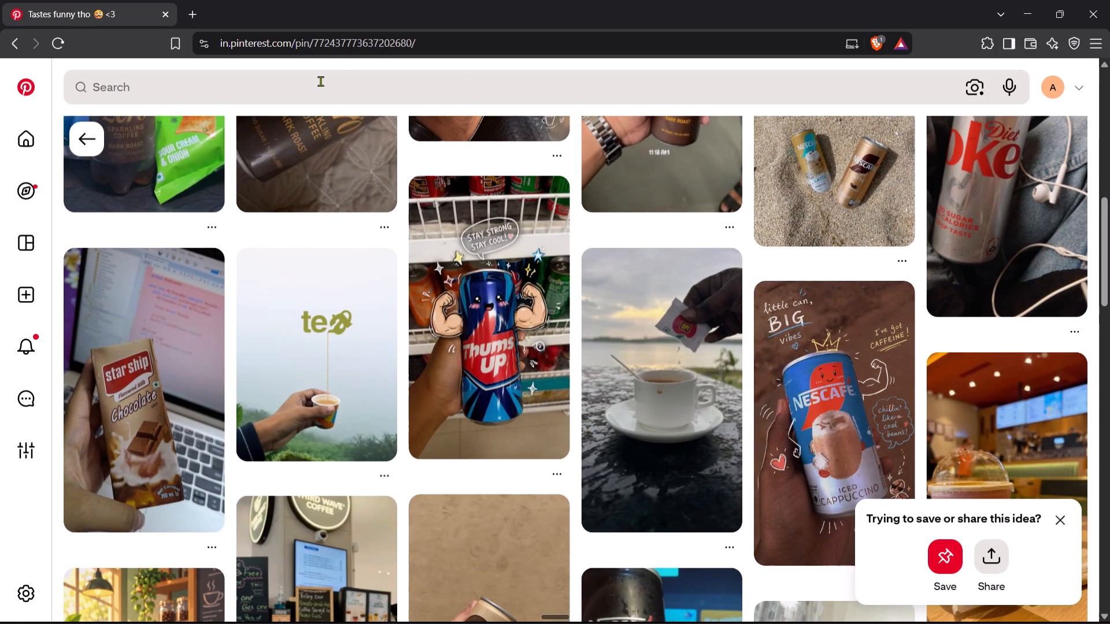
{"action": "type", "text": "sprite"}
{"action": "key", "text": "space"}
{"action": "type", "text": "zero"}
{"action": "key", "text": "Down"}
{"action": "key", "text": "Down"}
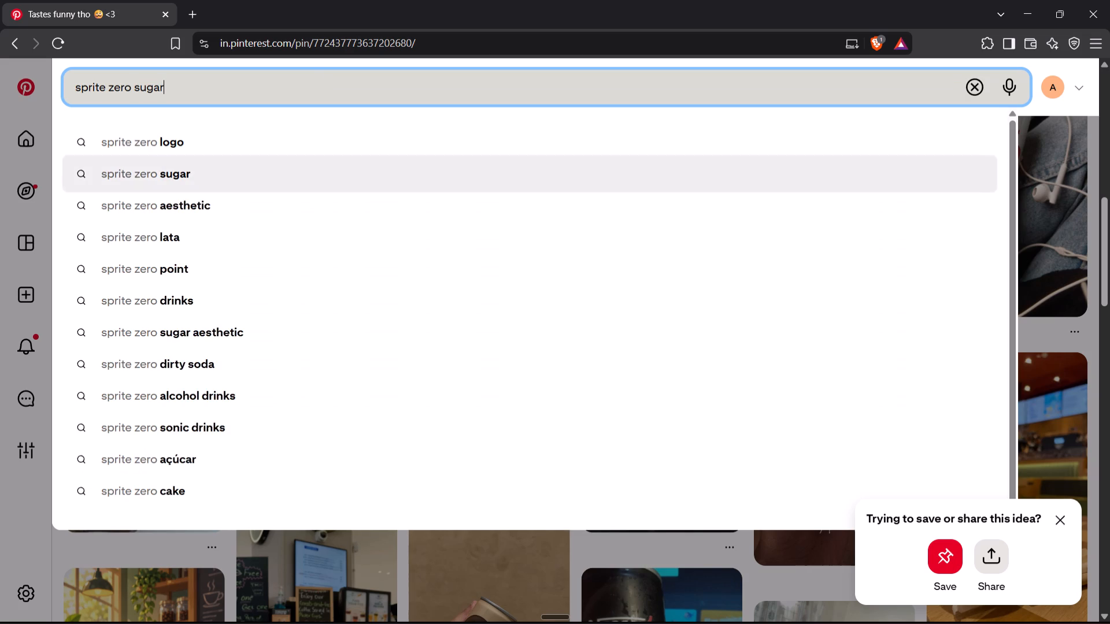
{"action": "key", "text": "Return"}
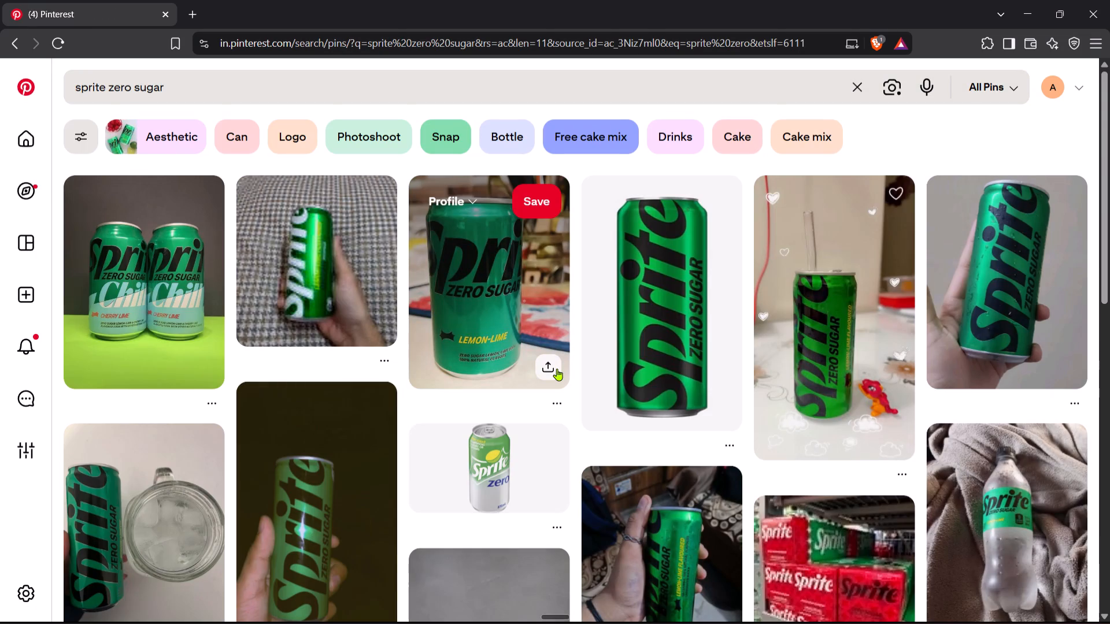
Look through the Sprite Zero Sugar results for a suitable photo of the can held in a hand.
{"action": "scroll", "coordinate": [557, 369], "scroll_direction": "down", "scroll_amount": 6}
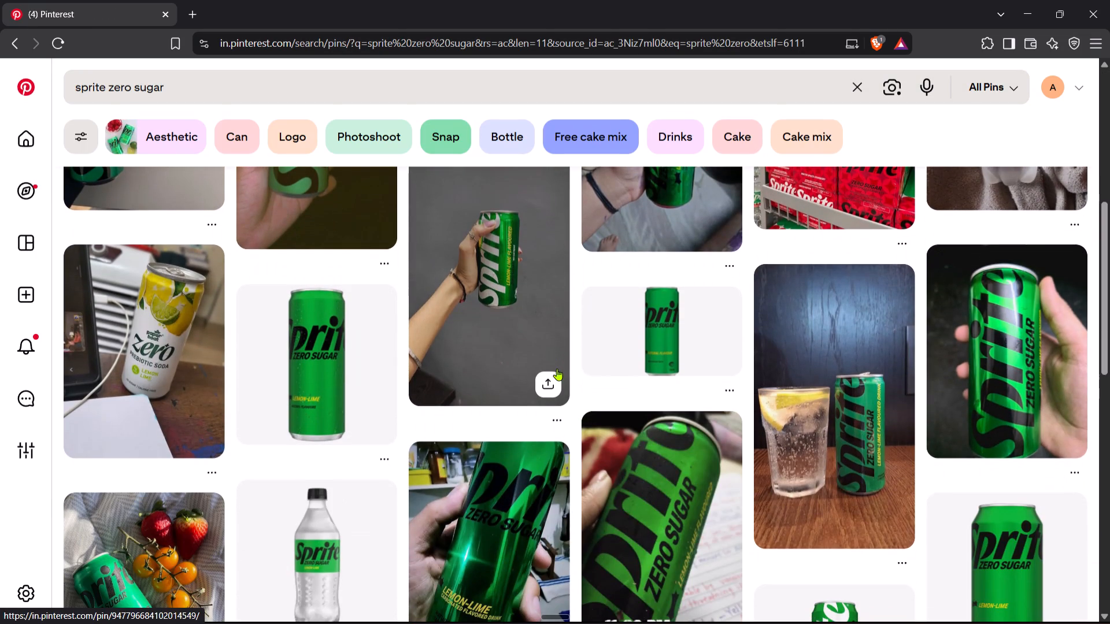
{"action": "scroll", "coordinate": [835, 367], "scroll_direction": "down", "scroll_amount": 2}
{"action": "scroll", "coordinate": [634, 410], "scroll_direction": "down", "scroll_amount": 3}
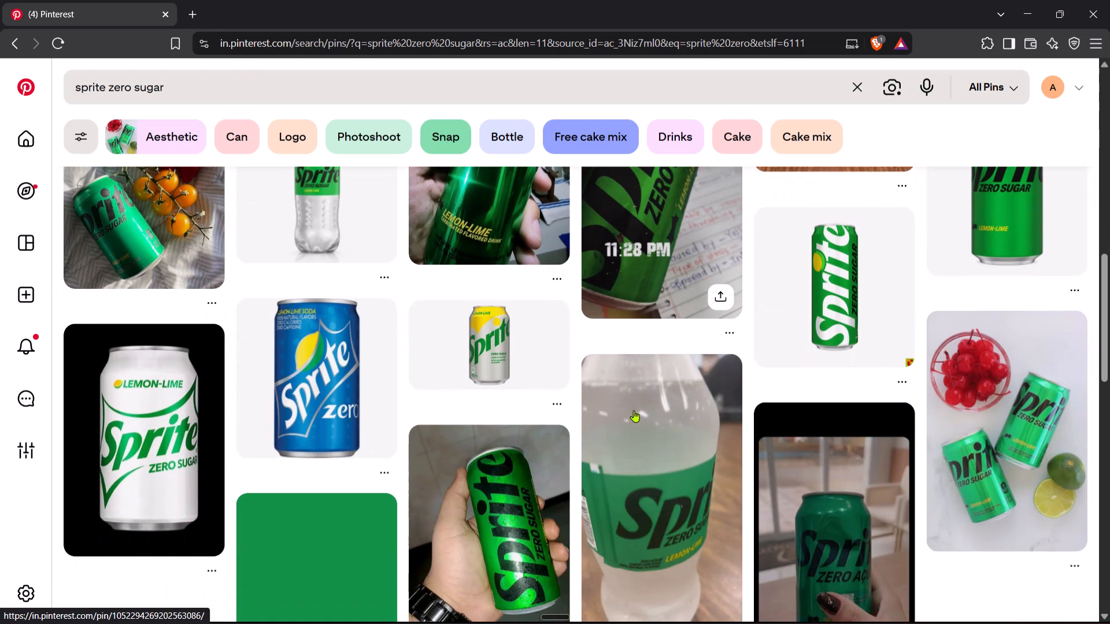
{"action": "scroll", "coordinate": [634, 410], "scroll_direction": "down", "scroll_amount": 2}
{"action": "scroll", "coordinate": [509, 430], "scroll_direction": "down", "scroll_amount": 1}
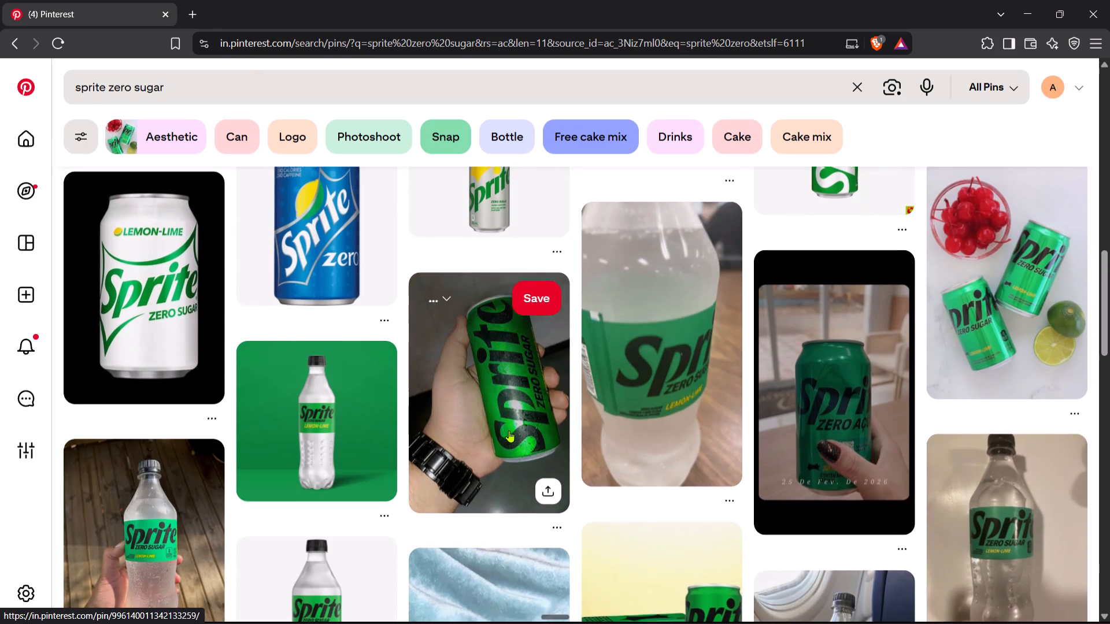
{"action": "scroll", "coordinate": [509, 430], "scroll_direction": "down", "scroll_amount": 4}
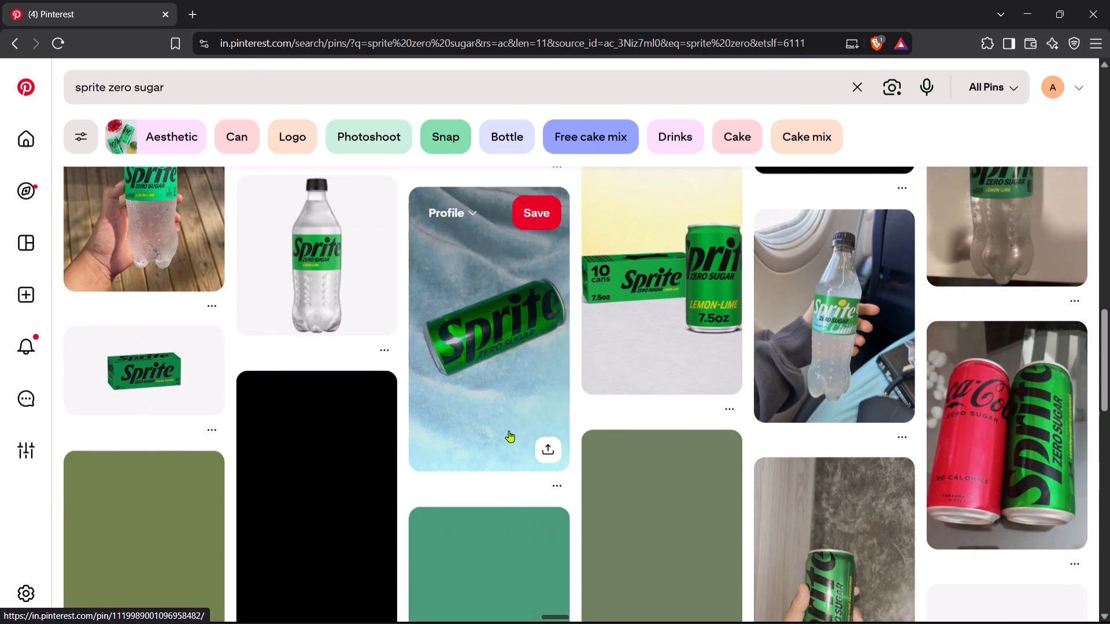
{"action": "scroll", "coordinate": [509, 430], "scroll_direction": "down", "scroll_amount": 4}
{"action": "scroll", "coordinate": [509, 430], "scroll_direction": "up", "scroll_amount": 1}
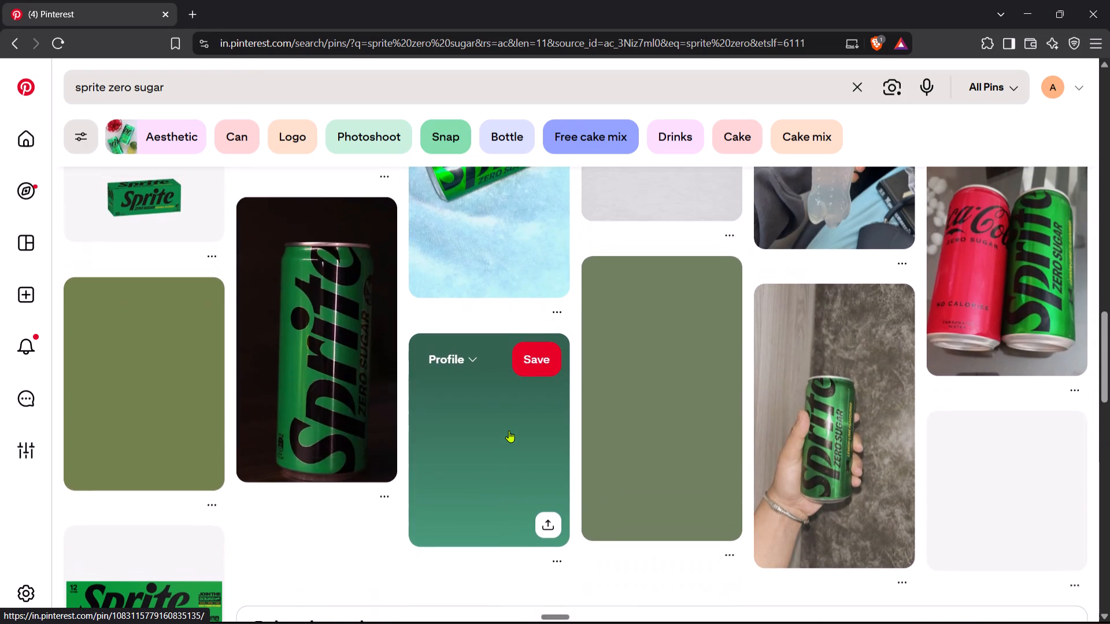
{"action": "scroll", "coordinate": [509, 430], "scroll_direction": "up", "scroll_amount": 1}
{"action": "scroll", "coordinate": [1011, 245], "scroll_direction": "down", "scroll_amount": 3}
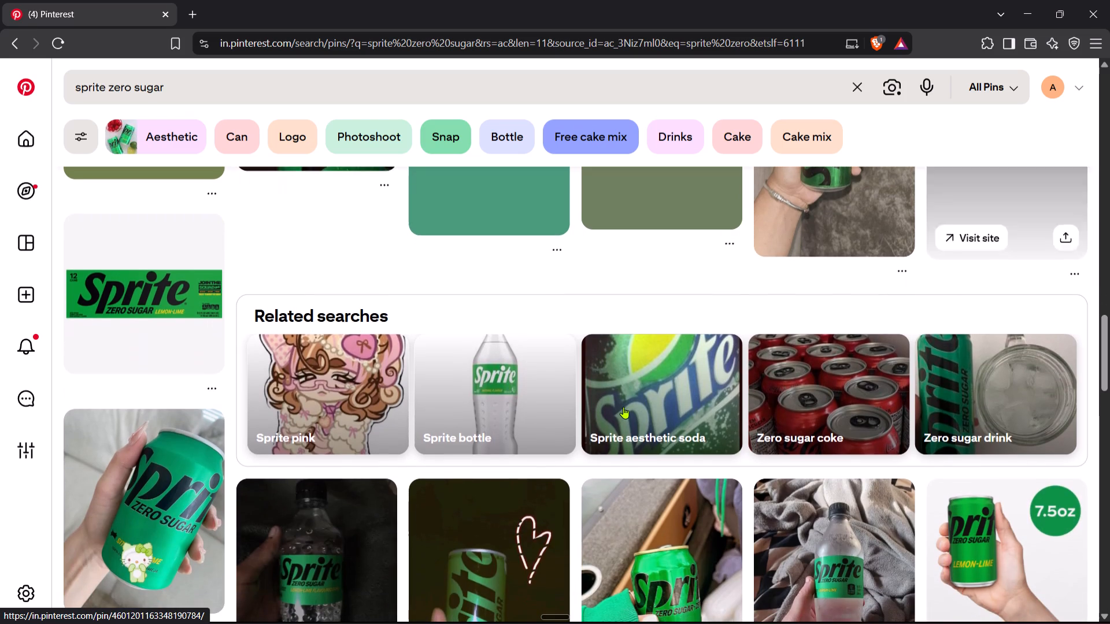
{"action": "scroll", "coordinate": [623, 407], "scroll_direction": "down", "scroll_amount": 3}
{"action": "scroll", "coordinate": [513, 460], "scroll_direction": "down", "scroll_amount": 5}
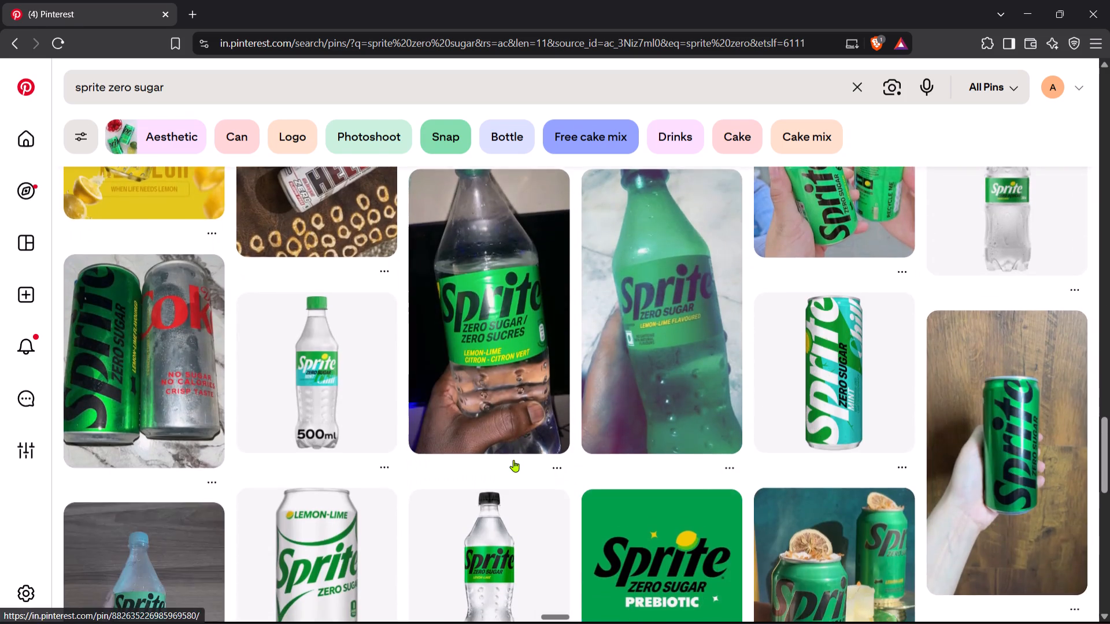
{"action": "scroll", "coordinate": [513, 460], "scroll_direction": "down", "scroll_amount": 4}
{"action": "scroll", "coordinate": [513, 460], "scroll_direction": "up", "scroll_amount": 1}
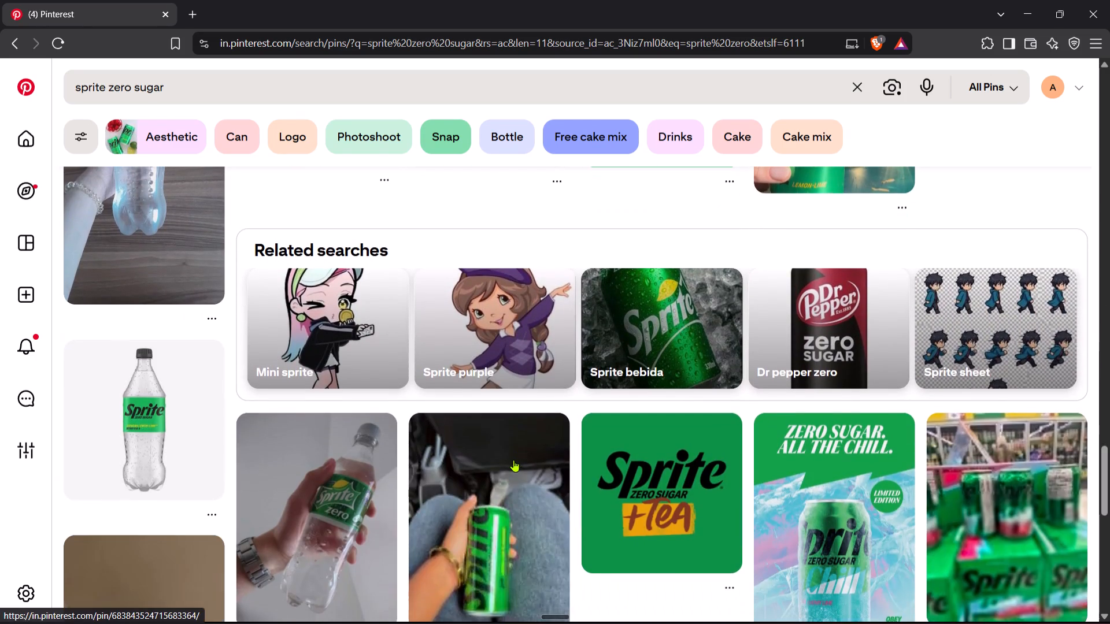
{"action": "scroll", "coordinate": [513, 460], "scroll_direction": "up", "scroll_amount": 4}
{"action": "scroll", "coordinate": [463, 376], "scroll_direction": "up", "scroll_amount": 2}
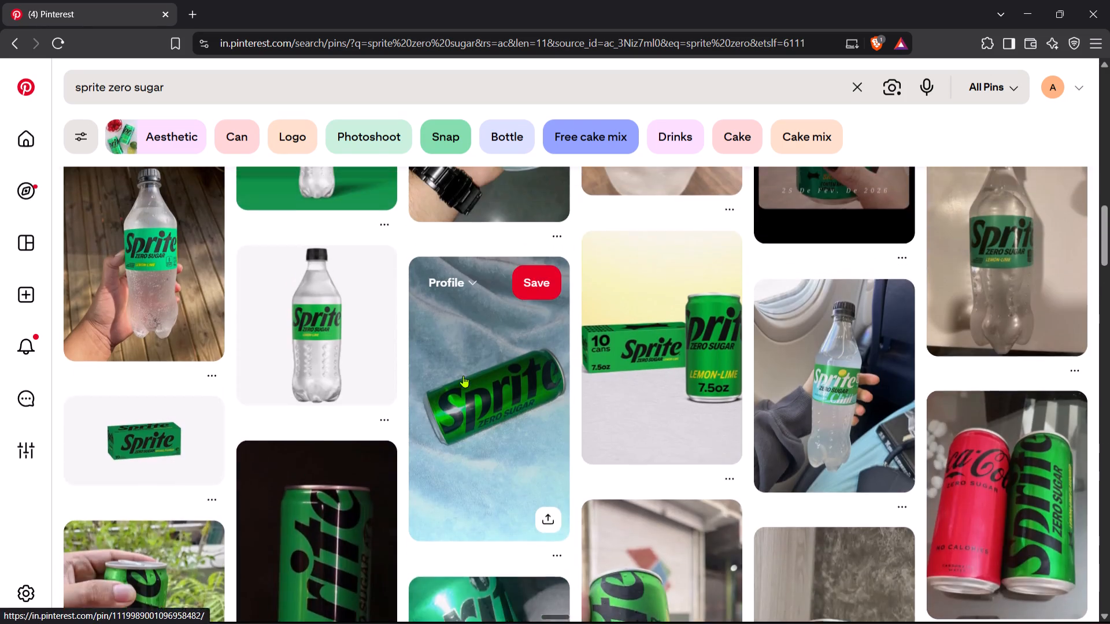
{"action": "scroll", "coordinate": [463, 376], "scroll_direction": "up", "scroll_amount": 4}
Open the pin of a hand with a black wristwatch holding the green Sprite Zero Sugar can and copy its image.
{"action": "left_click", "coordinate": [502, 444]}
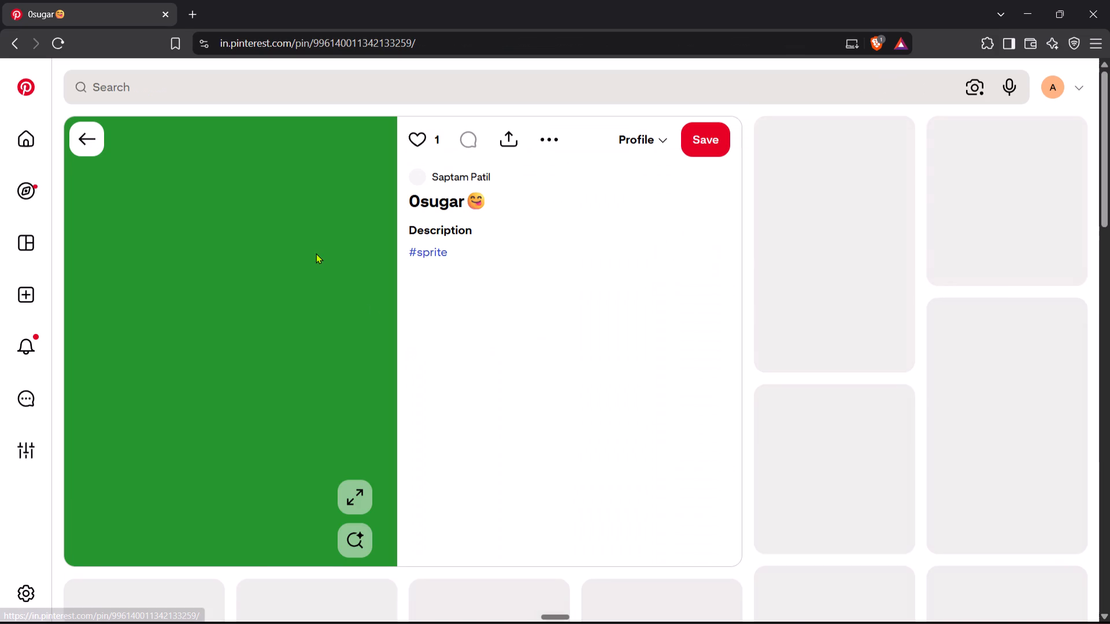
{"action": "right_click", "coordinate": [316, 253]}
{"action": "left_click", "coordinate": [376, 309]}
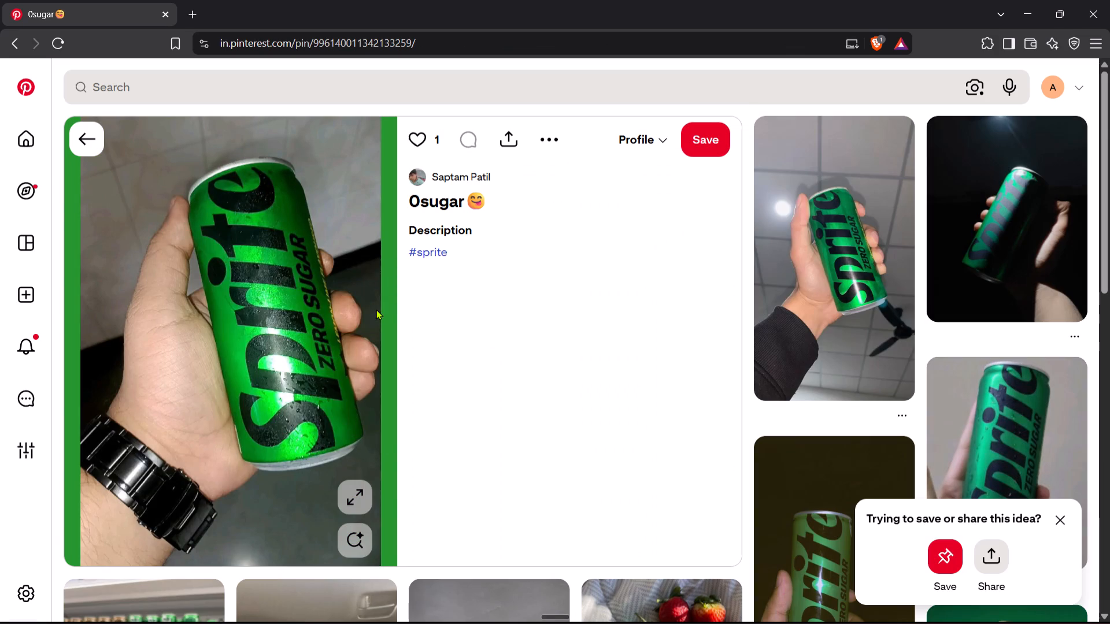
Look through the related Sprite pins, including those under the grey-background pin of a raised can, for other hand-held can photos.
{"action": "scroll", "coordinate": [735, 394], "scroll_direction": "down", "scroll_amount": 4}
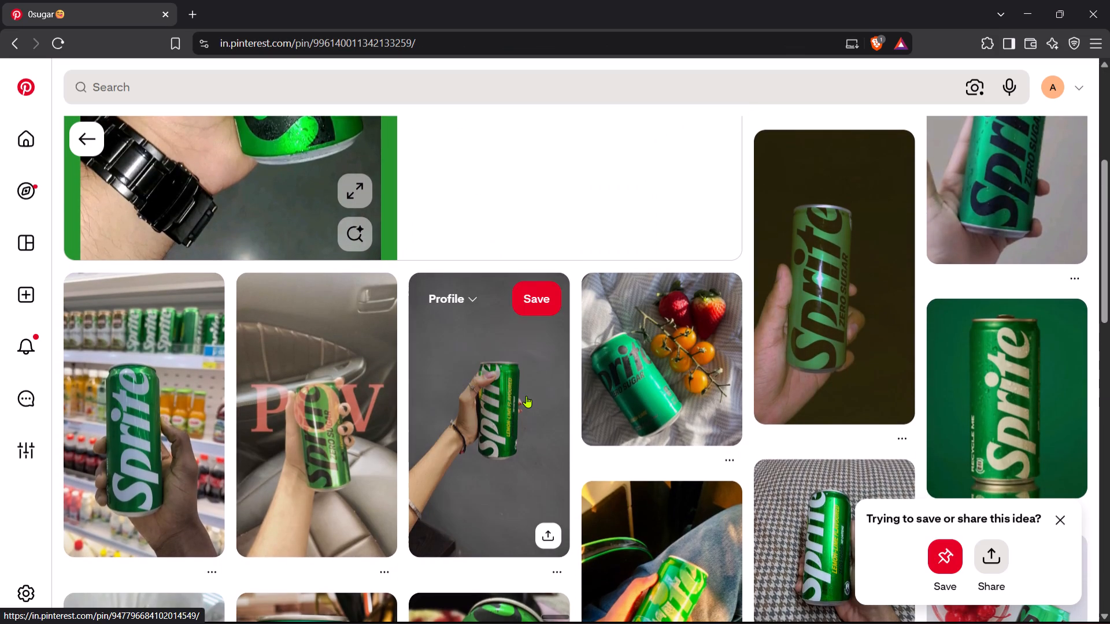
{"action": "scroll", "coordinate": [526, 396], "scroll_direction": "down", "scroll_amount": 4}
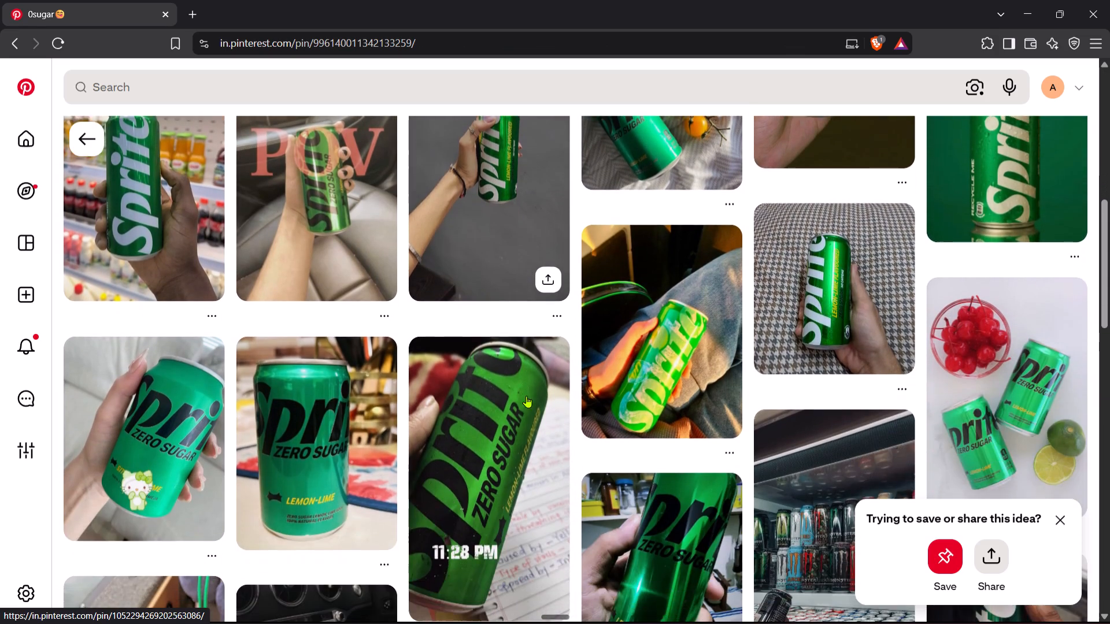
{"action": "scroll", "coordinate": [526, 396], "scroll_direction": "down", "scroll_amount": 1}
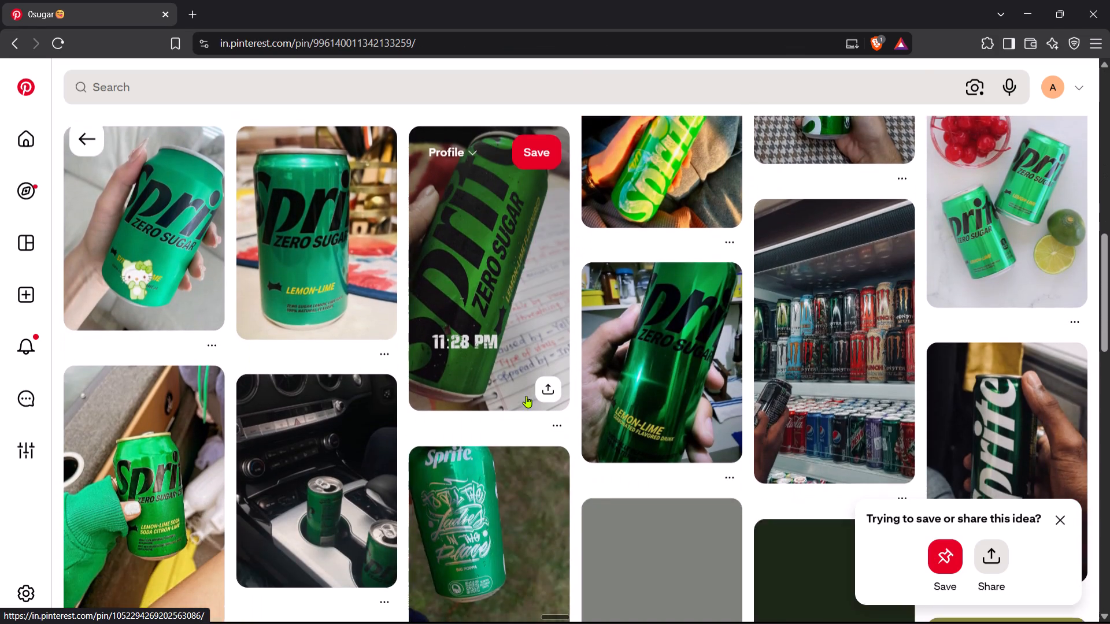
{"action": "scroll", "coordinate": [526, 396], "scroll_direction": "down", "scroll_amount": 1}
{"action": "scroll", "coordinate": [526, 396], "scroll_direction": "up", "scroll_amount": 2}
{"action": "left_click", "coordinate": [472, 176]}
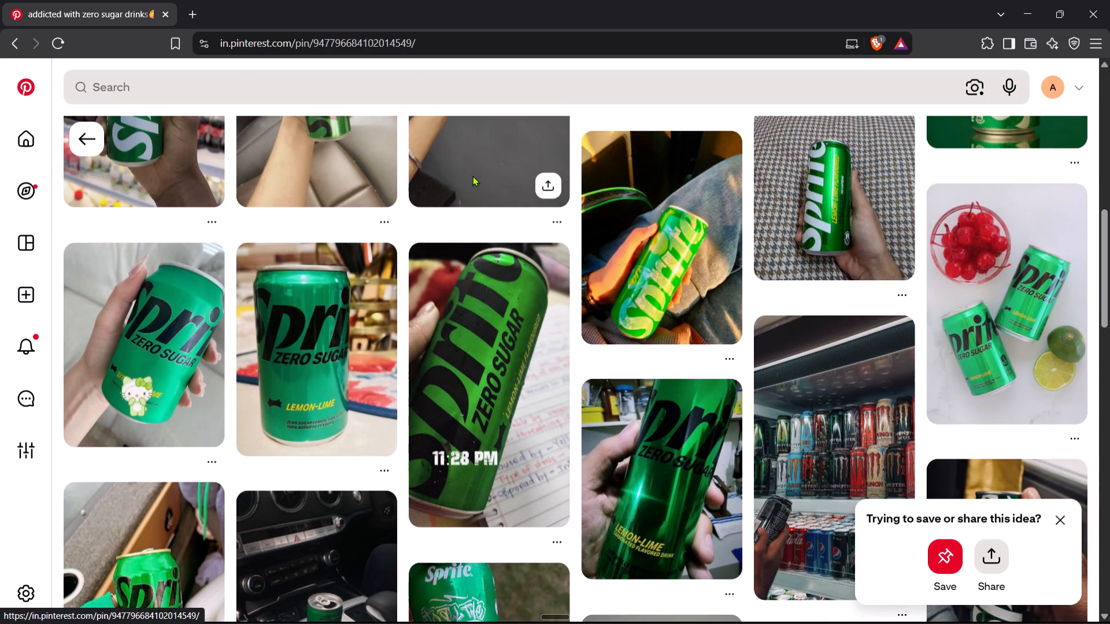
{"action": "scroll", "coordinate": [470, 328], "scroll_direction": "down", "scroll_amount": 2}
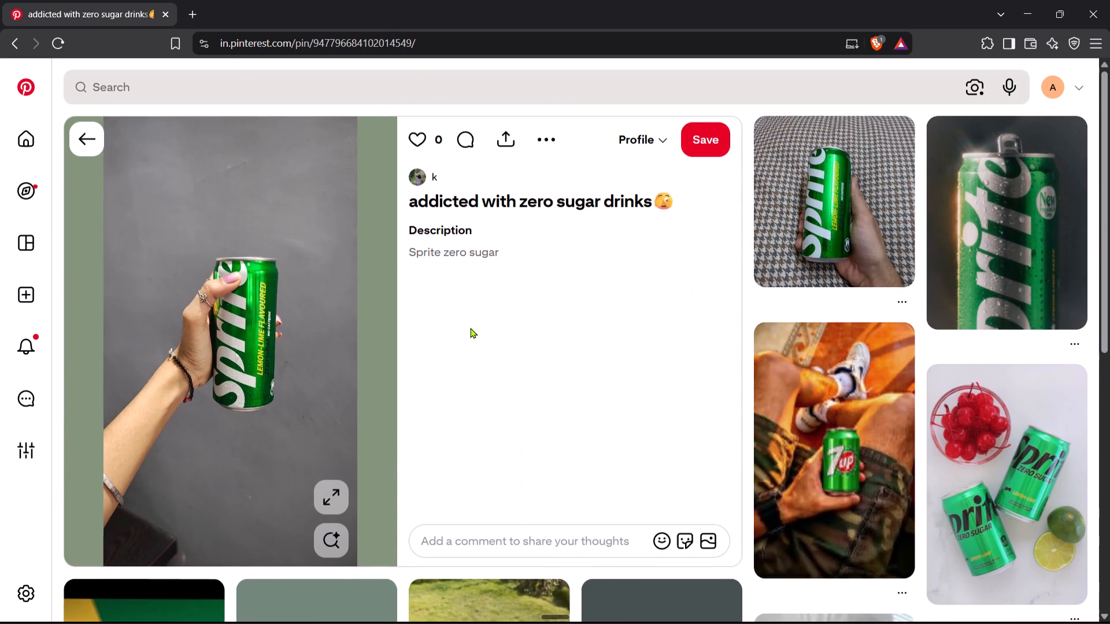
{"action": "scroll", "coordinate": [470, 328], "scroll_direction": "down", "scroll_amount": 1}
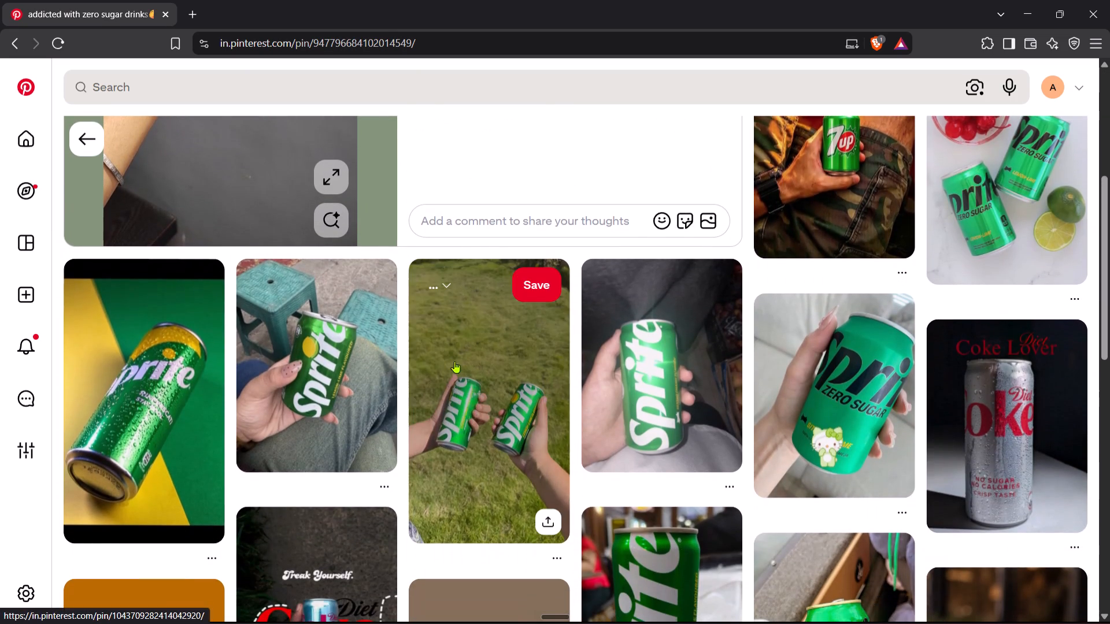
{"action": "scroll", "coordinate": [452, 384], "scroll_direction": "down", "scroll_amount": 6}
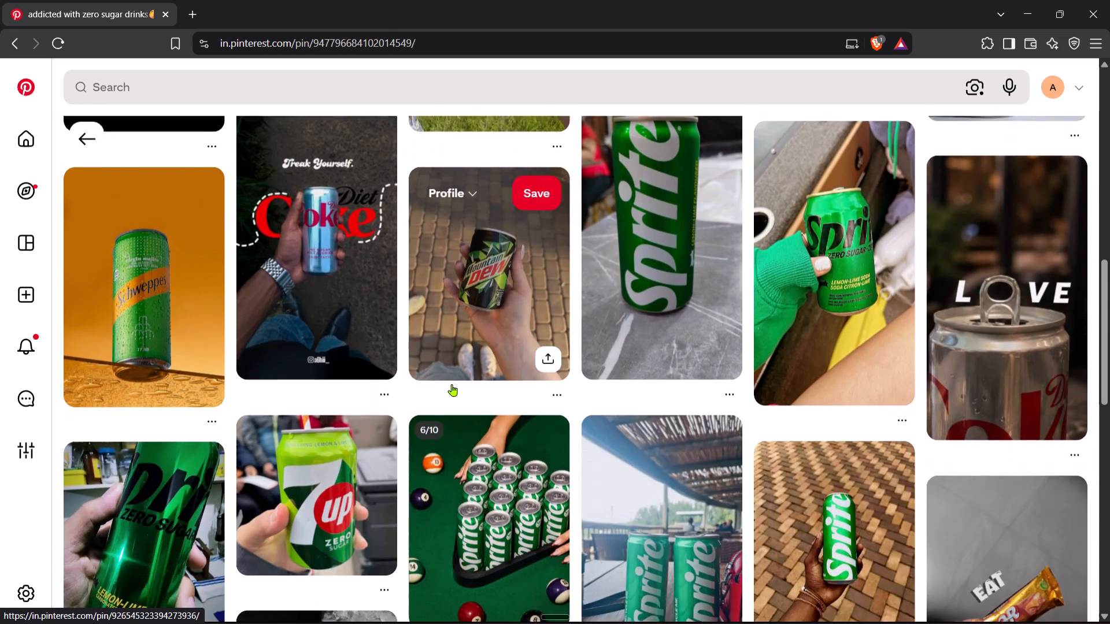
{"action": "scroll", "coordinate": [452, 384], "scroll_direction": "down", "scroll_amount": 5}
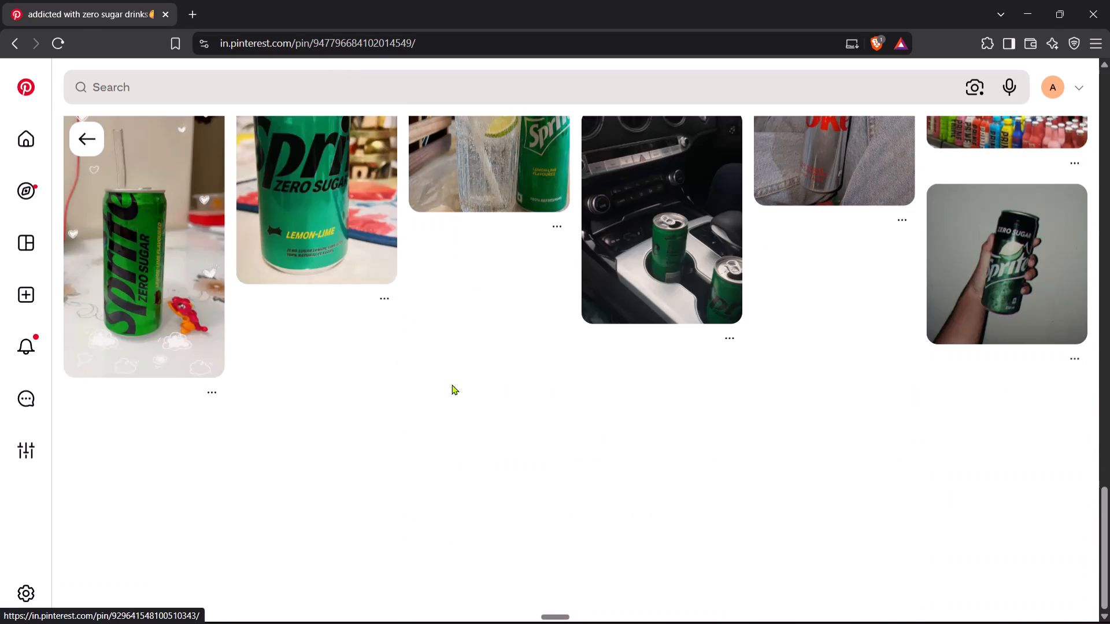
Move both Paper Boat Zero can cut-outs off the boards to the empty Figma canvas above the colour swatches.
{"action": "key", "text": "alt+Tab"}
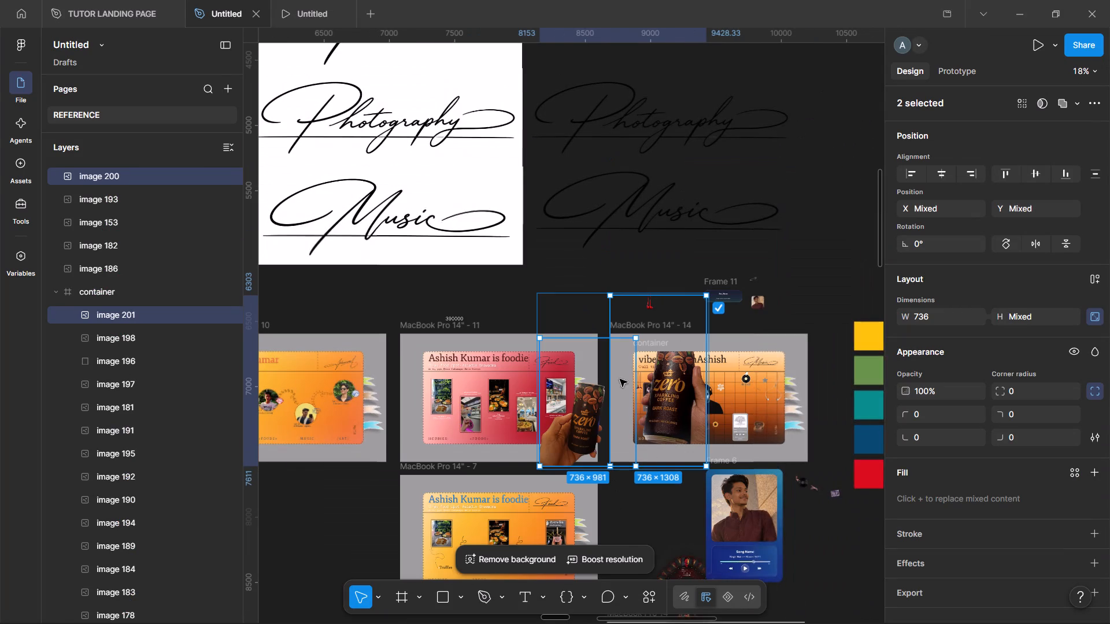
{"action": "left_click_drag", "start_coordinate": [610, 391], "coordinate": [830, 176]}
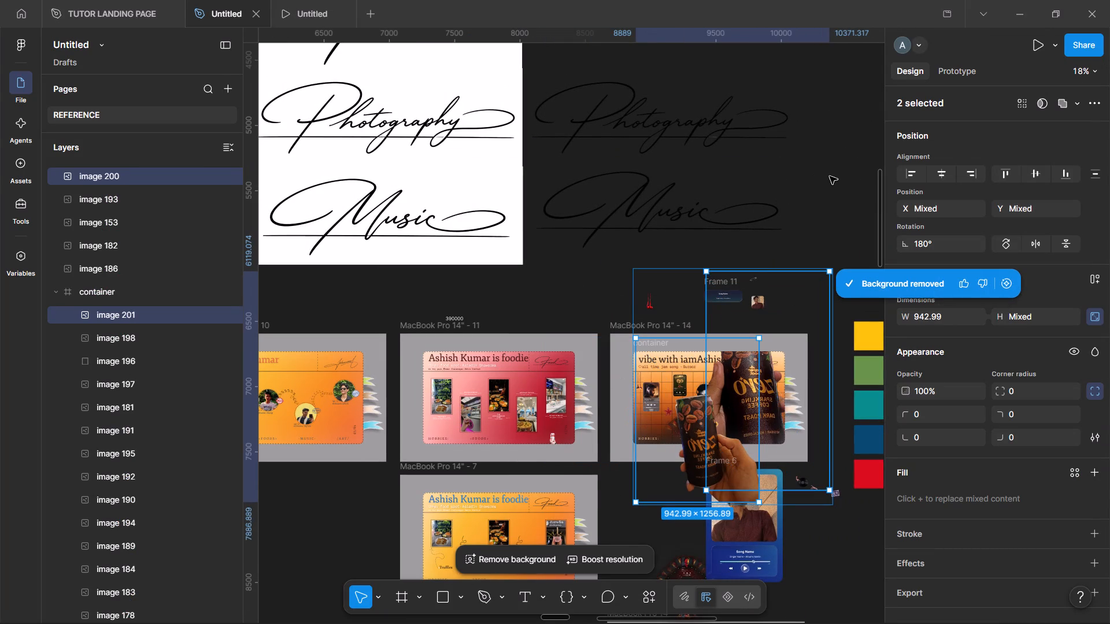
{"action": "key", "text": "ctrl+z"}
{"action": "left_click_drag", "start_coordinate": [630, 315], "coordinate": [769, 204]}
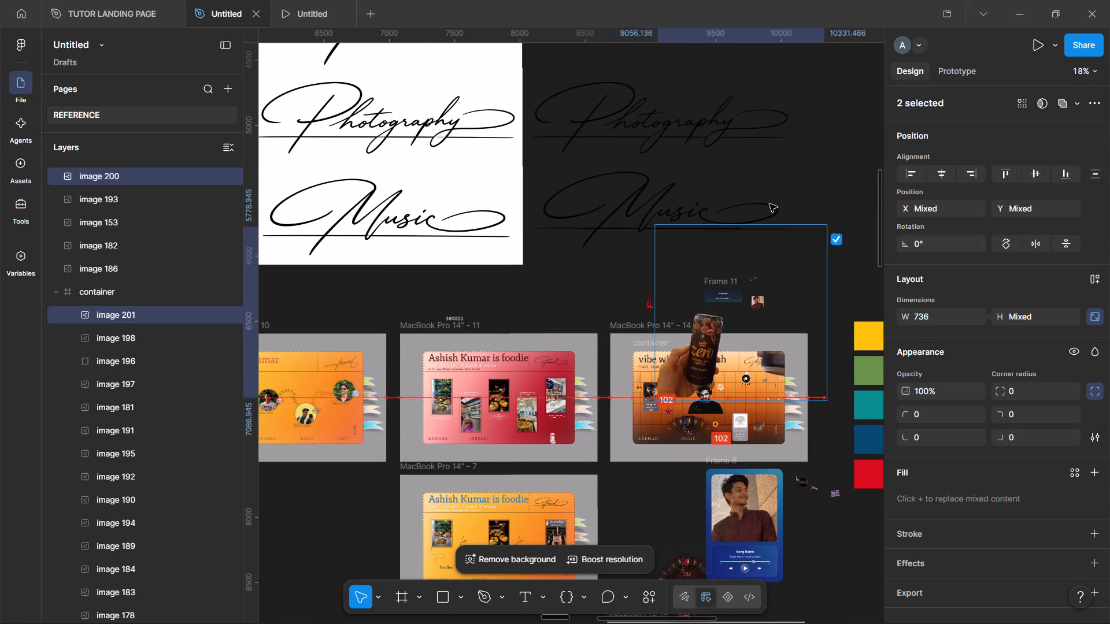
{"action": "left_click_drag", "start_coordinate": [769, 204], "coordinate": [836, 121]}
{"action": "scroll", "coordinate": [836, 121], "scroll_direction": "left", "scroll_amount": 2}
{"action": "left_click_drag", "start_coordinate": [693, 177], "coordinate": [798, 125]}
Paste the copied Sprite Zero Sugar can photo onto the empty canvas near the Paper Boat cut-outs.
{"action": "double_click", "coordinate": [812, 292]}
{"action": "key", "text": "ctrl+v"}
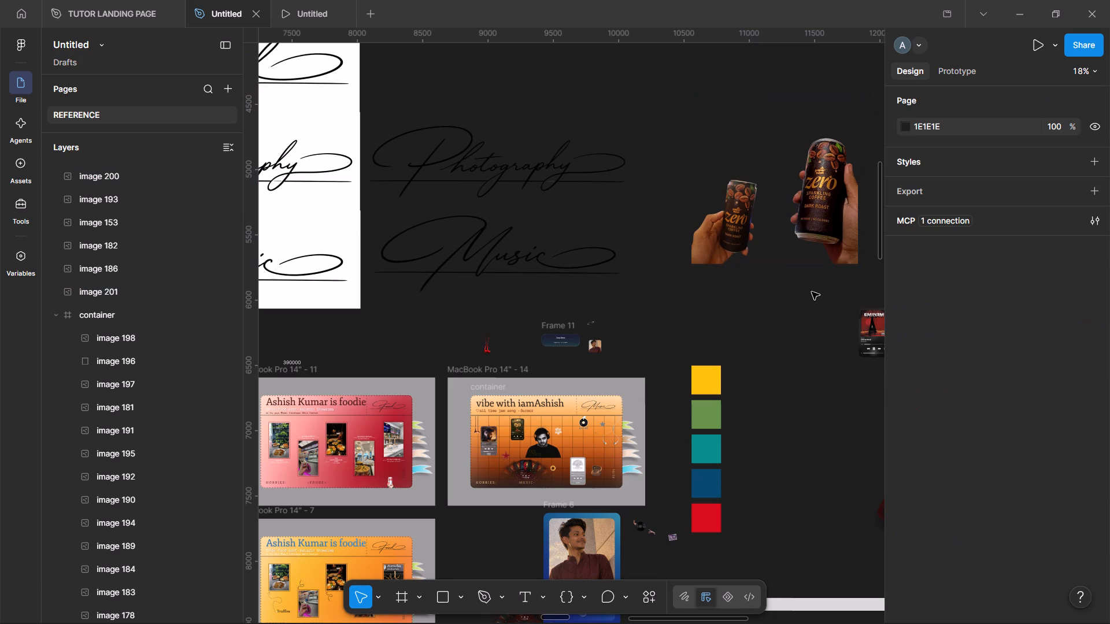
Move the pasted Sprite Zero Sugar photo just below the Paper Boat Zero cut-outs and remove its background.
{"action": "left_click_drag", "start_coordinate": [578, 325], "coordinate": [814, 332]}
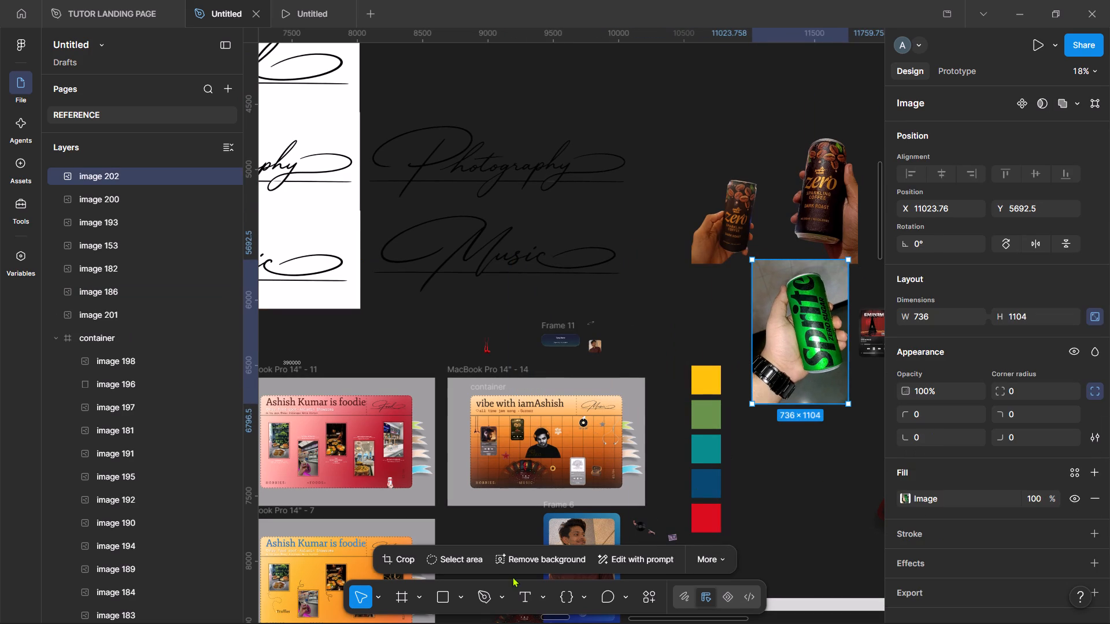
{"action": "left_click", "coordinate": [515, 564]}
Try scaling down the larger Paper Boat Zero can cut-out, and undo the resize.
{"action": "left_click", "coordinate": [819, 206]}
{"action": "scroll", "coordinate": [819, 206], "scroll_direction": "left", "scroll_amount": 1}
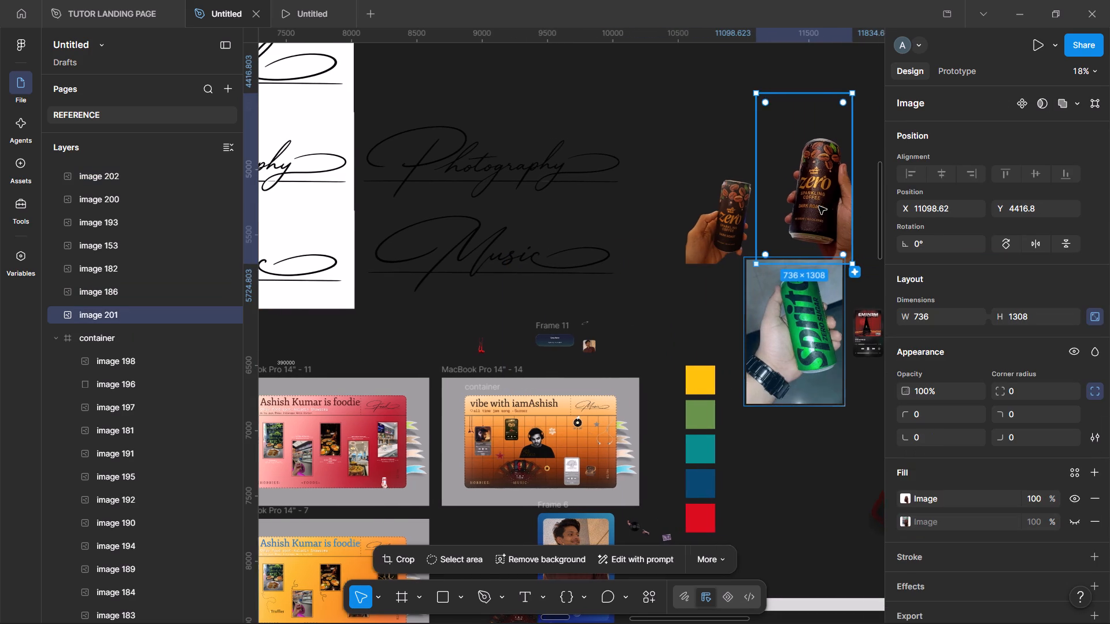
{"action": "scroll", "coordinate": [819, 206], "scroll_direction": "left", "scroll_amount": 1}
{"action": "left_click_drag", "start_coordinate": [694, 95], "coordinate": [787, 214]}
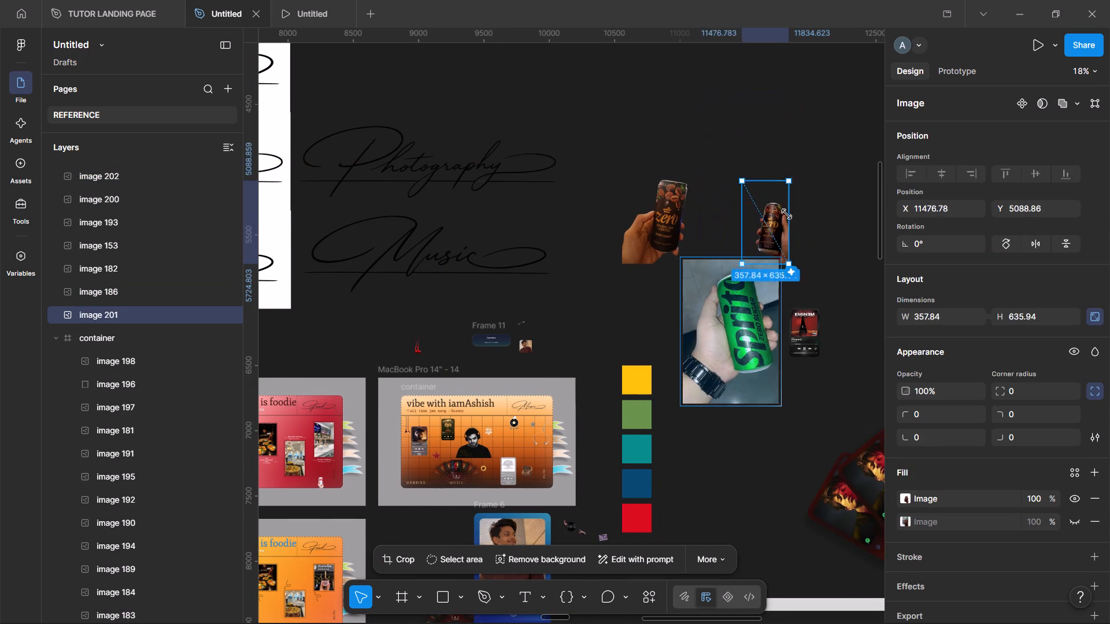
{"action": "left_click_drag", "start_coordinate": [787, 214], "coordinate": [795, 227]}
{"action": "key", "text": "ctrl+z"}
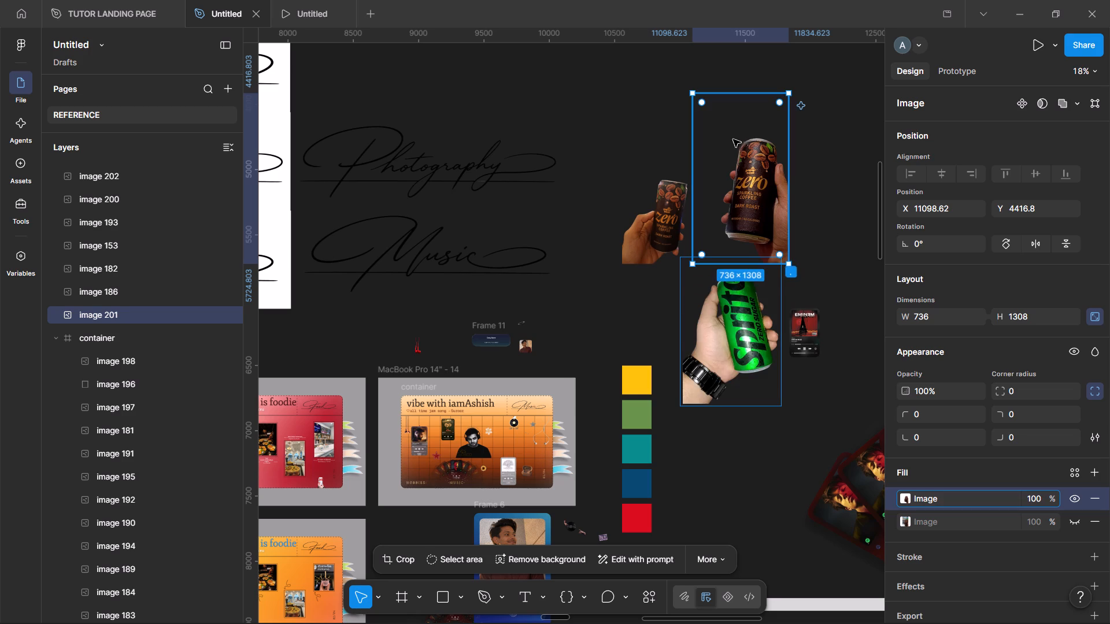
Crop the empty top and left margin off the larger Paper Boat Zero cut-out, to about 539 × 981.
{"action": "left_click", "coordinate": [750, 316]}
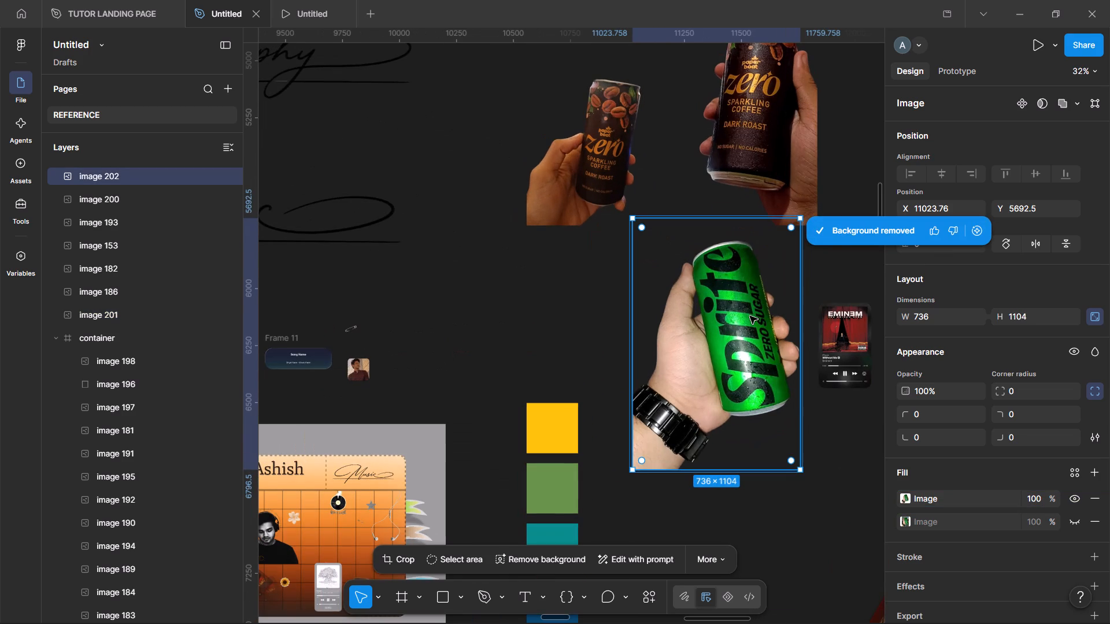
{"action": "scroll", "coordinate": [750, 316], "scroll_direction": "up", "scroll_amount": 1}
{"action": "left_click", "coordinate": [744, 154]}
{"action": "scroll", "coordinate": [744, 154], "scroll_direction": "up", "scroll_amount": 1}
{"action": "key", "text": "Return"}
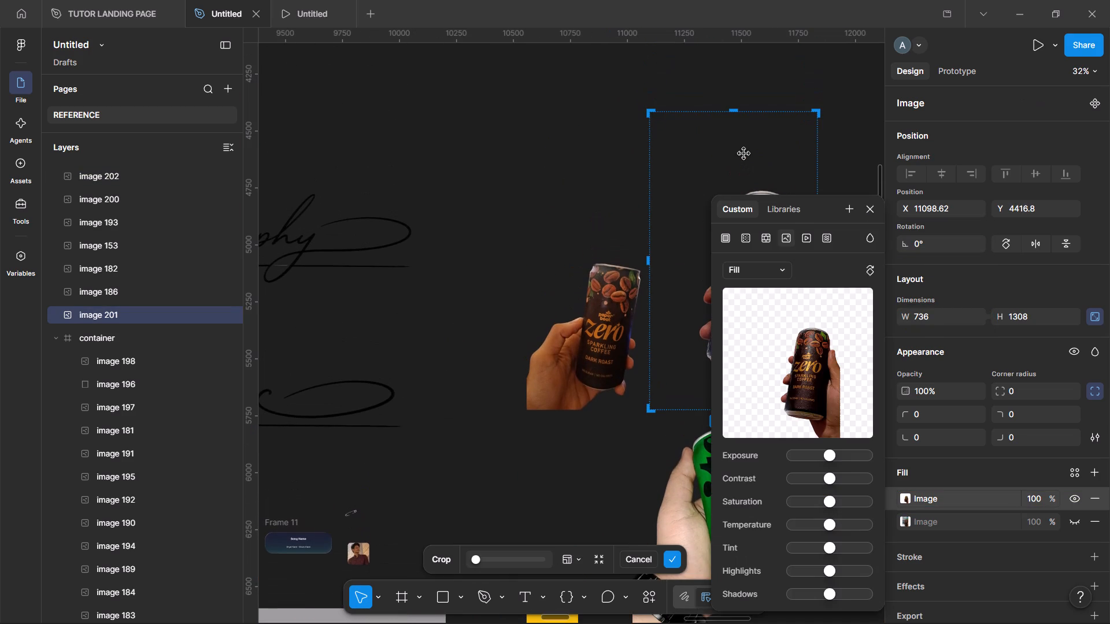
{"action": "left_click_drag", "start_coordinate": [735, 111], "coordinate": [750, 183]}
{"action": "scroll", "coordinate": [750, 183], "scroll_direction": "left", "scroll_amount": 1}
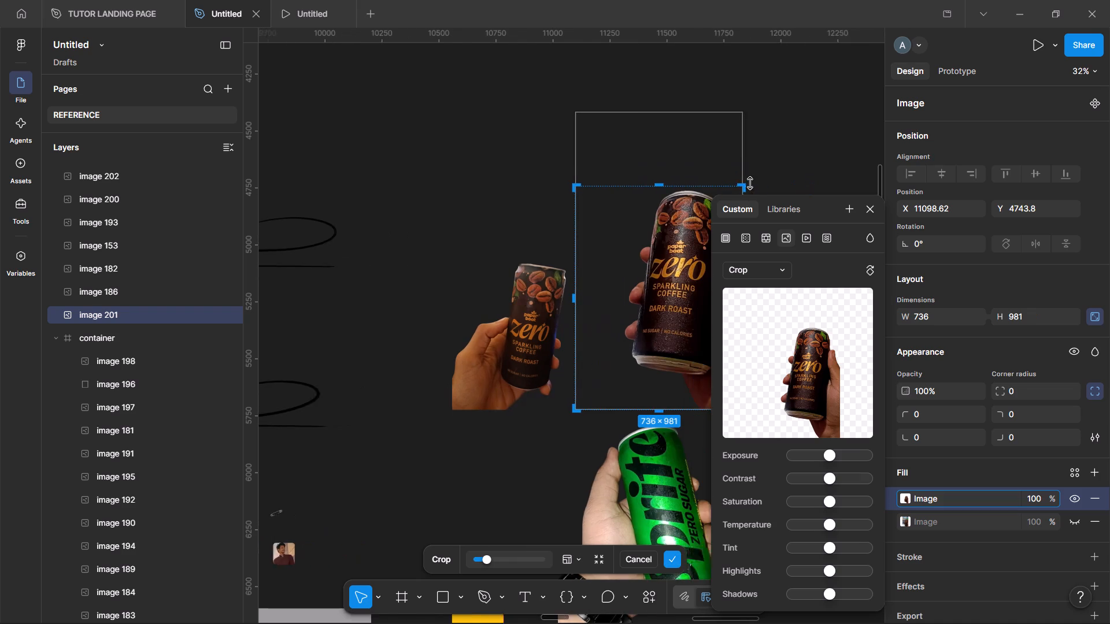
{"action": "left_click_drag", "start_coordinate": [546, 298], "coordinate": [589, 298]}
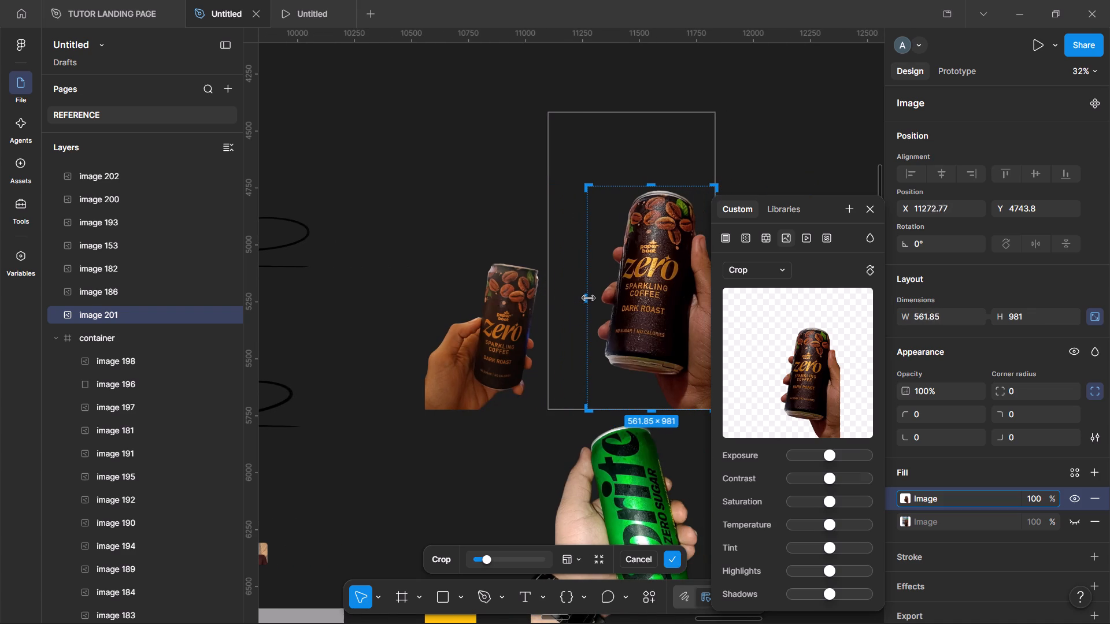
{"action": "left_click_drag", "start_coordinate": [589, 298], "coordinate": [591, 298]}
{"action": "key", "text": "Return"}
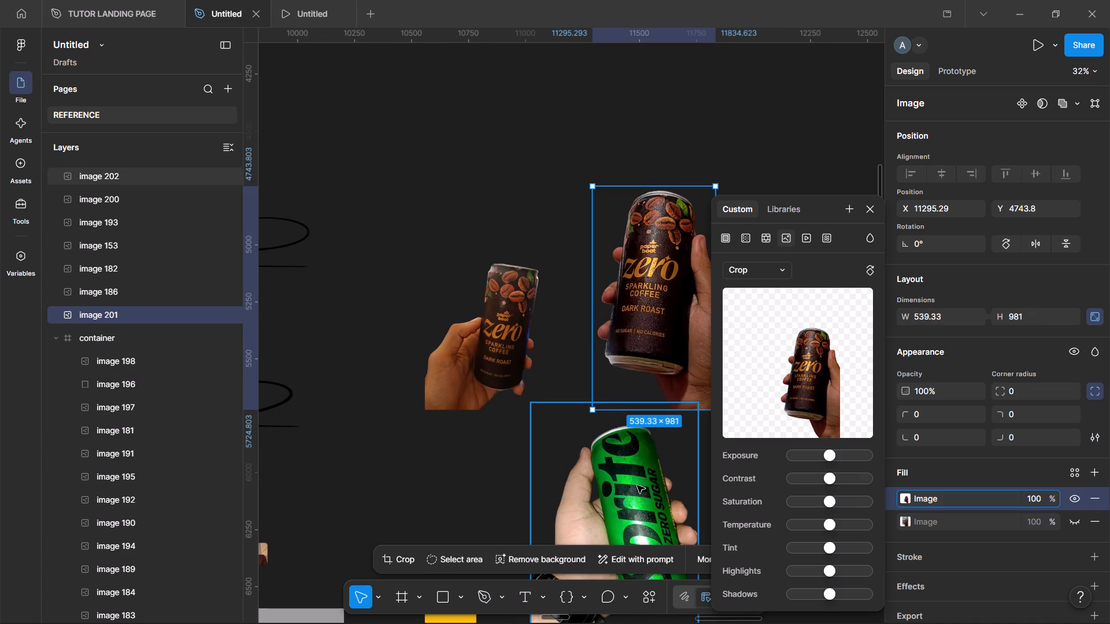
Move the Sprite Zero Sugar cut-out clear of the Paper Boat cans and shrink it to about 243 × 364.
{"action": "left_click", "coordinate": [637, 485]}
{"action": "scroll", "coordinate": [637, 485], "scroll_direction": "down", "scroll_amount": 4}
{"action": "left_click_drag", "start_coordinate": [625, 281], "coordinate": [626, 345]}
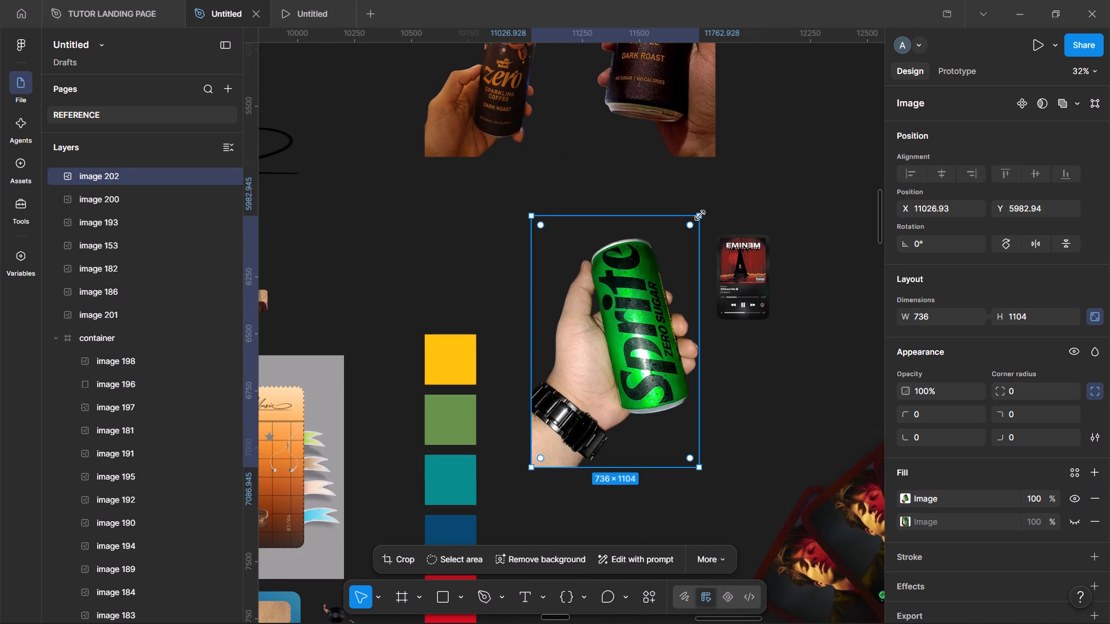
{"action": "left_click_drag", "start_coordinate": [700, 216], "coordinate": [587, 407]}
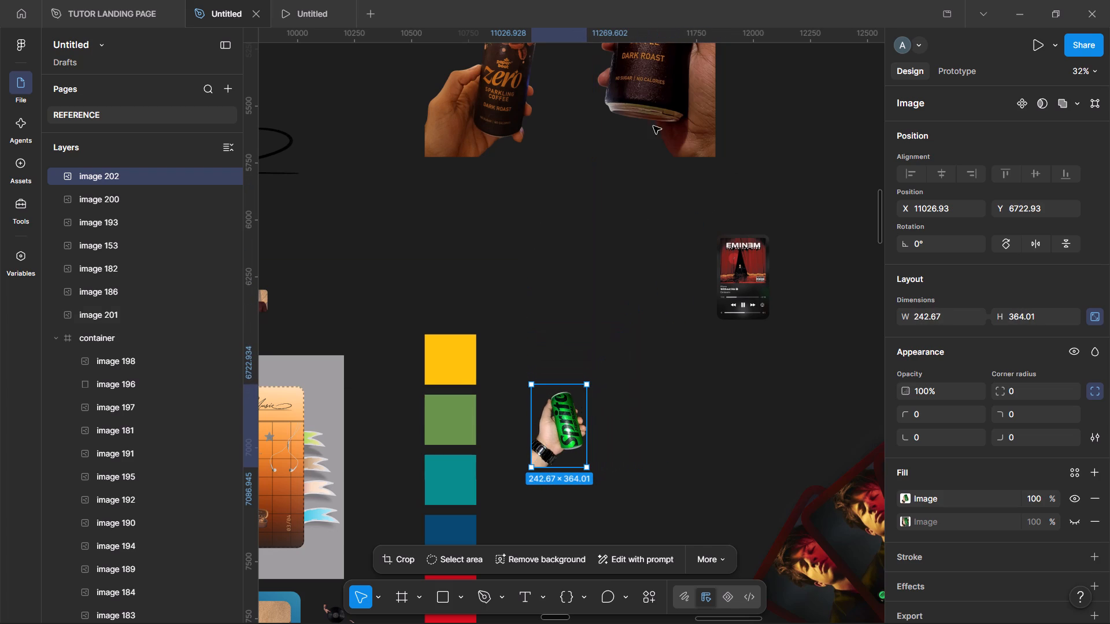
Shrink the cropped Paper Boat Zero cut-out to about 190 × 346 and place it beside the Sprite can.
{"action": "left_click_drag", "start_coordinate": [660, 128], "coordinate": [648, 285]}
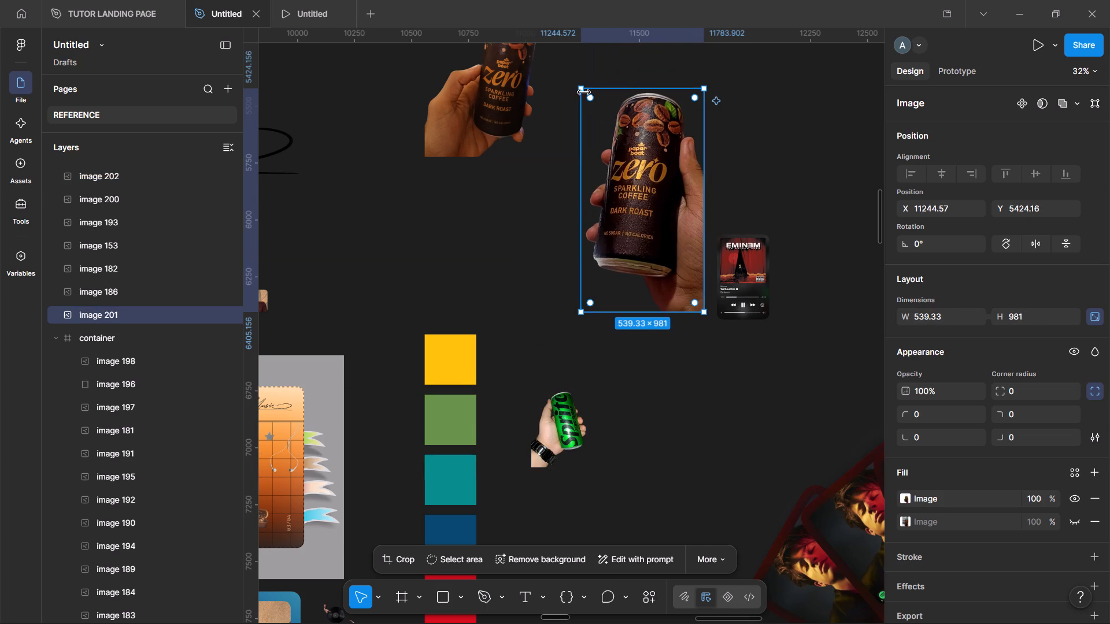
{"action": "left_click_drag", "start_coordinate": [582, 89], "coordinate": [663, 232]}
{"action": "left_click_drag", "start_coordinate": [669, 267], "coordinate": [631, 373]}
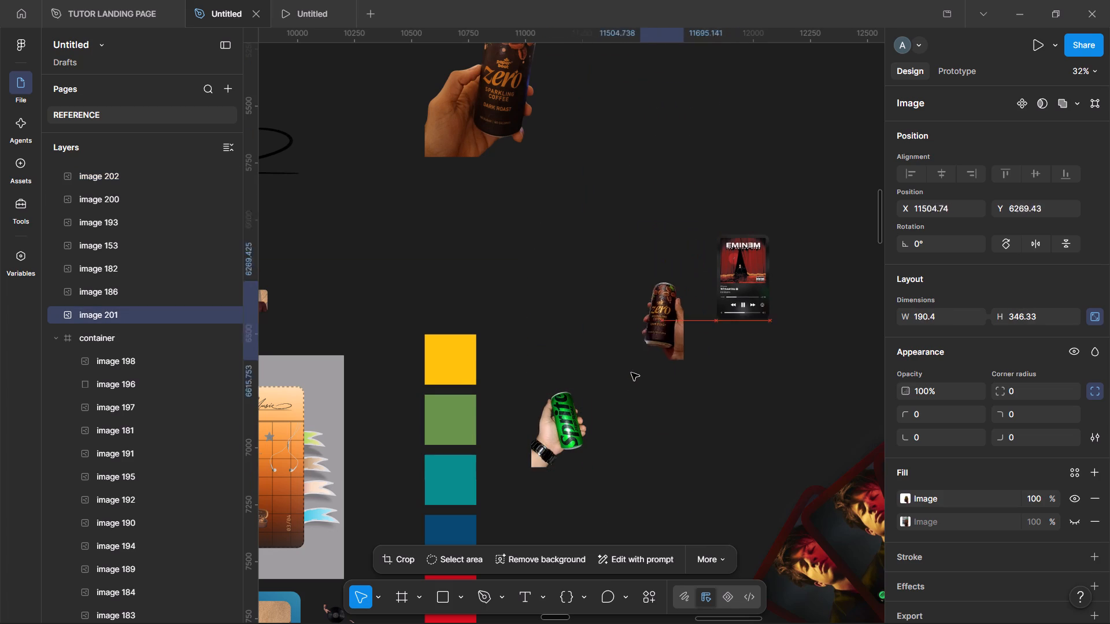
{"action": "left_click_drag", "start_coordinate": [631, 373], "coordinate": [608, 424]}
Select the Sprite and small Paper Boat Zero cut-outs together and move them to the empty canvas above the red foodie board.
{"action": "left_click", "coordinate": [556, 426], "text": "shift"}
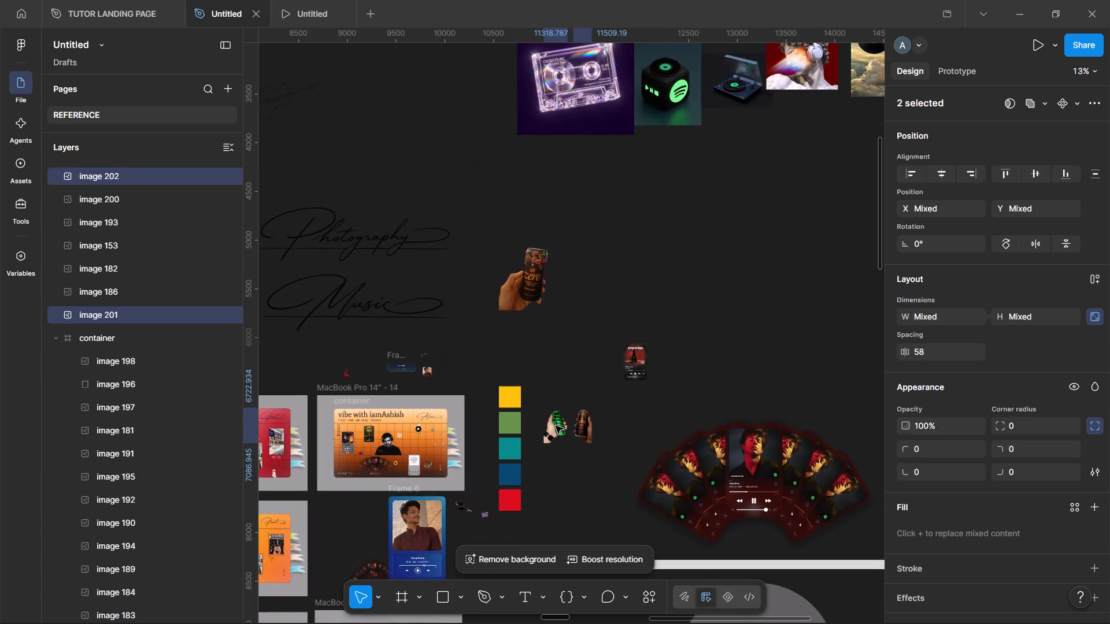
{"action": "left_click", "coordinate": [554, 388]}
{"action": "left_click_drag", "start_coordinate": [554, 388], "coordinate": [628, 502]}
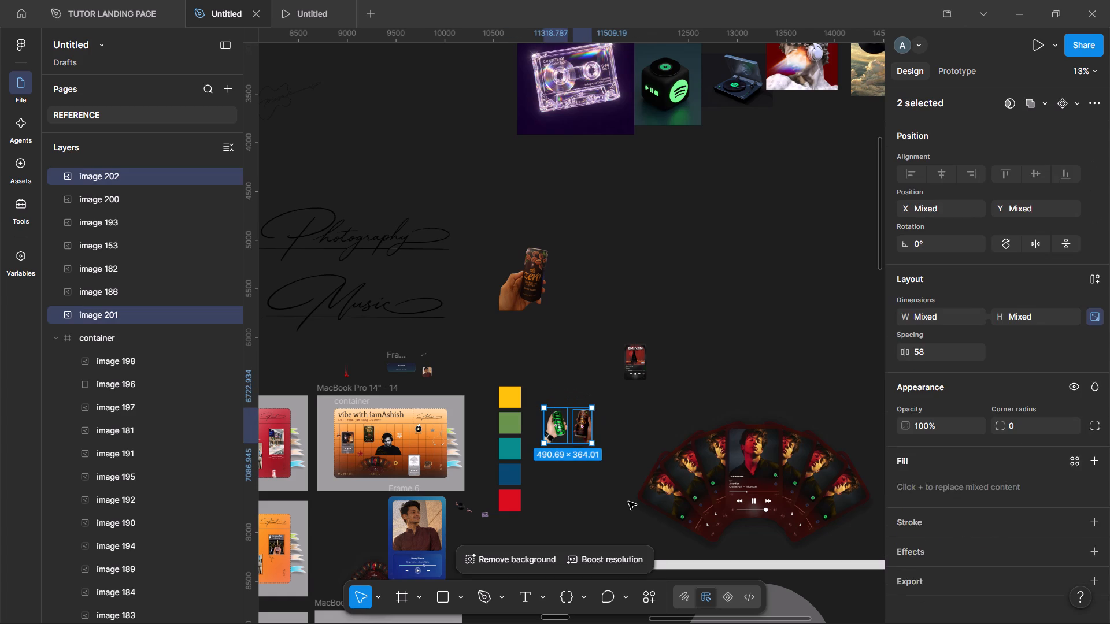
{"action": "scroll", "coordinate": [596, 417], "scroll_direction": "right", "scroll_amount": 2}
{"action": "left_click_drag", "start_coordinate": [734, 417], "coordinate": [662, 396]}
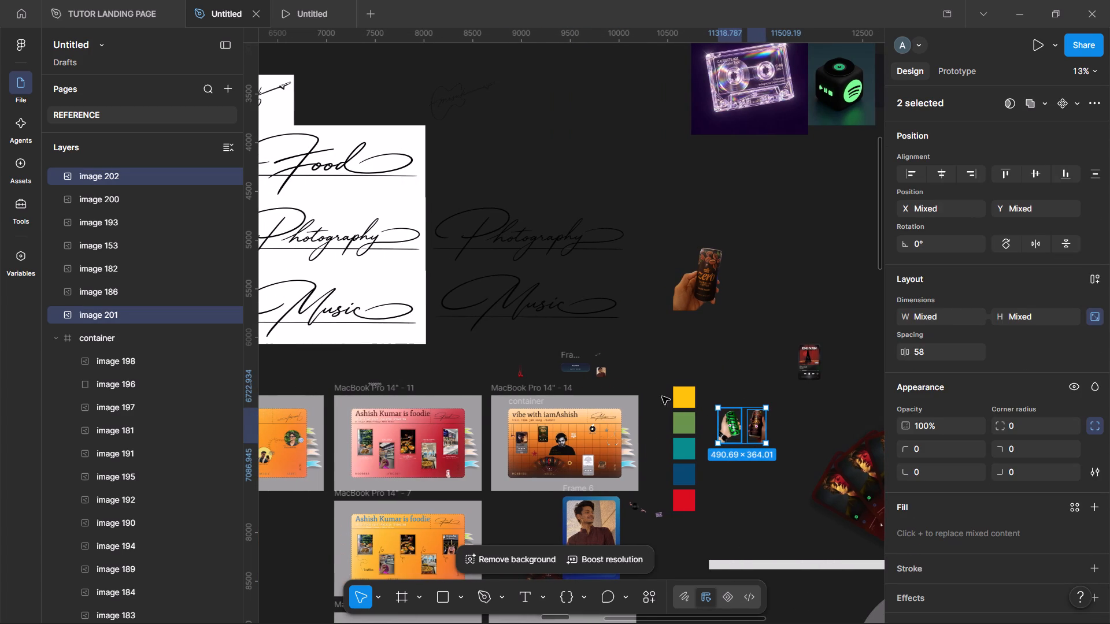
{"action": "left_click_drag", "start_coordinate": [662, 396], "coordinate": [445, 357]}
{"action": "scroll", "coordinate": [445, 357], "scroll_direction": "down", "scroll_amount": 2}
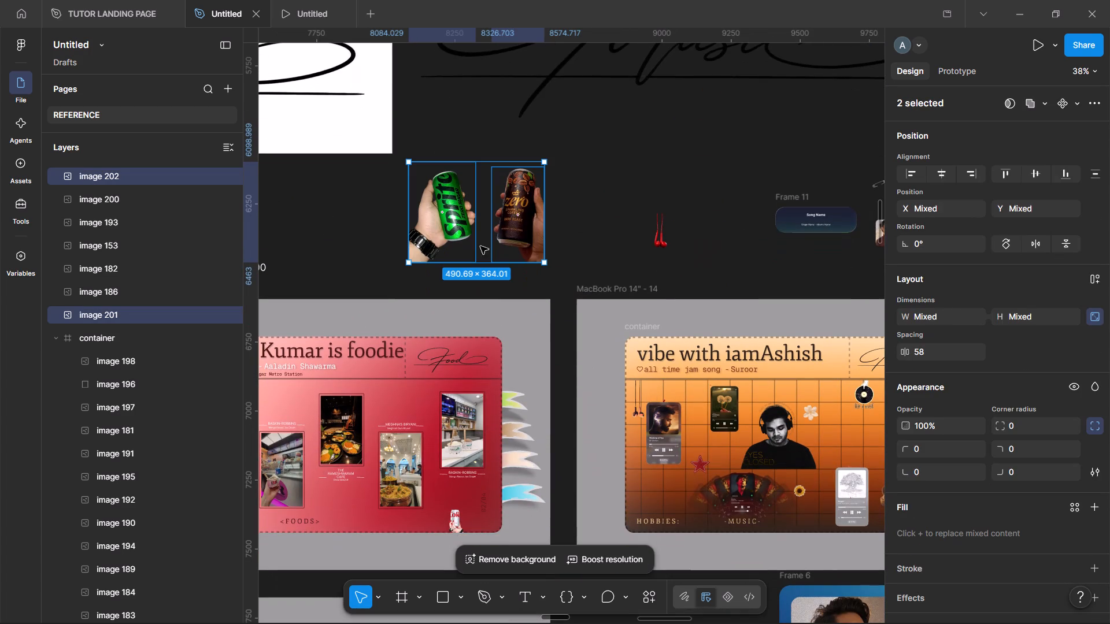
Shrink the Sprite cut-out to about 87 × 131 and place it on the red foodie board below the Truffels photo.
{"action": "left_click", "coordinate": [443, 221]}
{"action": "left_click_drag", "start_coordinate": [477, 158], "coordinate": [462, 179]}
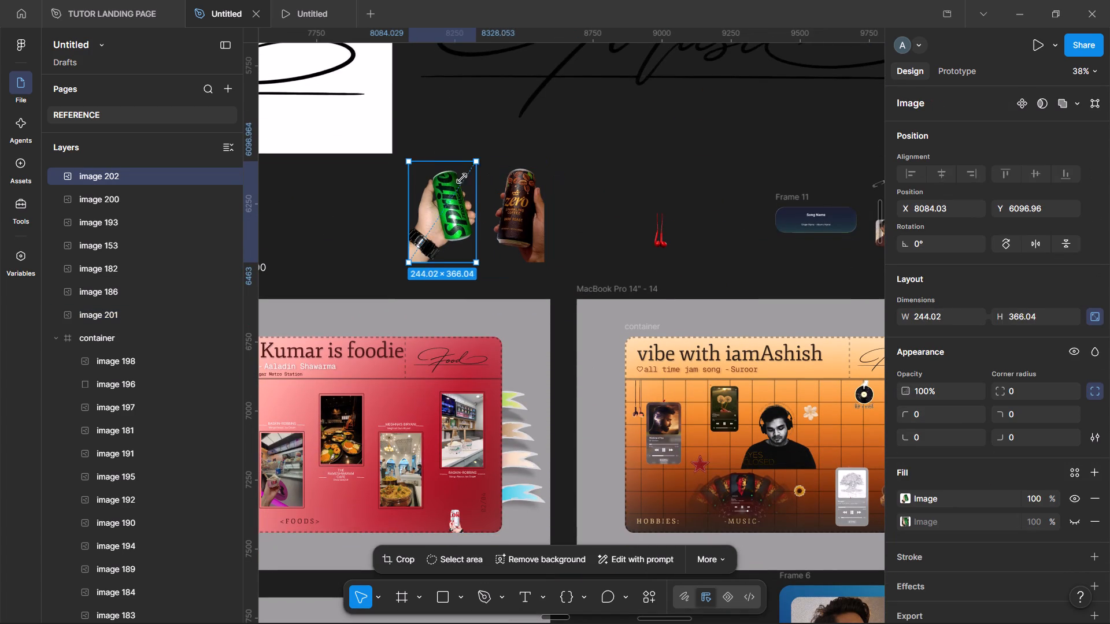
{"action": "left_click_drag", "start_coordinate": [462, 179], "coordinate": [432, 226]}
{"action": "scroll", "coordinate": [432, 226], "scroll_direction": "down", "scroll_amount": 1}
{"action": "left_click_drag", "start_coordinate": [504, 155], "coordinate": [437, 455]}
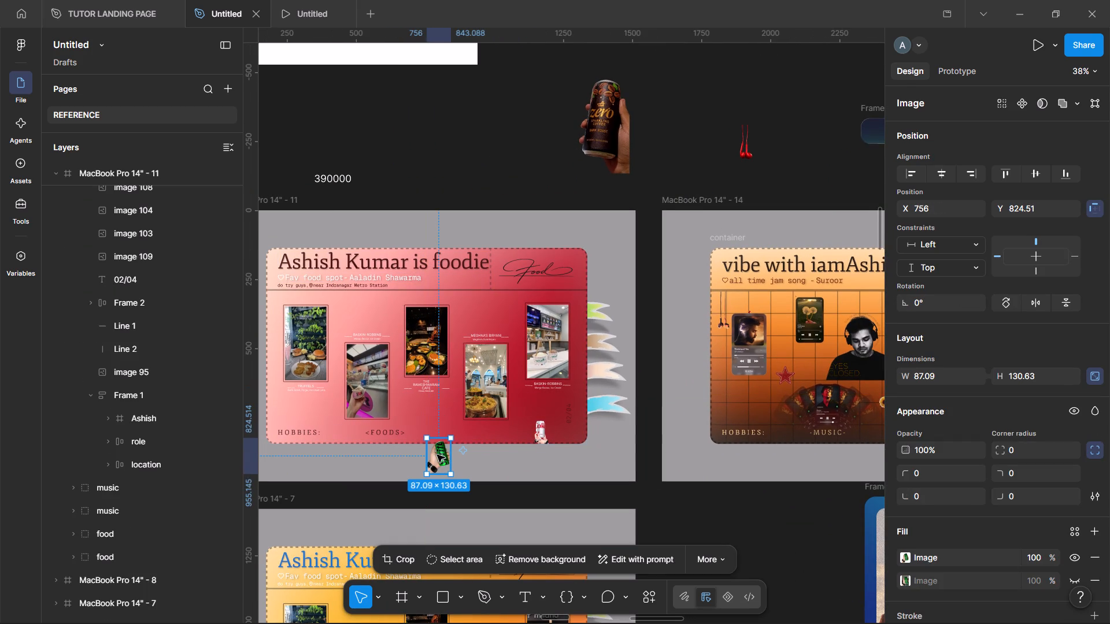
{"action": "left_click_drag", "start_coordinate": [442, 455], "coordinate": [299, 404]}
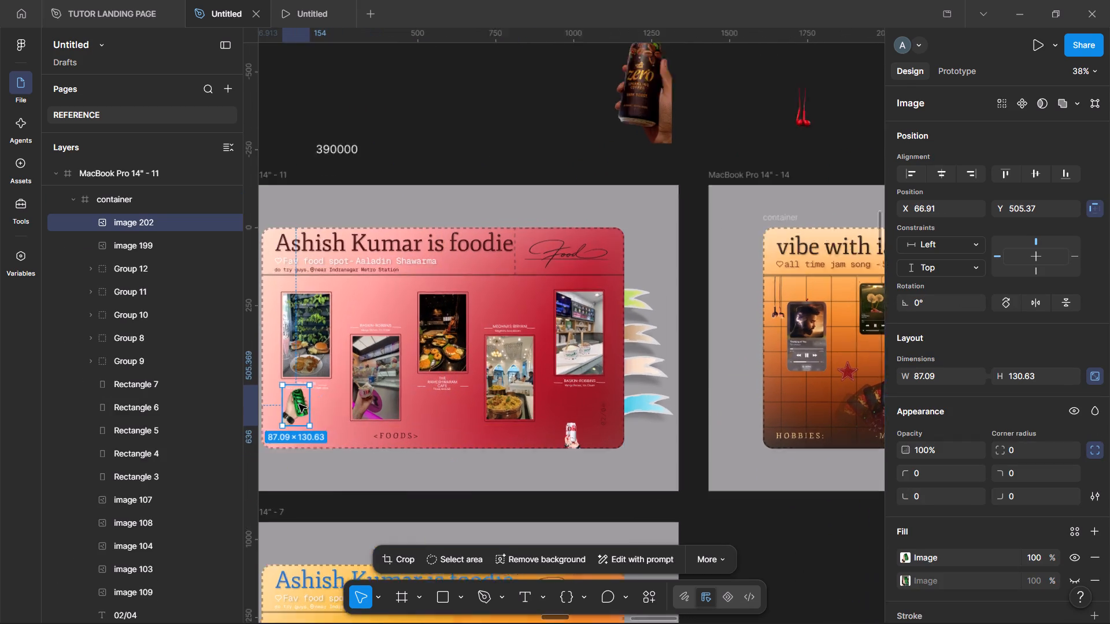
{"action": "scroll", "coordinate": [299, 404], "scroll_direction": "right", "scroll_amount": 2}
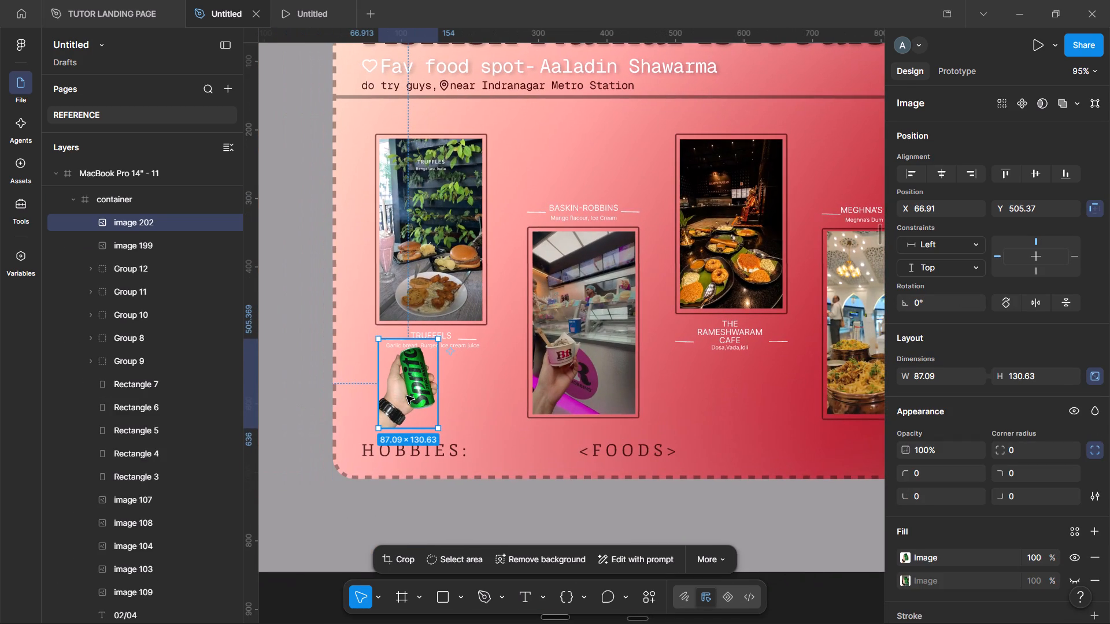
Rotate the Sprite can cut-out to 3°.
{"action": "left_click_drag", "start_coordinate": [903, 305], "coordinate": [926, 311]}
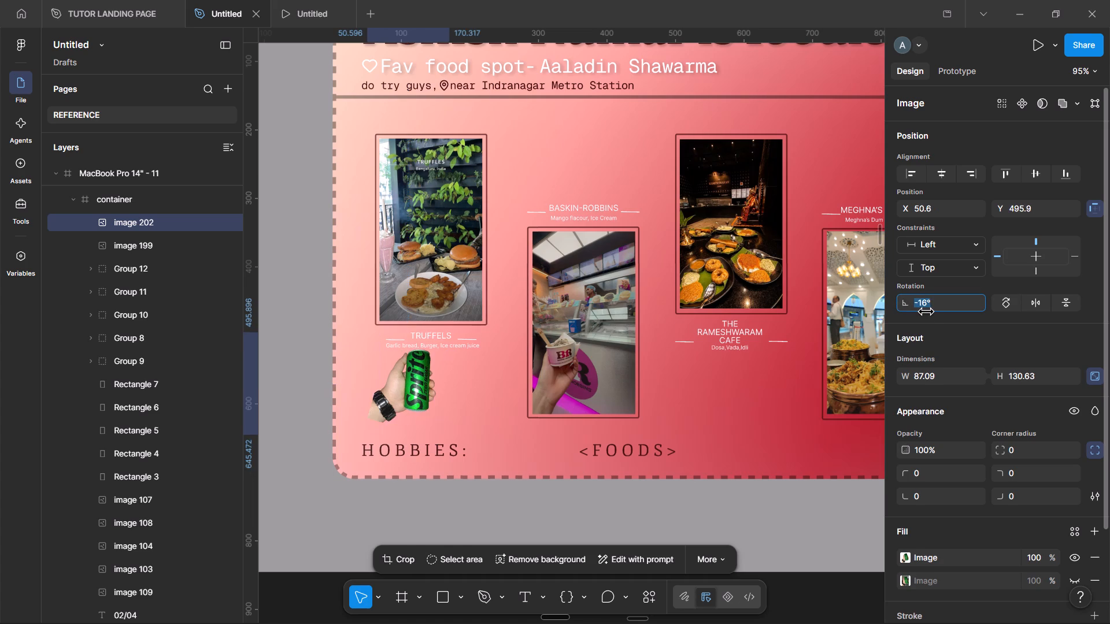
{"action": "left_click_drag", "start_coordinate": [926, 311], "coordinate": [898, 318]}
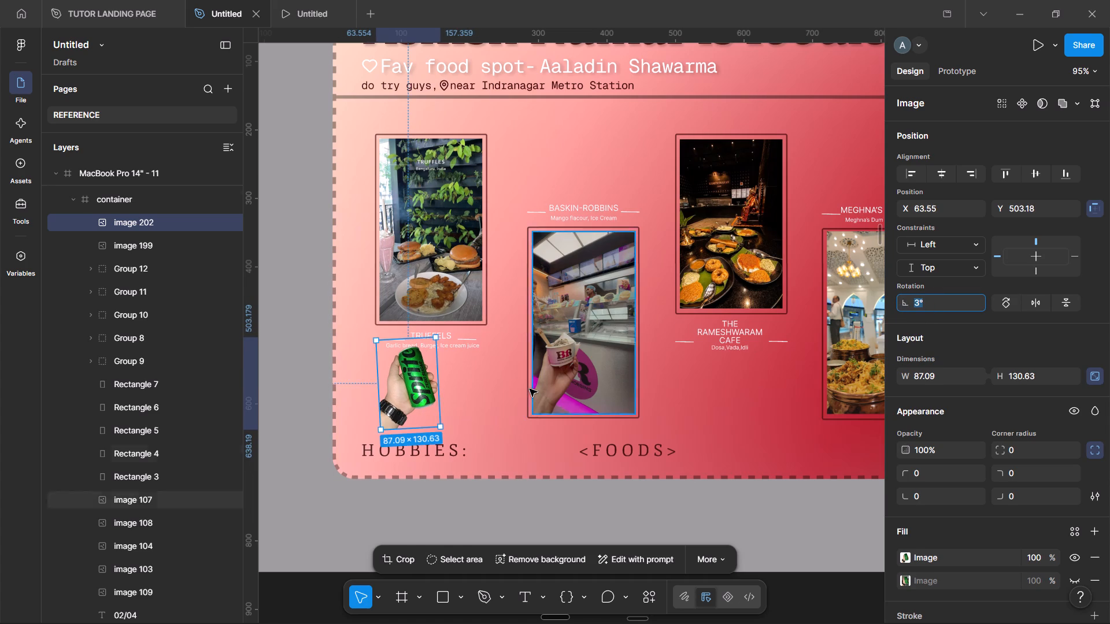
Position the Sprite cut-out against the red board's left dashed edge, just above the HOBBIES label, at about X -2.38, Y 534.
{"action": "scroll", "coordinate": [530, 389], "scroll_direction": "right", "scroll_amount": 4}
{"action": "left_click_drag", "start_coordinate": [591, 403], "coordinate": [521, 384]}
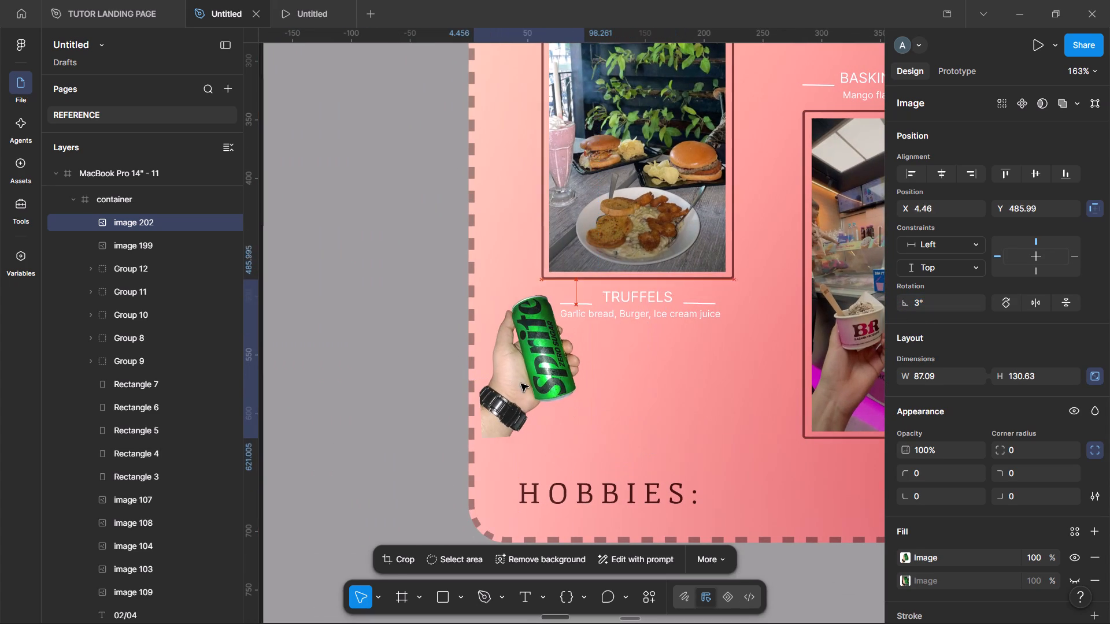
{"action": "left_click_drag", "start_coordinate": [521, 384], "coordinate": [514, 399]}
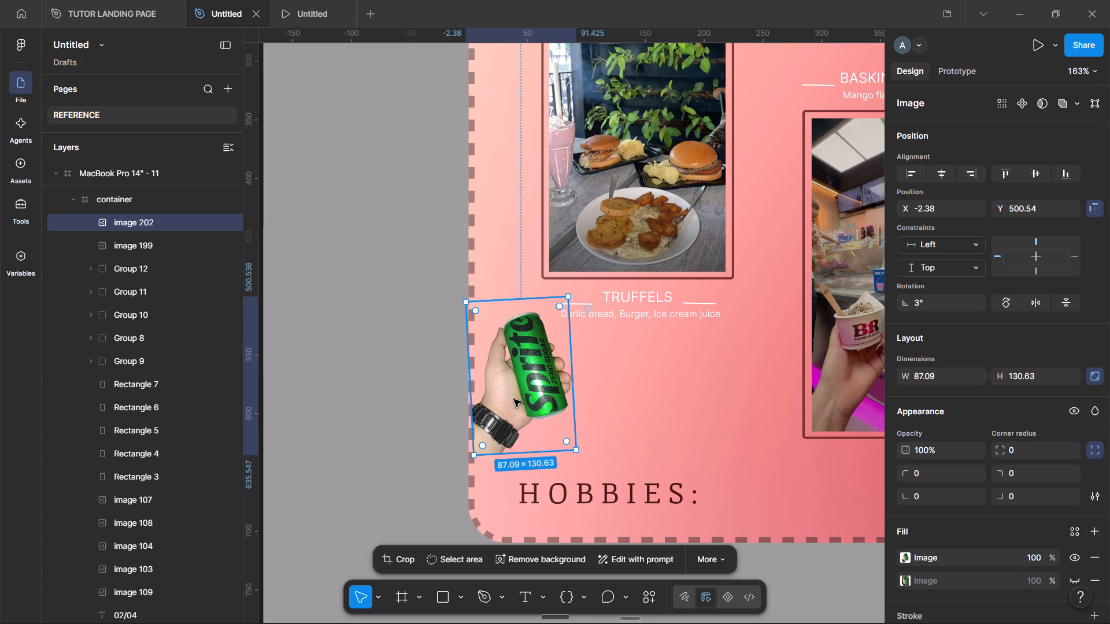
{"action": "scroll", "coordinate": [514, 399], "scroll_direction": "left", "scroll_amount": 1}
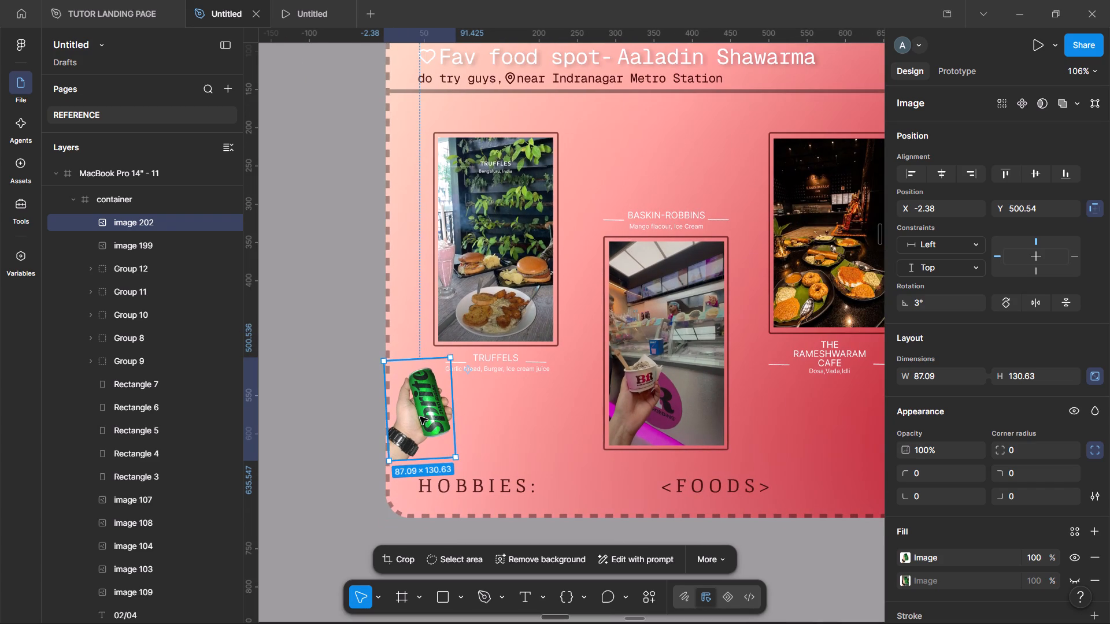
{"action": "left_click_drag", "start_coordinate": [420, 417], "coordinate": [456, 469]}
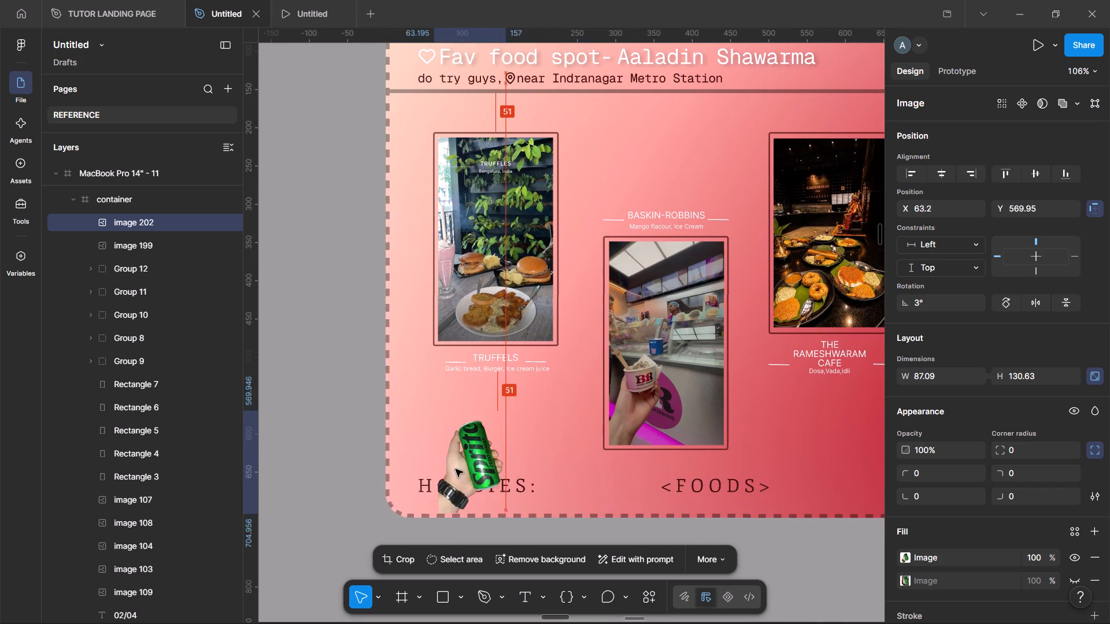
{"action": "left_click_drag", "start_coordinate": [456, 469], "coordinate": [419, 444]}
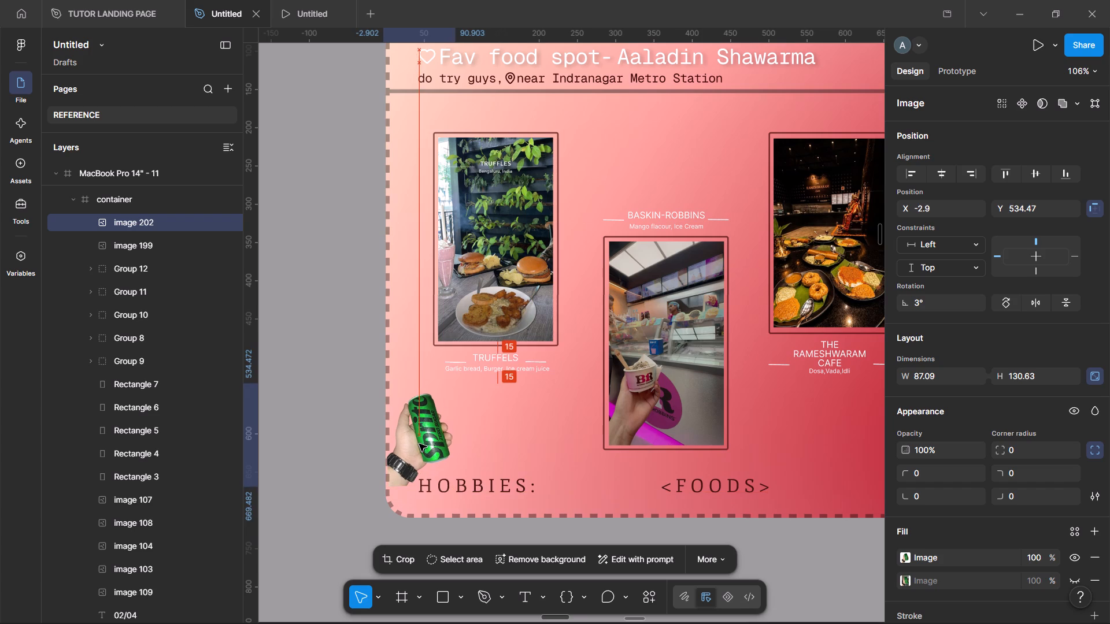
{"action": "left_click_drag", "start_coordinate": [419, 444], "coordinate": [420, 443]}
{"action": "left_click", "coordinate": [338, 450]}
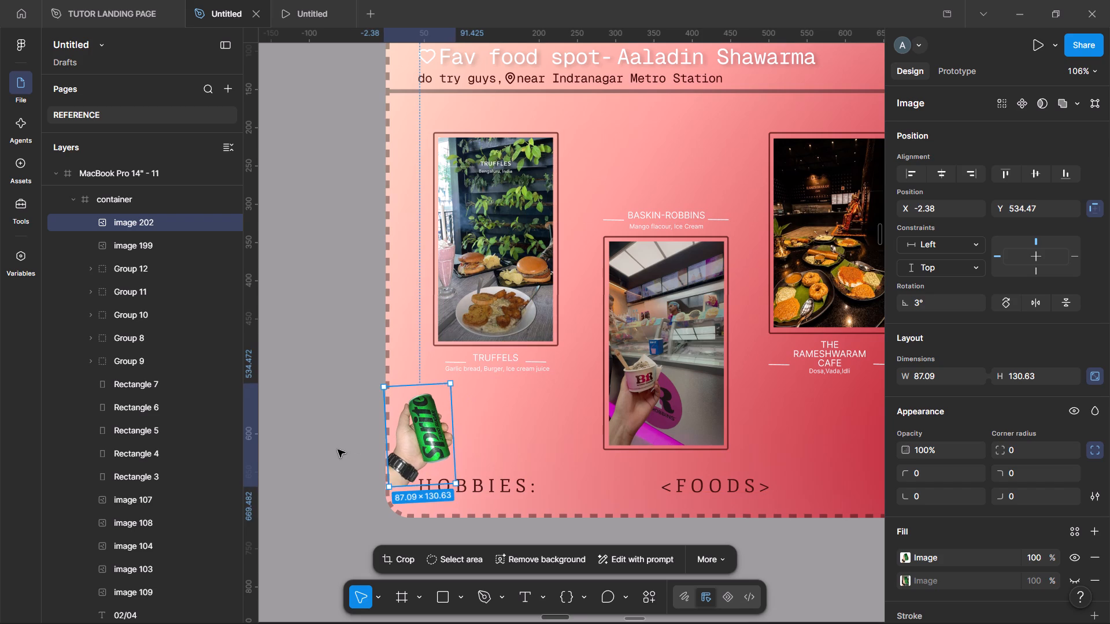
Move the cropped Paper Boat Zero cut-out to the red board's right dashed edge beside the Baskin-Robbins photo, shrunk to about 28 × 50.
{"action": "scroll", "coordinate": [338, 450], "scroll_direction": "left", "scroll_amount": 2}
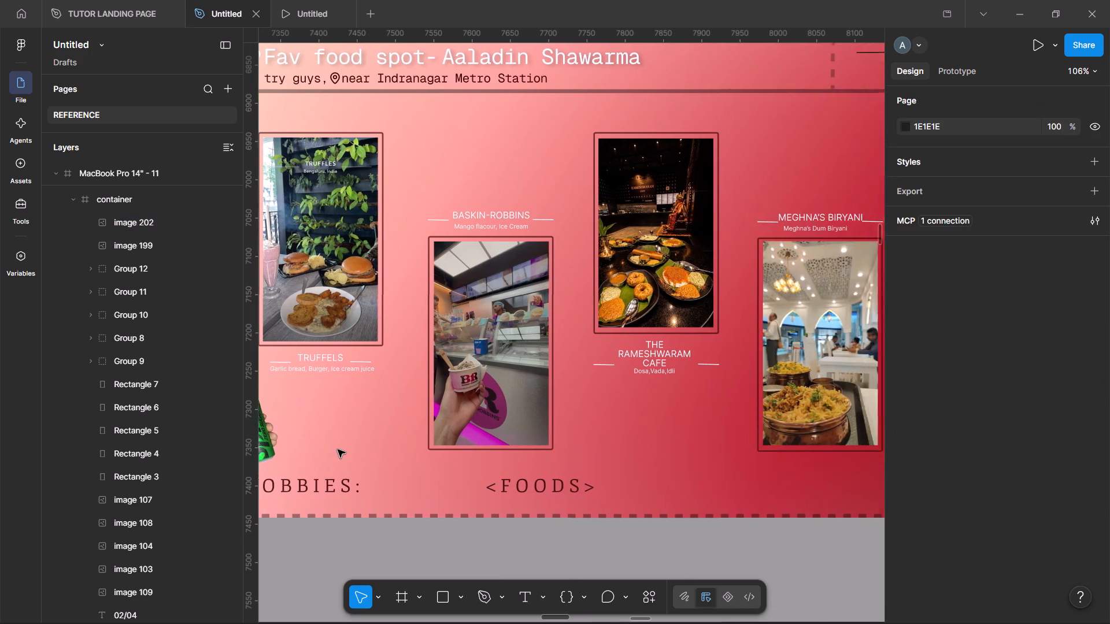
{"action": "scroll", "coordinate": [592, 462], "scroll_direction": "up", "scroll_amount": 1}
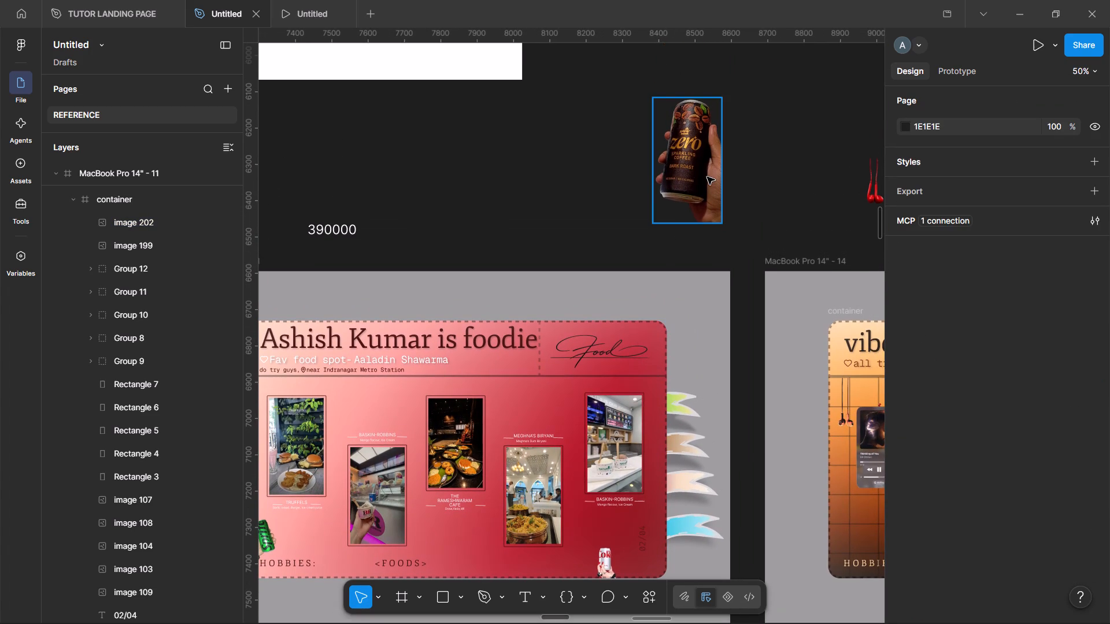
{"action": "left_click_drag", "start_coordinate": [707, 177], "coordinate": [645, 452]}
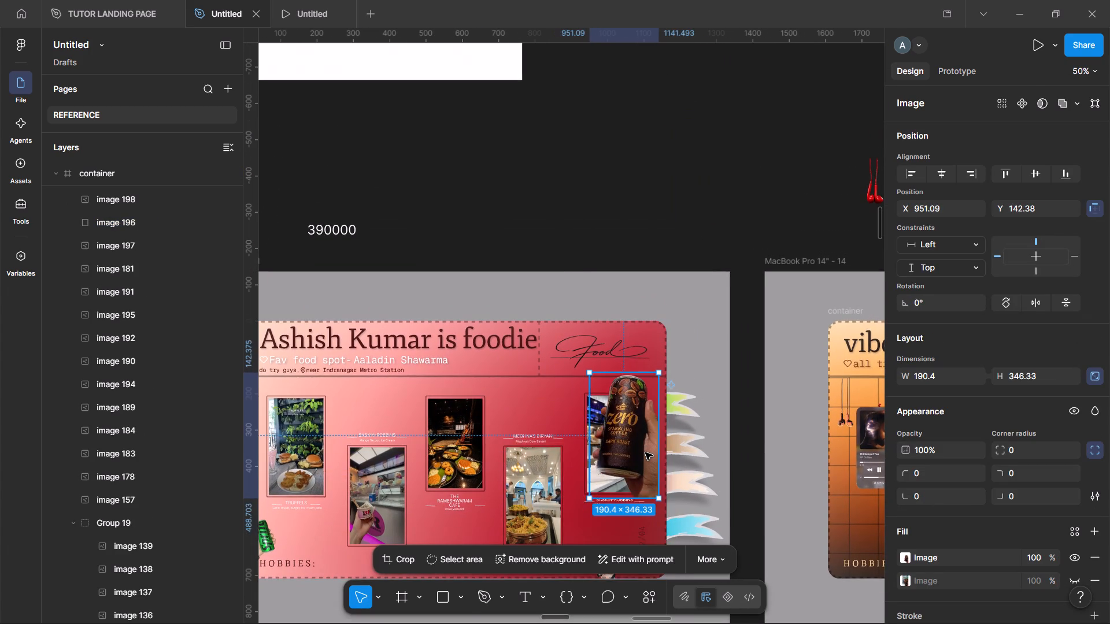
{"action": "left_click_drag", "start_coordinate": [536, 292], "coordinate": [590, 361]}
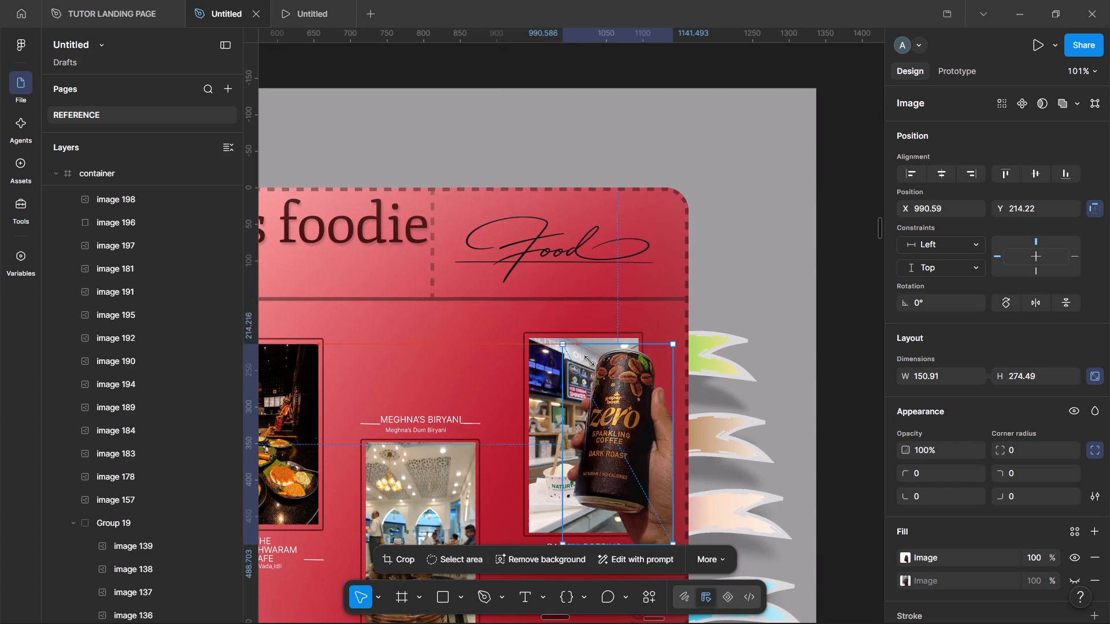
{"action": "left_click_drag", "start_coordinate": [590, 361], "coordinate": [658, 508]}
{"action": "scroll", "coordinate": [658, 508], "scroll_direction": "down", "scroll_amount": 1}
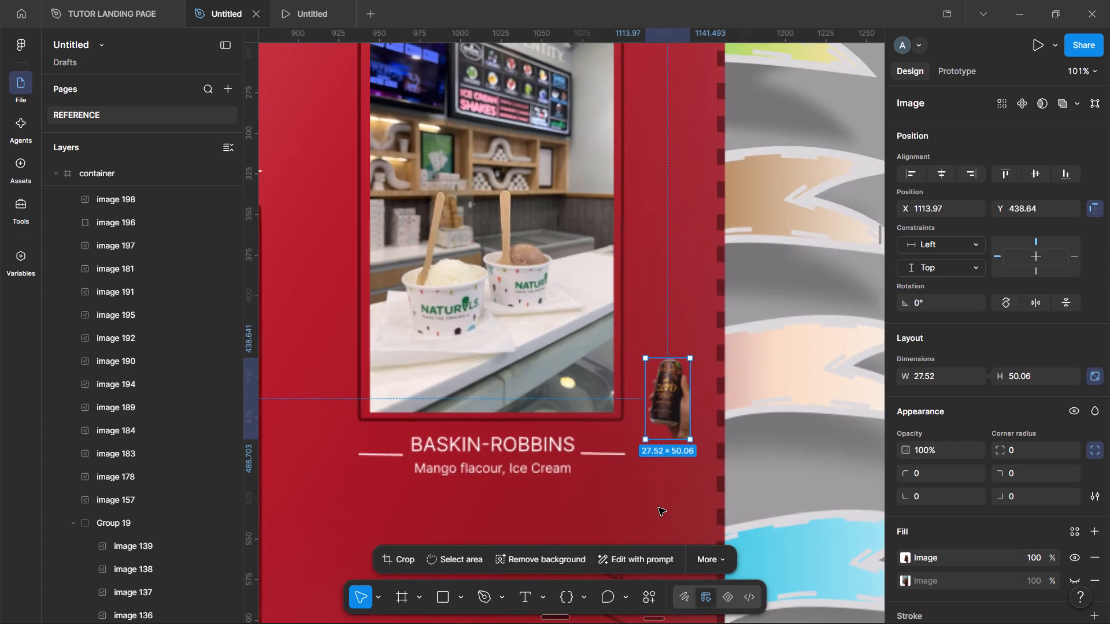
{"action": "left_click_drag", "start_coordinate": [661, 399], "coordinate": [688, 212]}
{"action": "scroll", "coordinate": [688, 212], "scroll_direction": "up", "scroll_amount": 1}
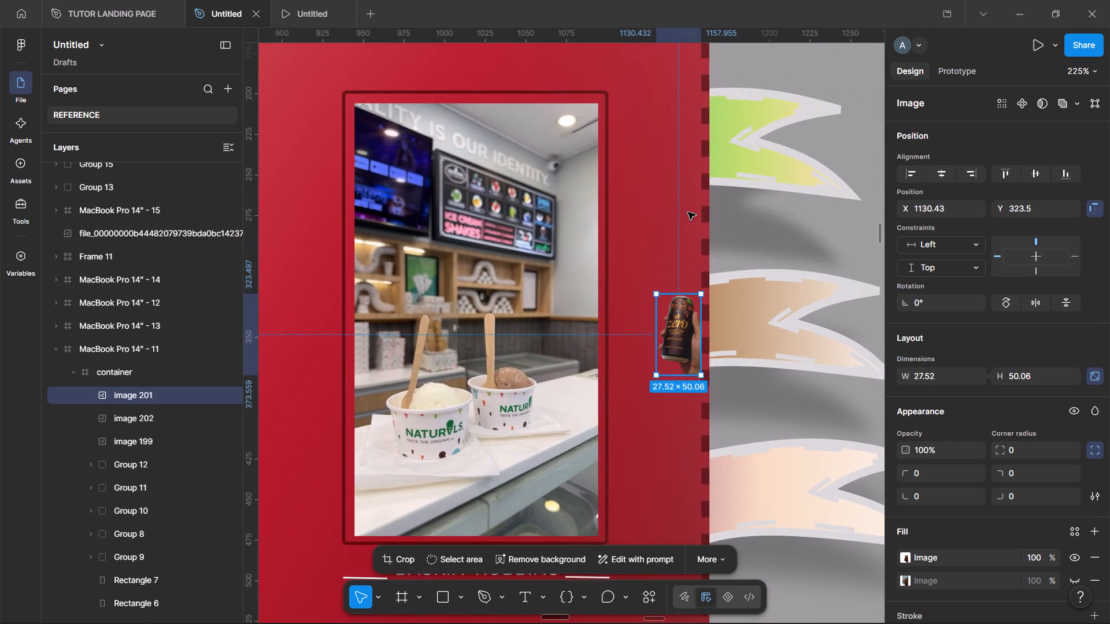
Enlarge the Paper Boat Zero cut-out to about 41 × 75 and move it down the dashed edge beside the 02/04 label, about X 1117, Y 527.
{"action": "left_click_drag", "start_coordinate": [653, 292], "coordinate": [635, 261]}
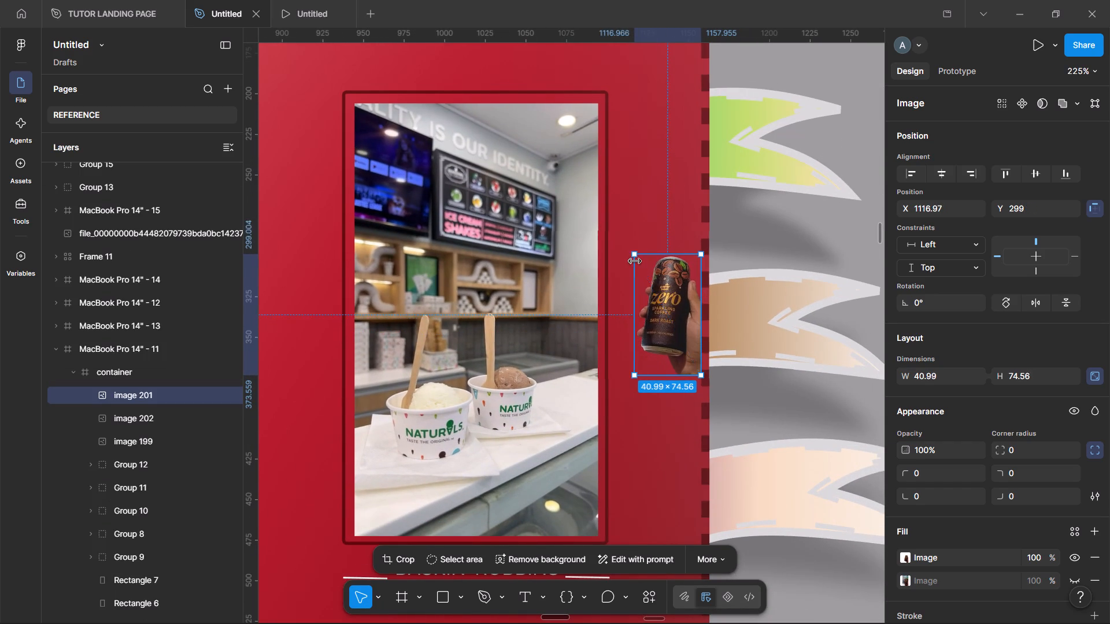
{"action": "scroll", "coordinate": [635, 261], "scroll_direction": "down", "scroll_amount": 2}
{"action": "scroll", "coordinate": [635, 261], "scroll_direction": "up", "scroll_amount": 1}
{"action": "left_click_drag", "start_coordinate": [673, 247], "coordinate": [674, 450]}
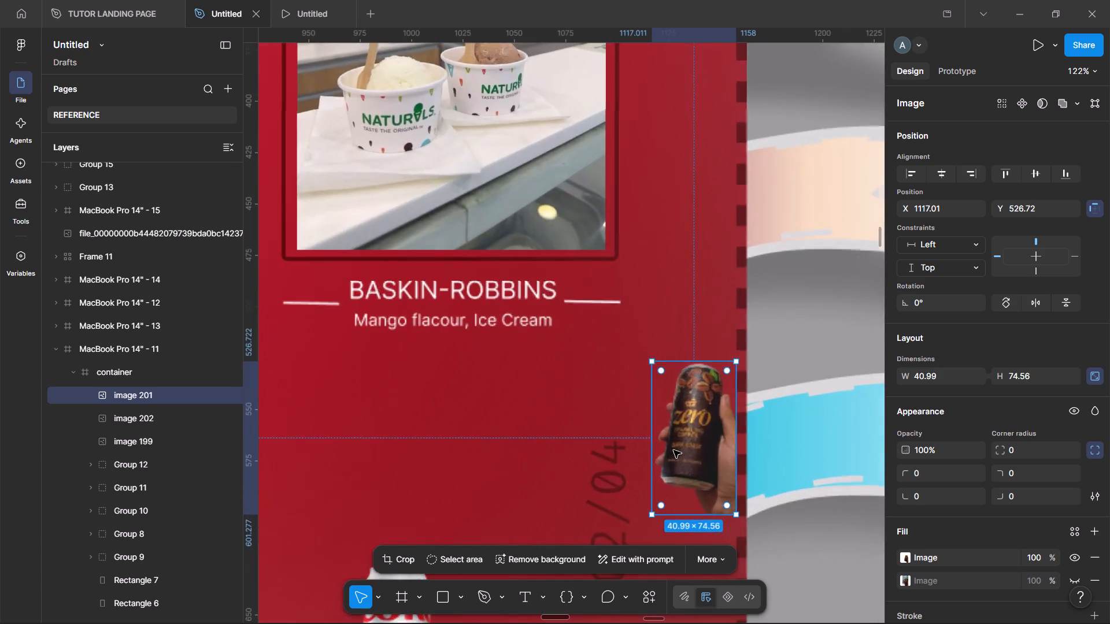
{"action": "scroll", "coordinate": [674, 450], "scroll_direction": "left", "scroll_amount": 1}
{"action": "left_click", "coordinate": [690, 447]}
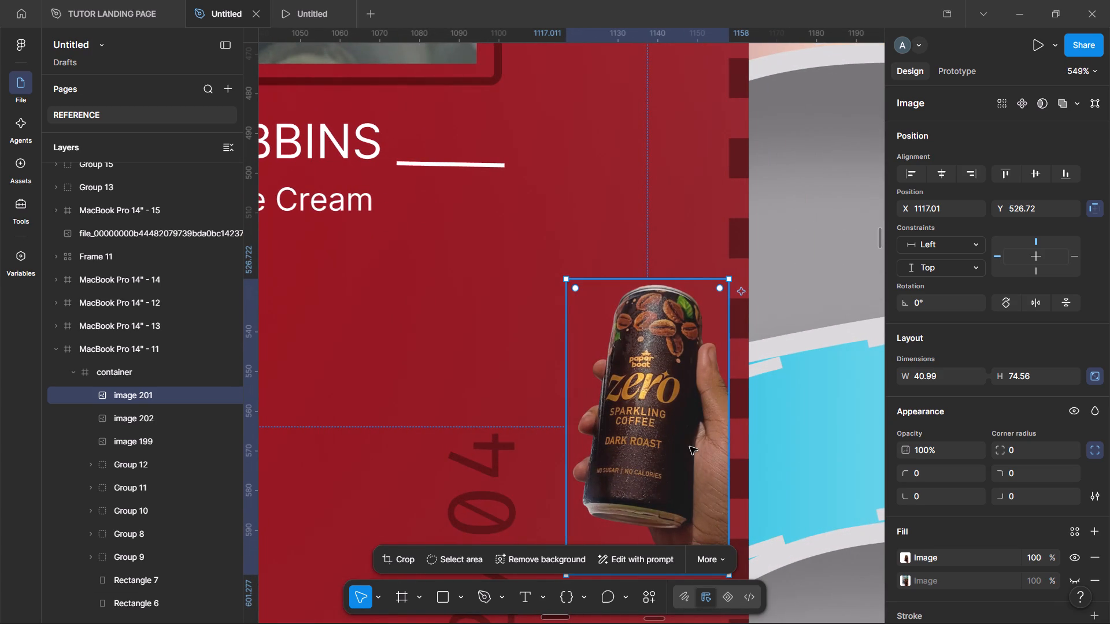
{"action": "scroll", "coordinate": [690, 447], "scroll_direction": "down", "scroll_amount": 2}
{"action": "left_click", "coordinate": [760, 481]}
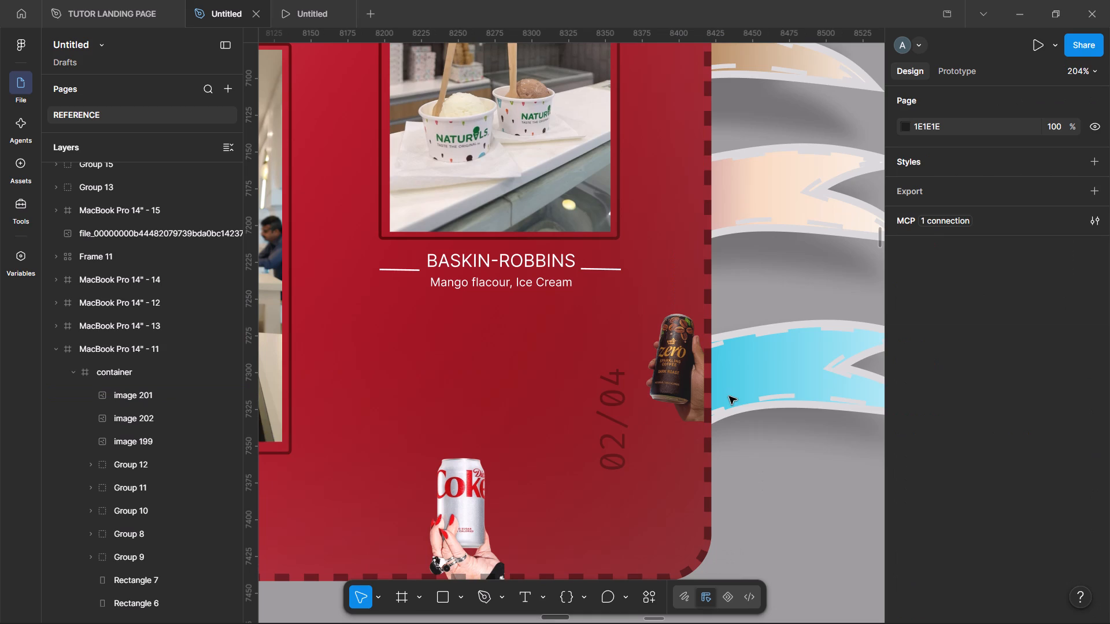
Review the can cut-outs across the red foodie board and compare them with the orange music board's decorations.
{"action": "scroll", "coordinate": [729, 396], "scroll_direction": "left", "scroll_amount": 4}
{"action": "scroll", "coordinate": [729, 396], "scroll_direction": "up", "scroll_amount": 1}
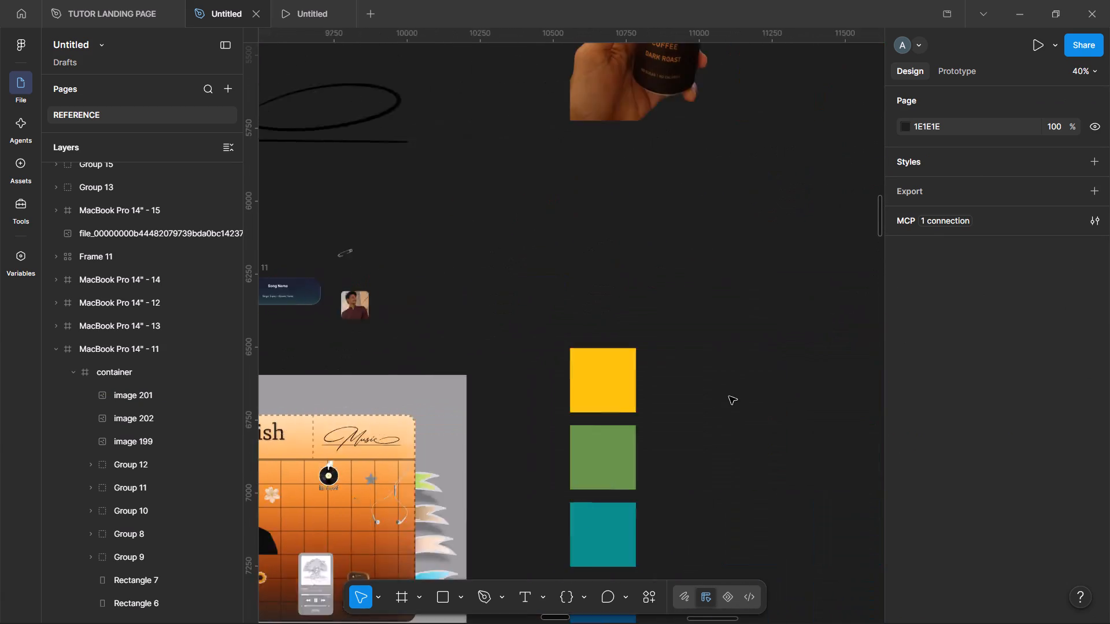
{"action": "scroll", "coordinate": [729, 396], "scroll_direction": "up", "scroll_amount": 1}
{"action": "scroll", "coordinate": [729, 396], "scroll_direction": "down", "scroll_amount": 1}
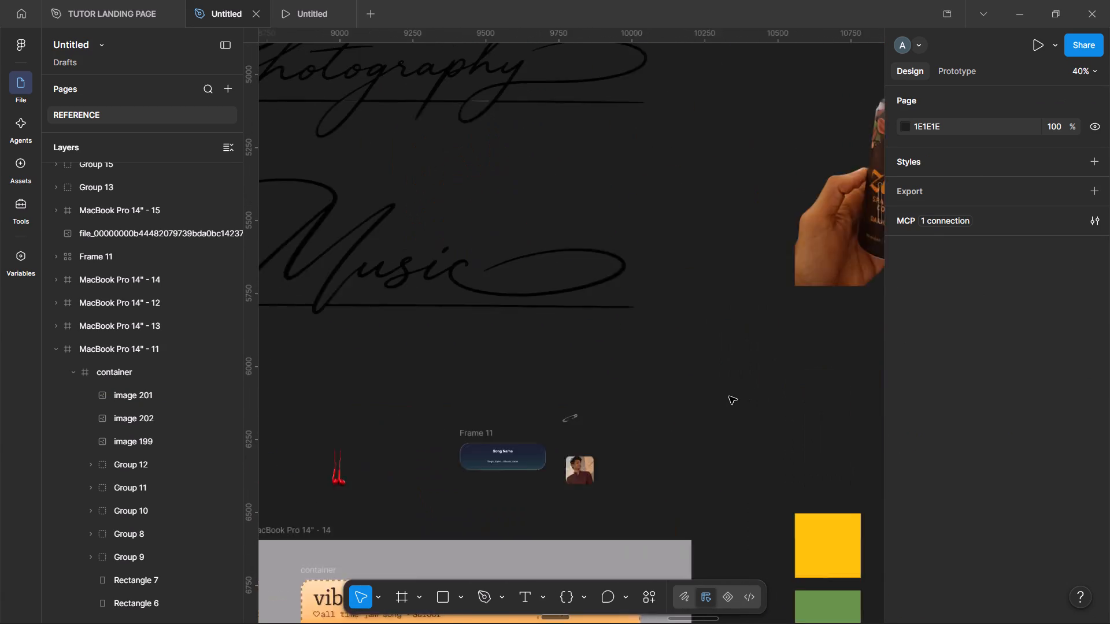
{"action": "scroll", "coordinate": [729, 396], "scroll_direction": "down", "scroll_amount": 1}
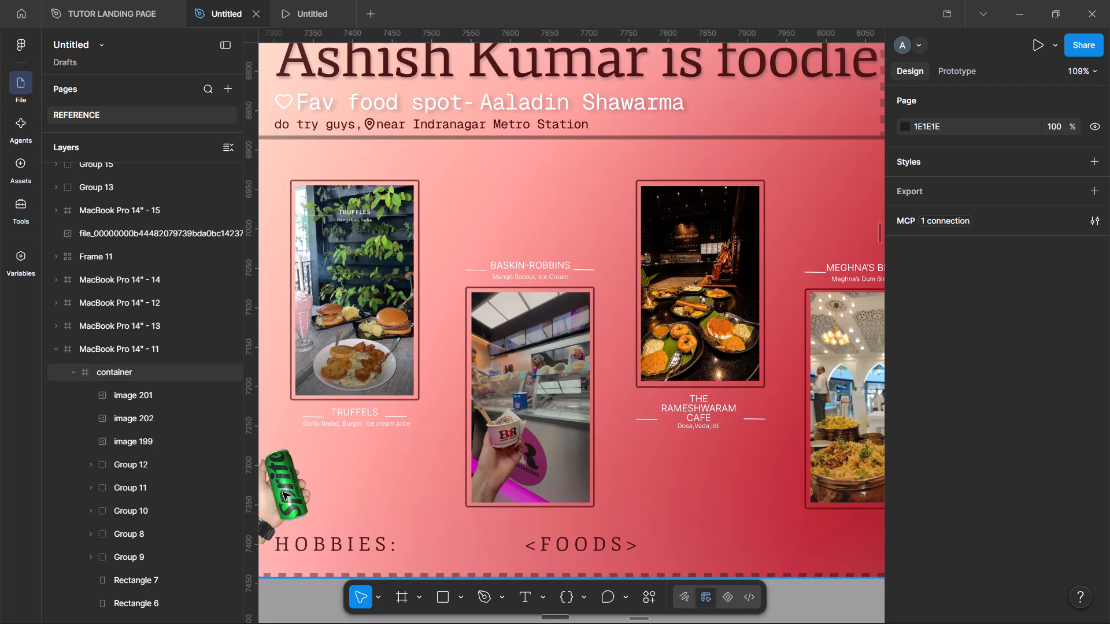
{"action": "scroll", "coordinate": [283, 492], "scroll_direction": "right", "scroll_amount": 1}
{"action": "scroll", "coordinate": [363, 492], "scroll_direction": "left", "scroll_amount": 1}
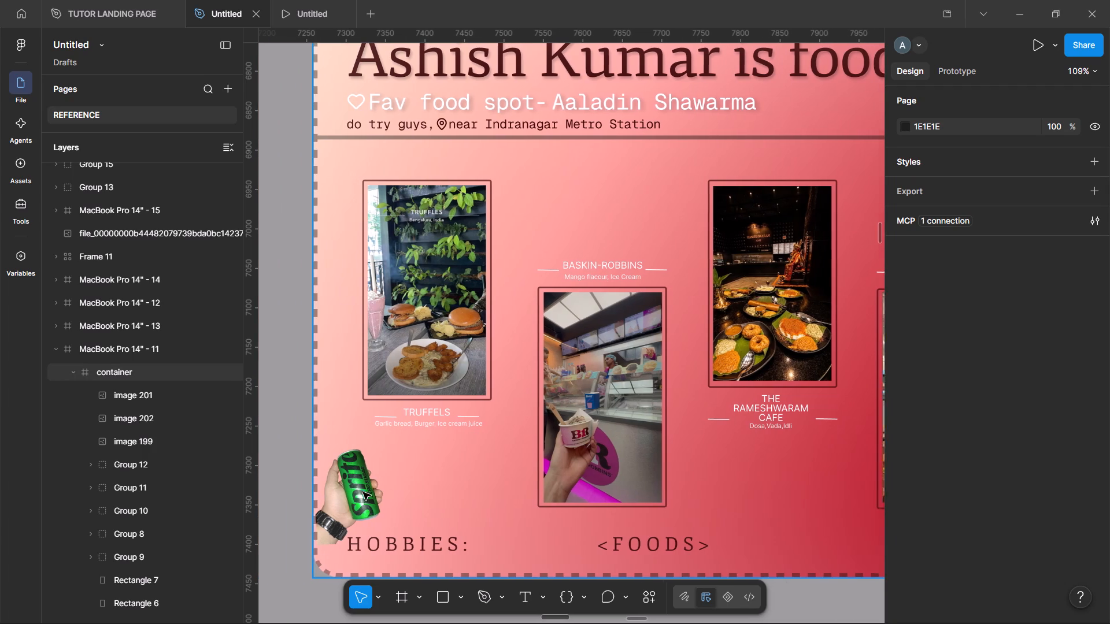
{"action": "scroll", "coordinate": [363, 492], "scroll_direction": "left", "scroll_amount": 2}
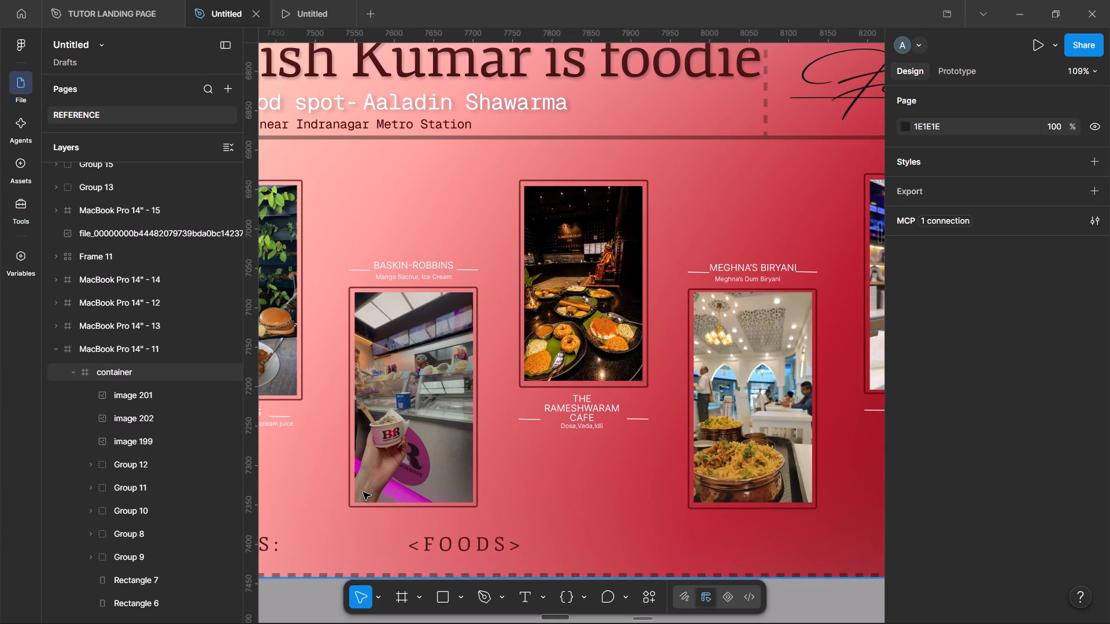
{"action": "scroll", "coordinate": [363, 492], "scroll_direction": "left", "scroll_amount": 2}
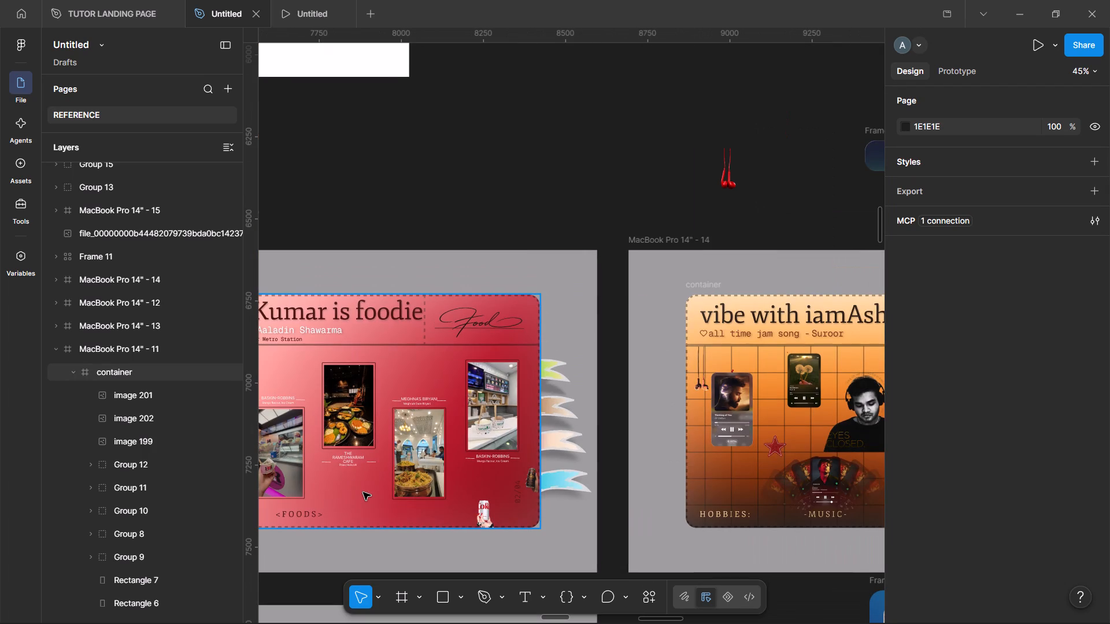
{"action": "scroll", "coordinate": [363, 492], "scroll_direction": "left", "scroll_amount": 1}
{"action": "scroll", "coordinate": [363, 492], "scroll_direction": "right", "scroll_amount": 2}
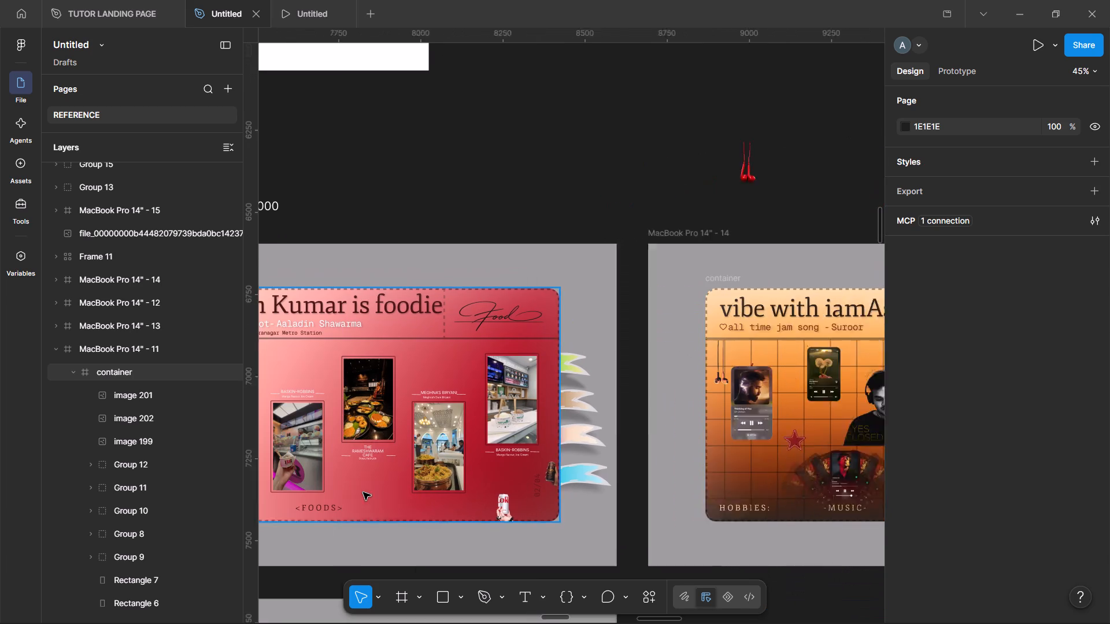
{"action": "scroll", "coordinate": [363, 492], "scroll_direction": "right", "scroll_amount": 2}
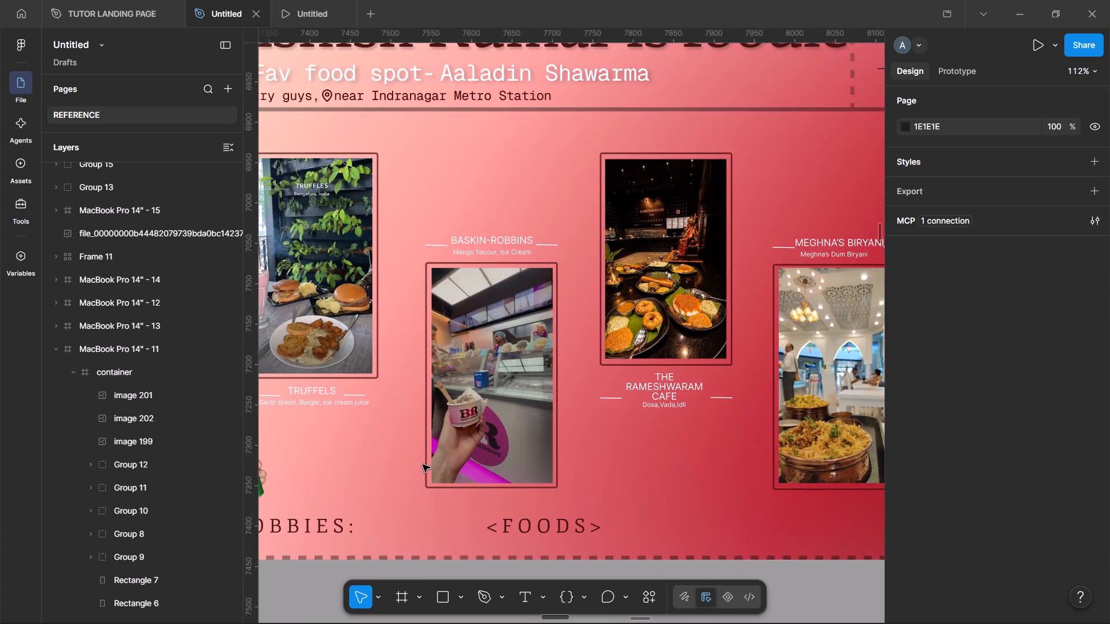
{"action": "scroll", "coordinate": [423, 465], "scroll_direction": "right", "scroll_amount": 3}
{"action": "scroll", "coordinate": [423, 465], "scroll_direction": "left", "scroll_amount": 4}
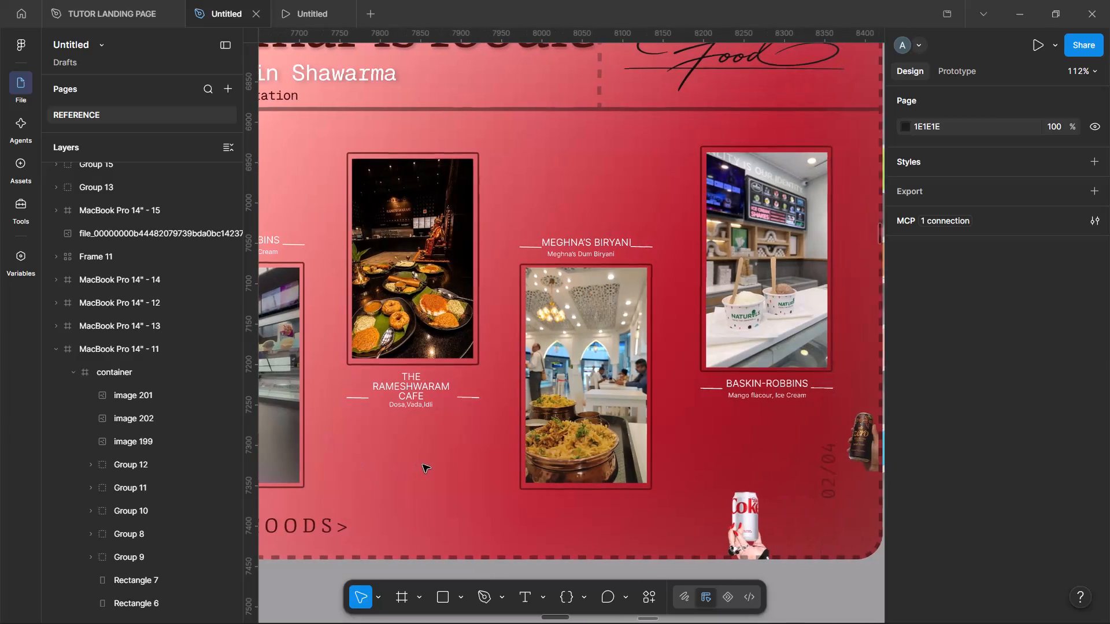
{"action": "scroll", "coordinate": [423, 465], "scroll_direction": "left", "scroll_amount": 3}
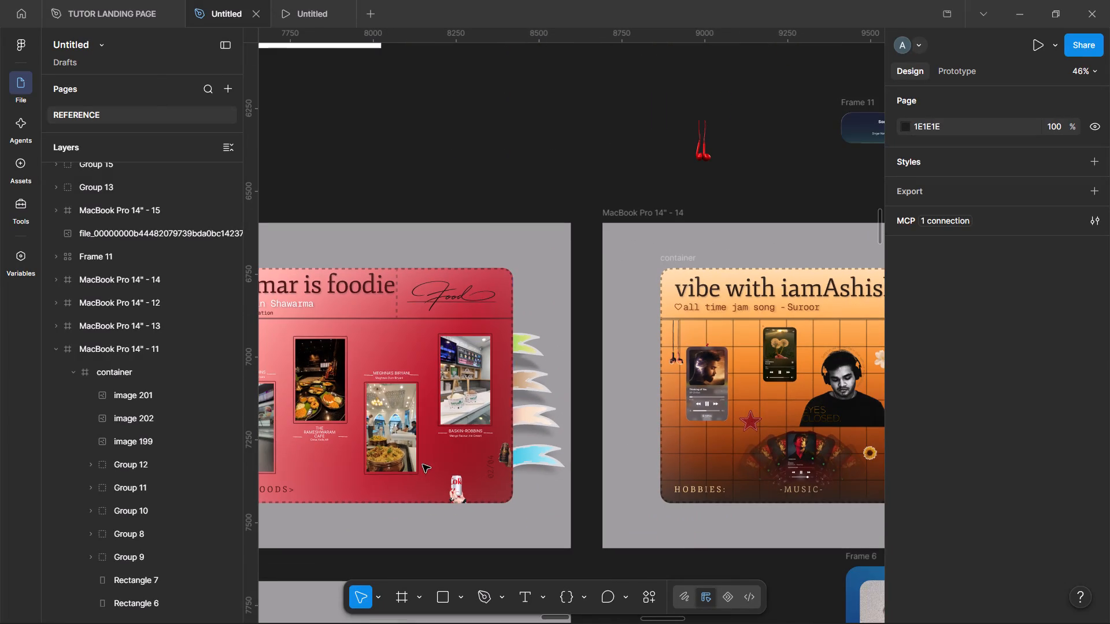
{"action": "scroll", "coordinate": [616, 428], "scroll_direction": "left", "scroll_amount": 3}
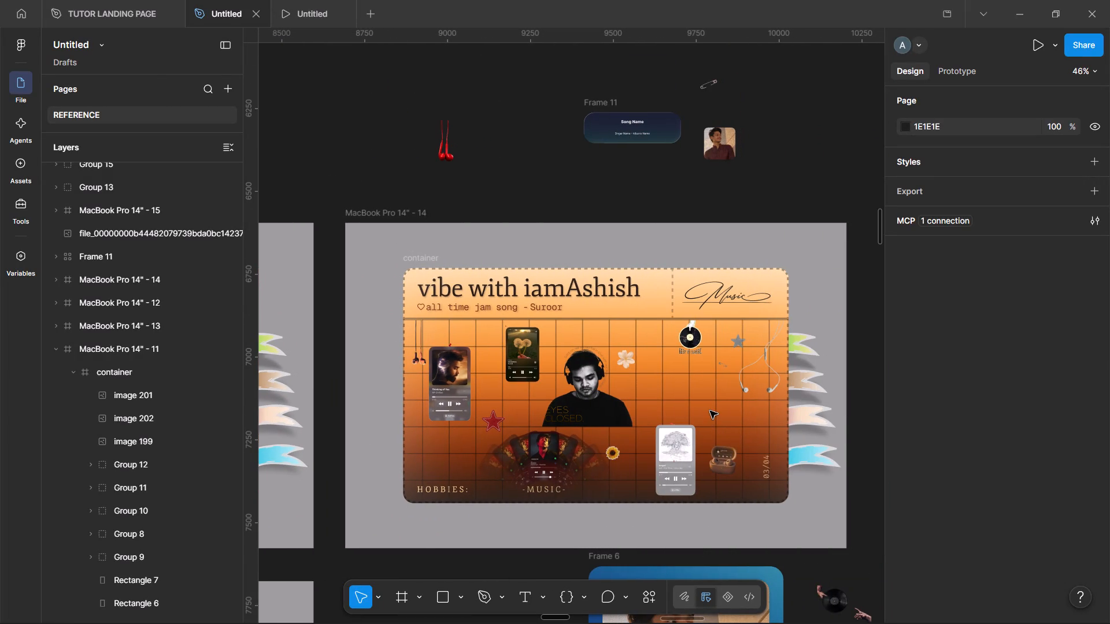
{"action": "scroll", "coordinate": [710, 411], "scroll_direction": "right", "scroll_amount": 1}
Switch to Pinterest and search for "music".
{"action": "key", "text": "alt+Tab"}
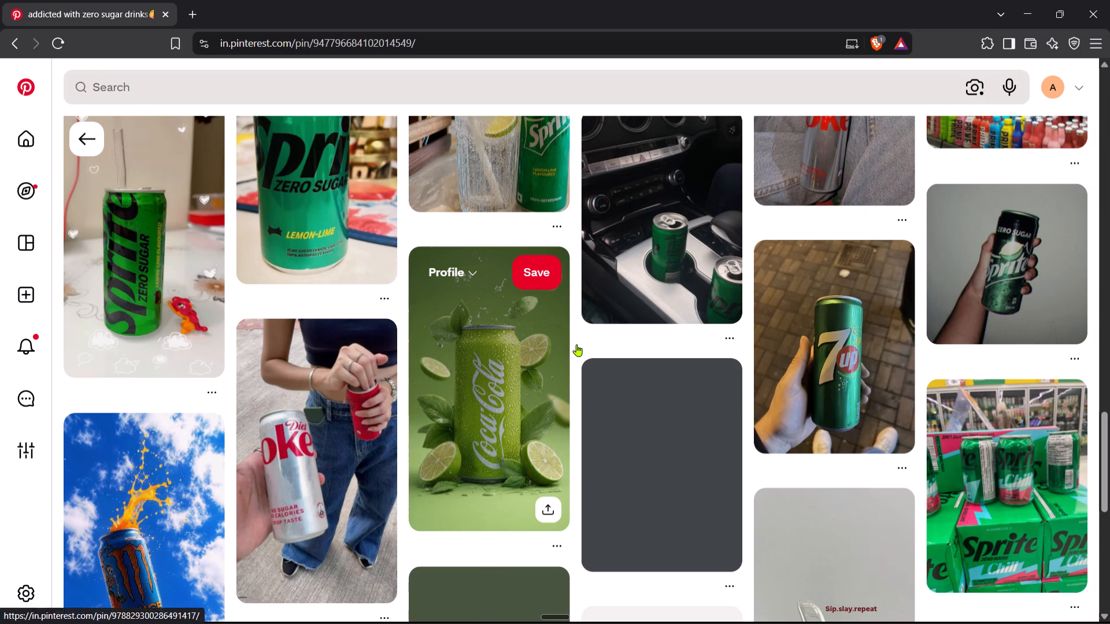
{"action": "scroll", "coordinate": [576, 344], "scroll_direction": "up", "scroll_amount": 1}
{"action": "left_click", "coordinate": [346, 84]}
{"action": "type", "text": "music"}
{"action": "key", "text": "space"}
{"action": "key", "text": "Return"}
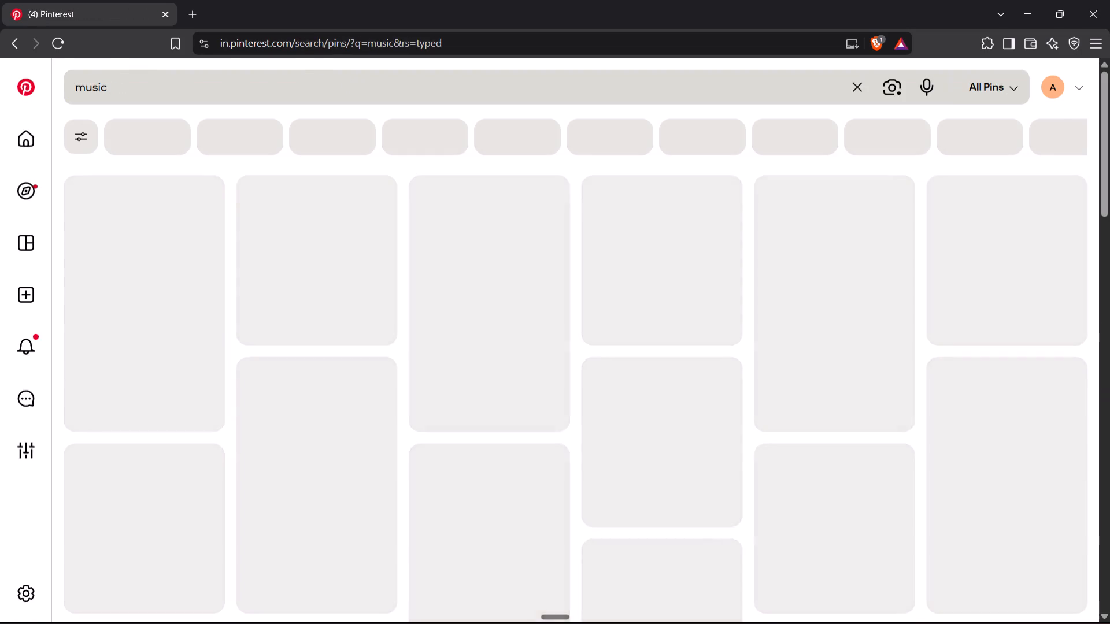
Browse the Pinterest "music" results for sticker ideas, checking them against the orange music board in Figma.
{"action": "key", "text": "alt+Tab"}
{"action": "scroll", "coordinate": [702, 158], "scroll_direction": "left", "scroll_amount": 1}
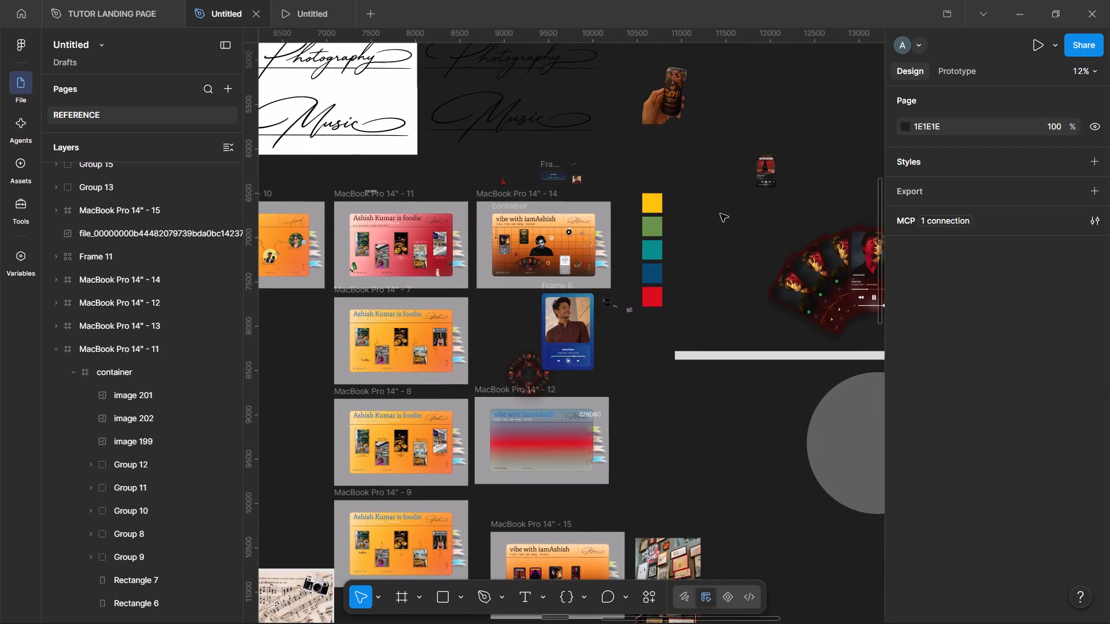
{"action": "scroll", "coordinate": [601, 237], "scroll_direction": "right", "scroll_amount": 1}
{"action": "key", "text": "alt+Tab"}
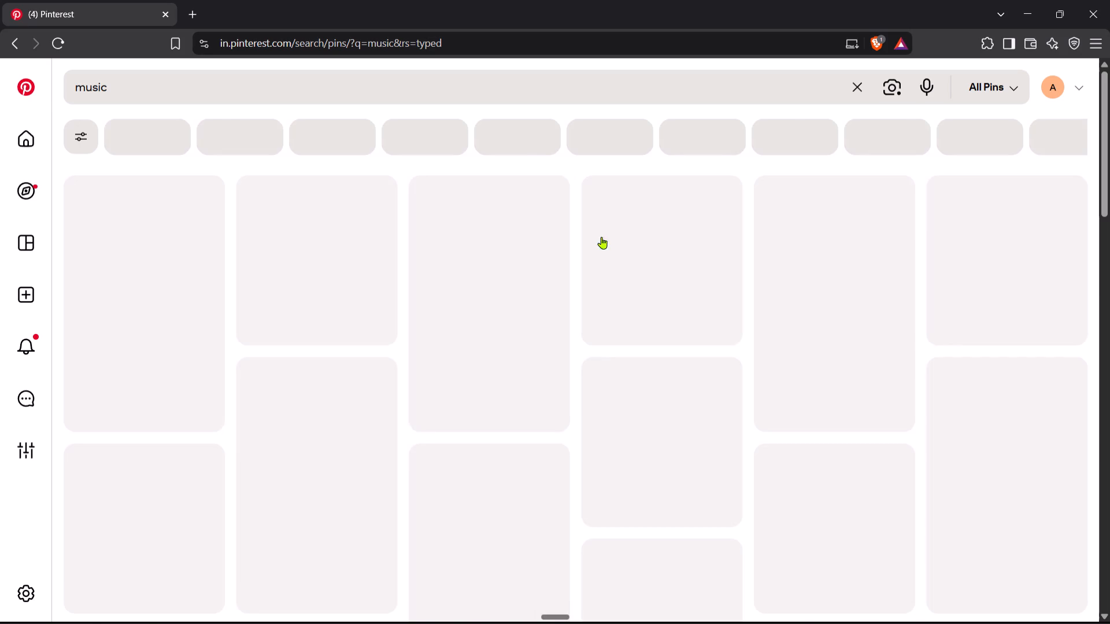
{"action": "scroll", "coordinate": [601, 237], "scroll_direction": "down", "scroll_amount": 3}
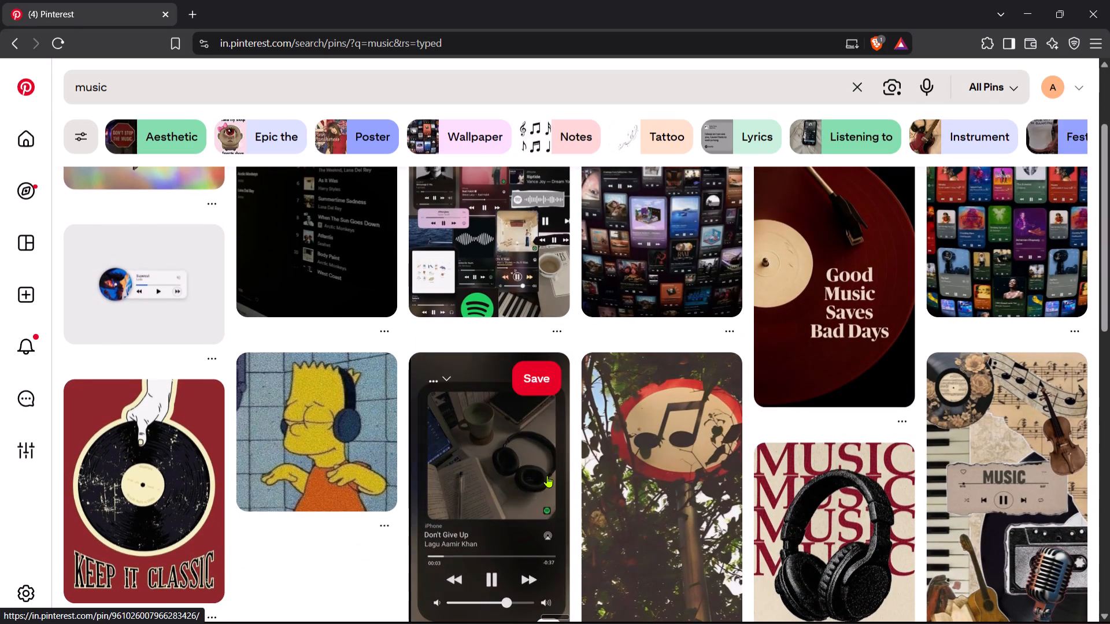
{"action": "scroll", "coordinate": [547, 476], "scroll_direction": "down", "scroll_amount": 6}
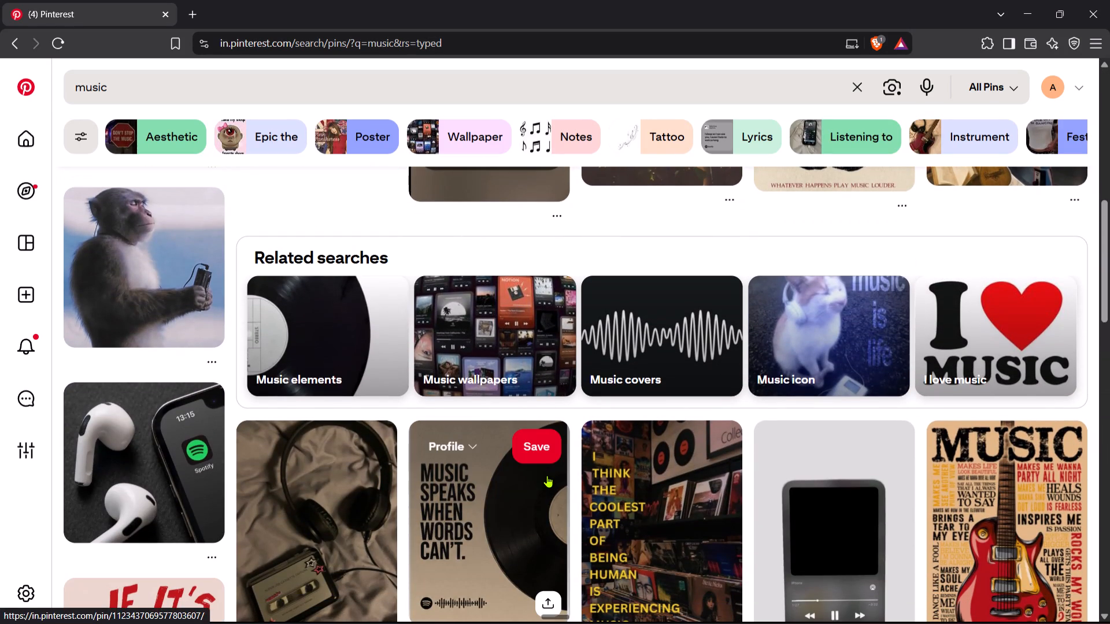
{"action": "scroll", "coordinate": [547, 476], "scroll_direction": "down", "scroll_amount": 6}
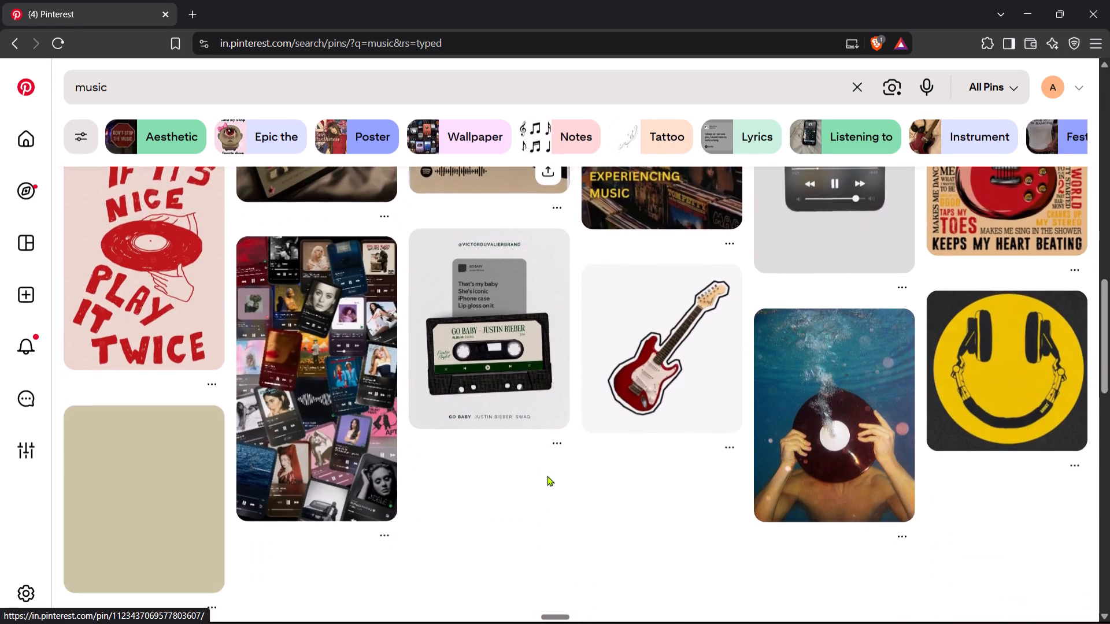
{"action": "scroll", "coordinate": [547, 476], "scroll_direction": "down", "scroll_amount": 5}
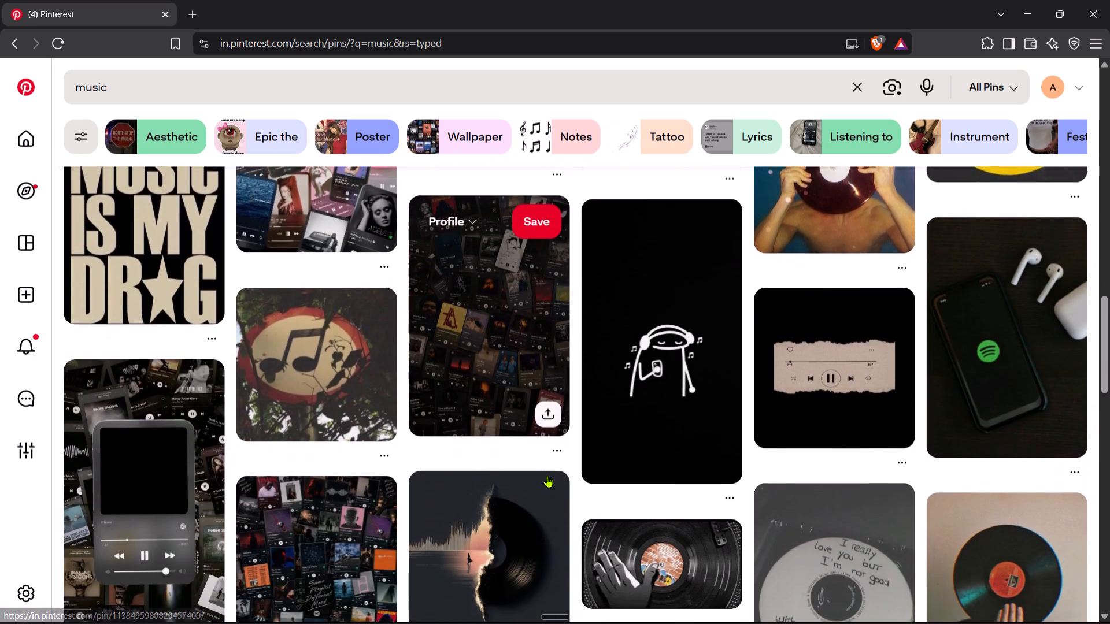
{"action": "scroll", "coordinate": [547, 476], "scroll_direction": "down", "scroll_amount": 1}
{"action": "scroll", "coordinate": [433, 552], "scroll_direction": "down", "scroll_amount": 2}
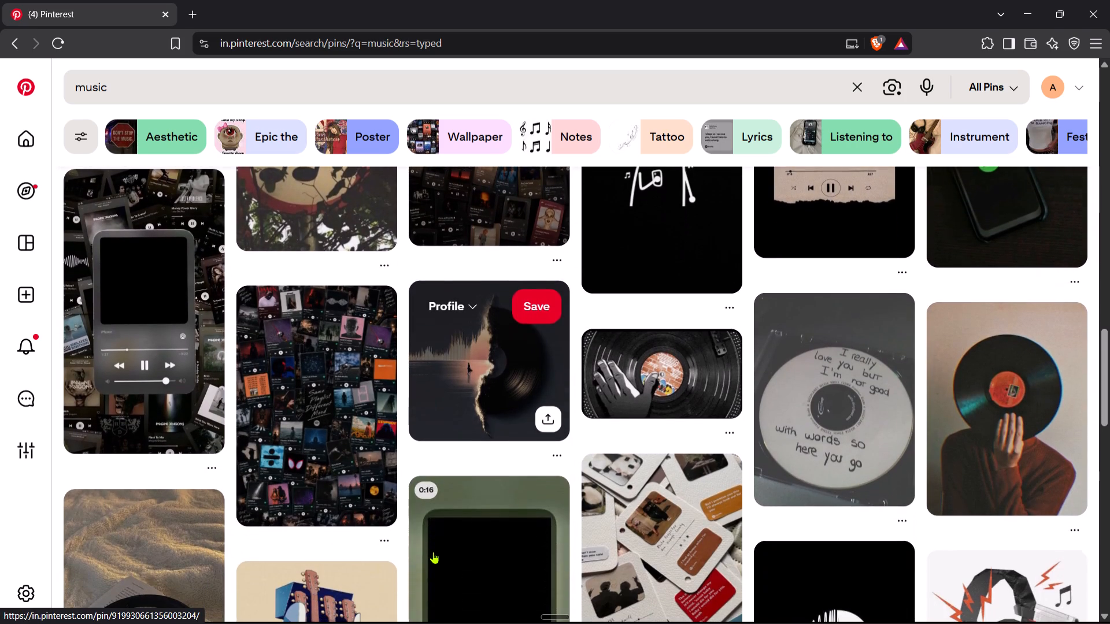
{"action": "scroll", "coordinate": [433, 552], "scroll_direction": "down", "scroll_amount": 3}
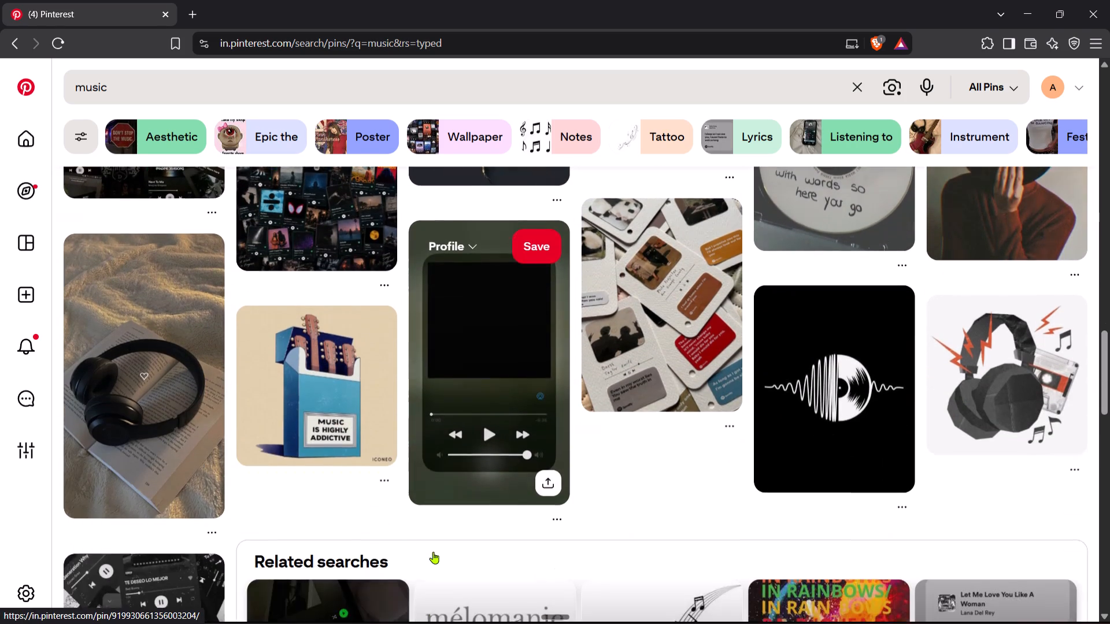
{"action": "scroll", "coordinate": [433, 552], "scroll_direction": "down", "scroll_amount": 7}
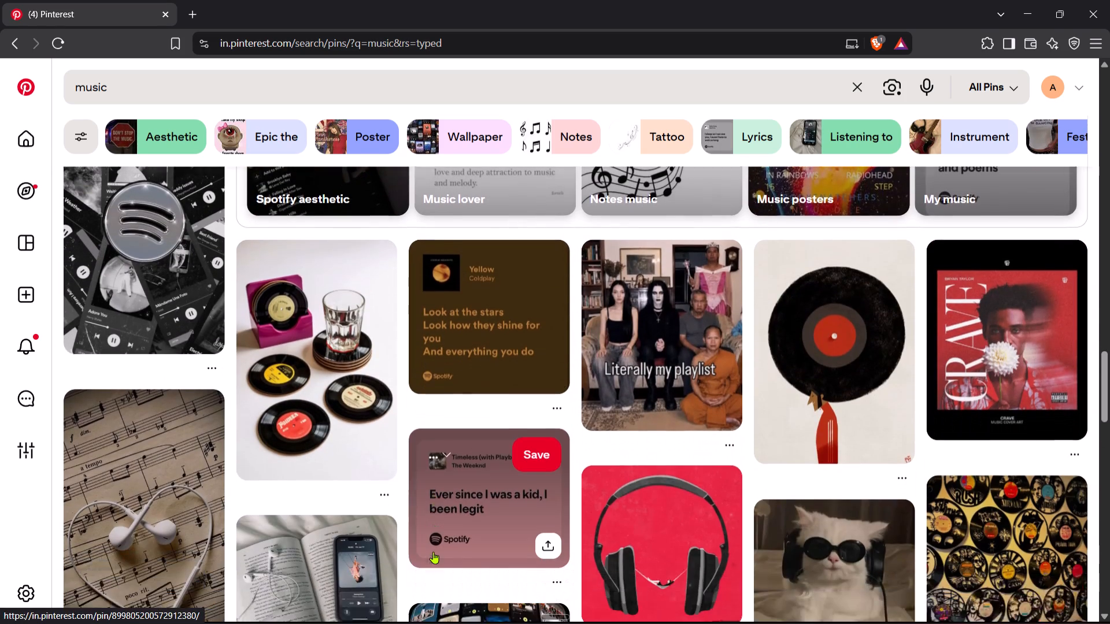
{"action": "scroll", "coordinate": [433, 552], "scroll_direction": "down", "scroll_amount": 1}
{"action": "scroll", "coordinate": [531, 515], "scroll_direction": "down", "scroll_amount": 1}
{"action": "key", "text": "alt+Tab"}
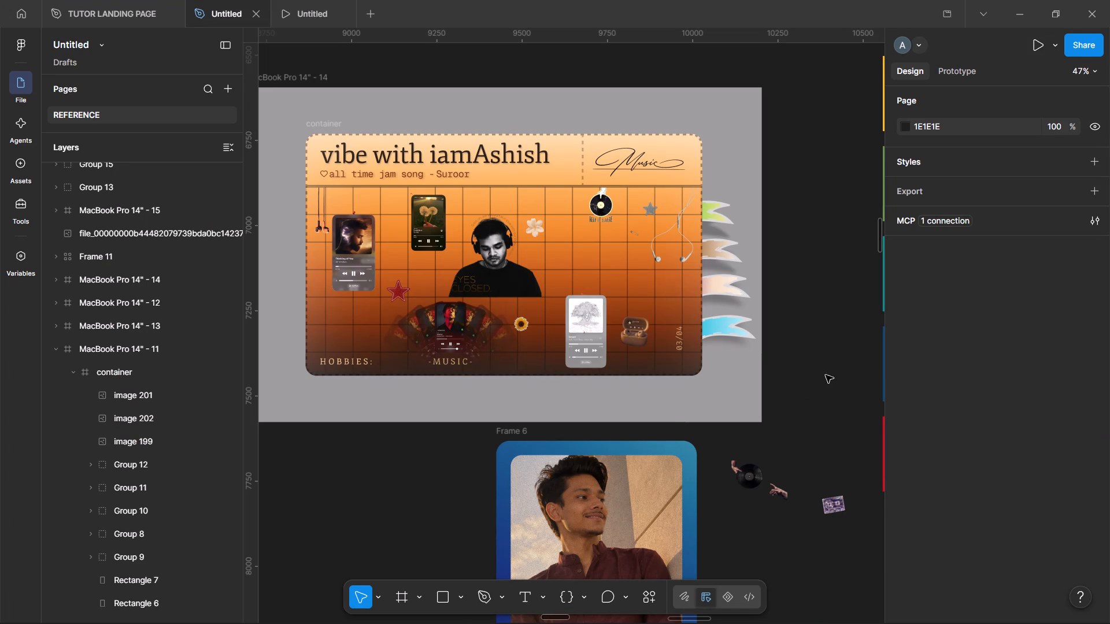
{"action": "key", "text": "alt+Tab"}
Look further down the "music" results for more cut-outs that suit the orange music board.
{"action": "scroll", "coordinate": [706, 436], "scroll_direction": "down", "scroll_amount": 4}
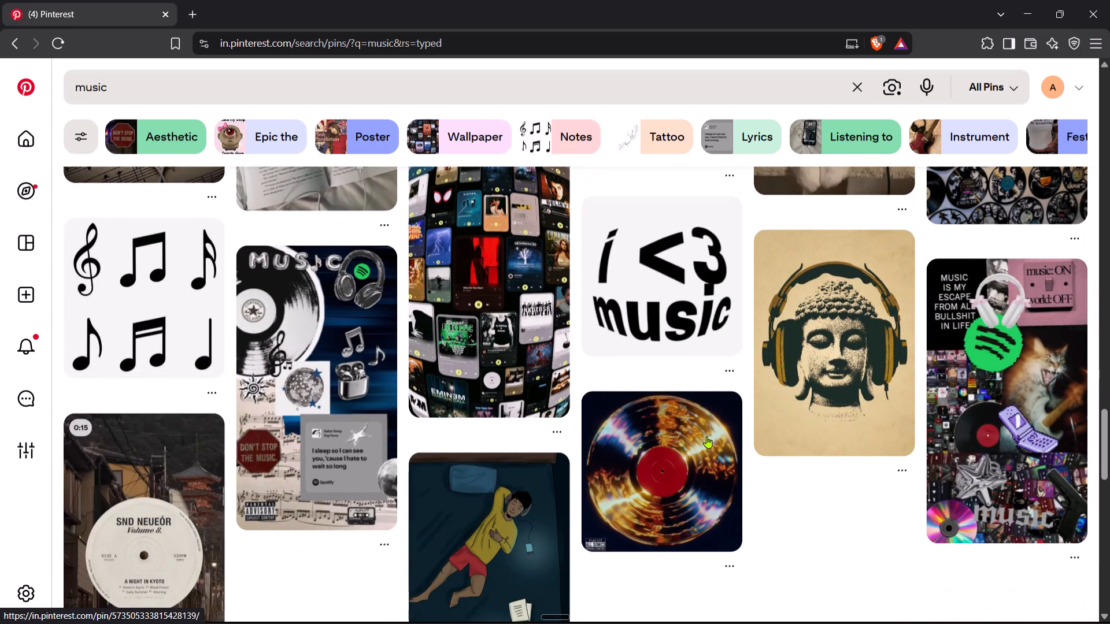
{"action": "scroll", "coordinate": [706, 436], "scroll_direction": "down", "scroll_amount": 4}
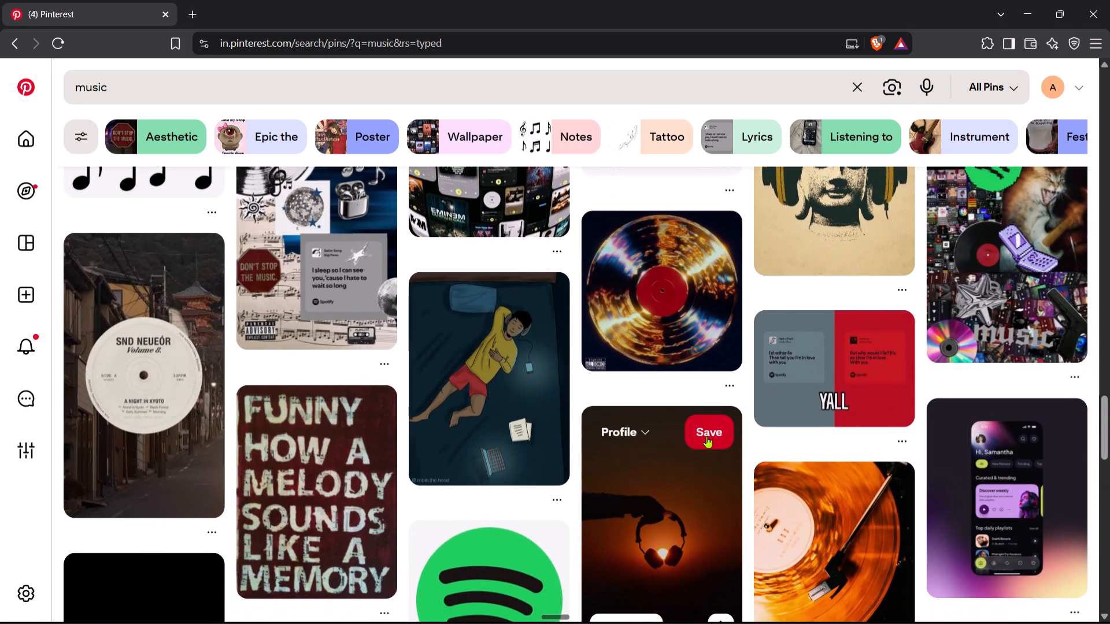
{"action": "scroll", "coordinate": [706, 436], "scroll_direction": "down", "scroll_amount": 1}
{"action": "left_click", "coordinate": [706, 436]}
{"action": "scroll", "coordinate": [677, 458], "scroll_direction": "down", "scroll_amount": 1}
{"action": "key", "text": "alt+Tab"}
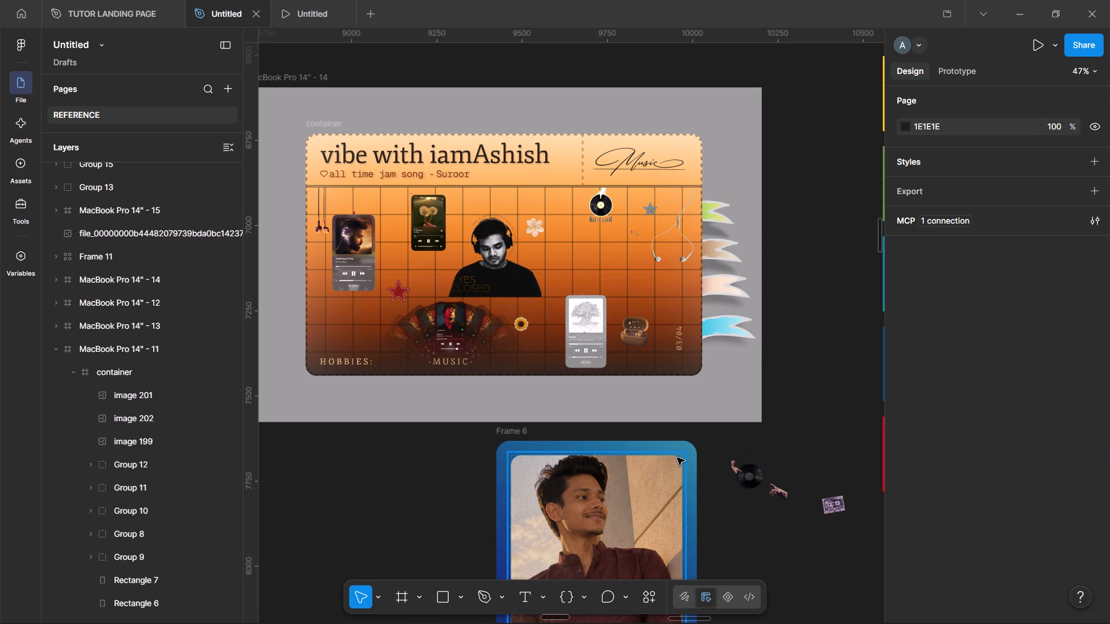
{"action": "key", "text": "alt+Tab"}
{"action": "scroll", "coordinate": [677, 458], "scroll_direction": "down", "scroll_amount": 2}
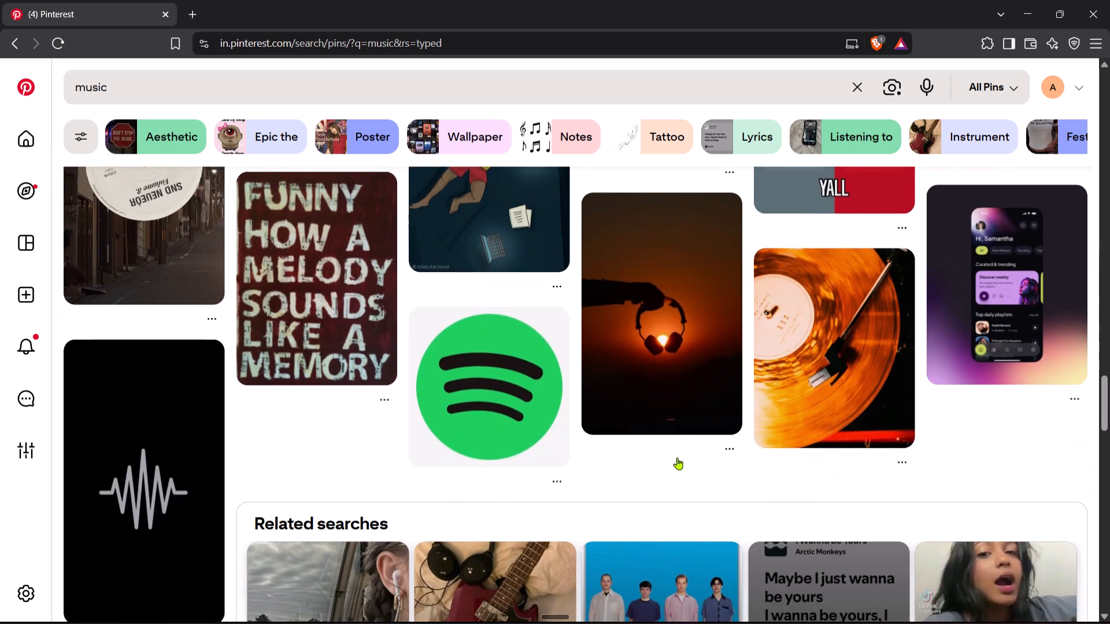
{"action": "scroll", "coordinate": [677, 458], "scroll_direction": "down", "scroll_amount": 4}
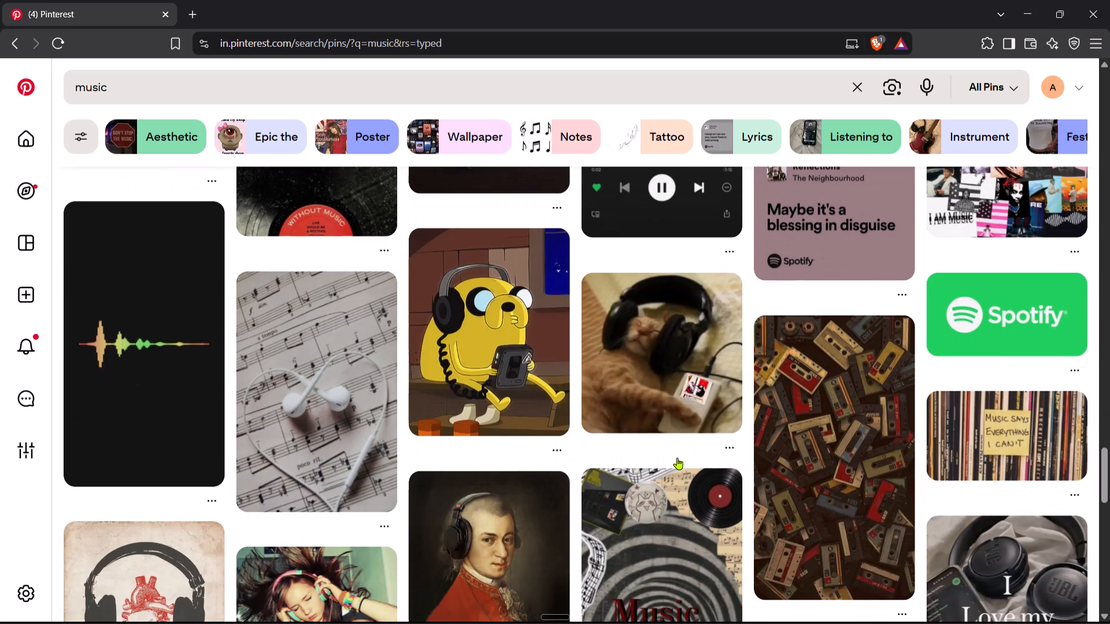
{"action": "scroll", "coordinate": [677, 458], "scroll_direction": "down", "scroll_amount": 4}
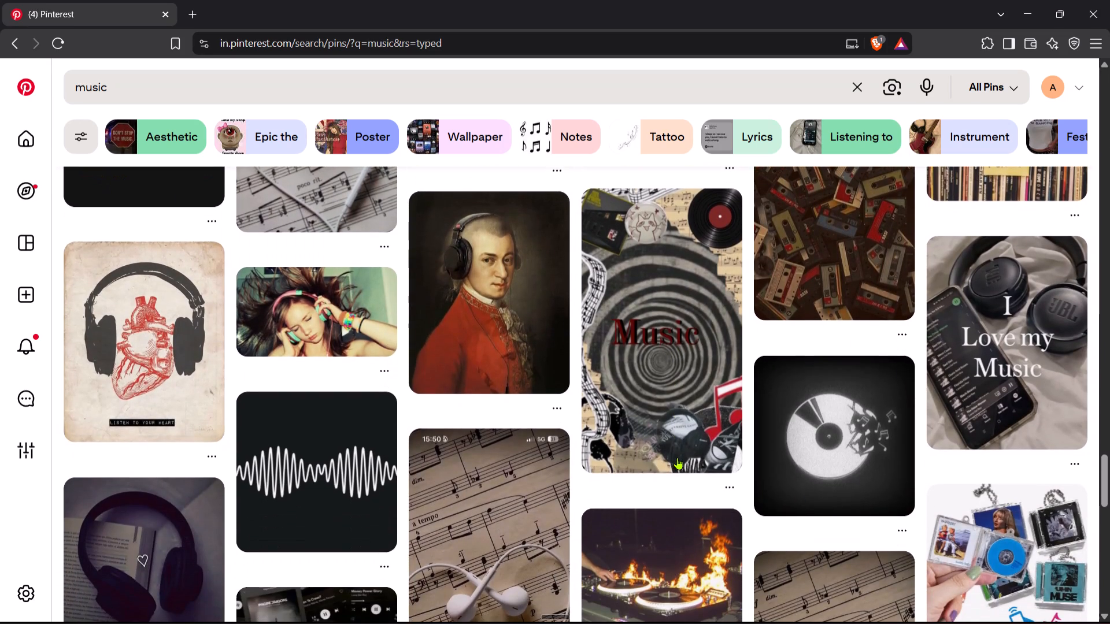
{"action": "scroll", "coordinate": [677, 458], "scroll_direction": "down", "scroll_amount": 4}
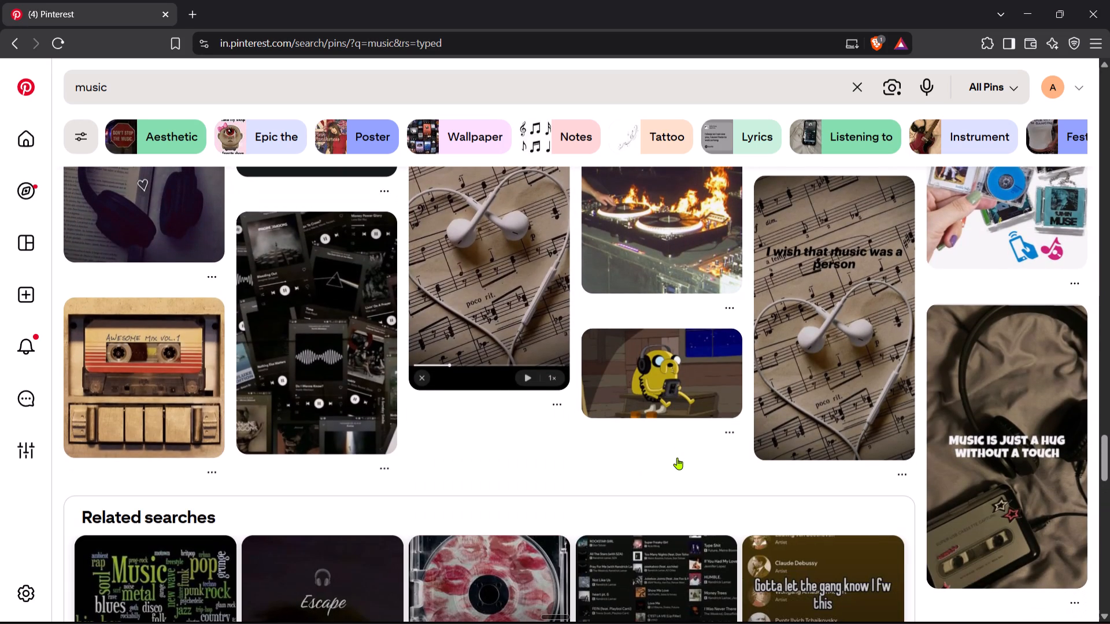
{"action": "scroll", "coordinate": [677, 458], "scroll_direction": "down", "scroll_amount": 5}
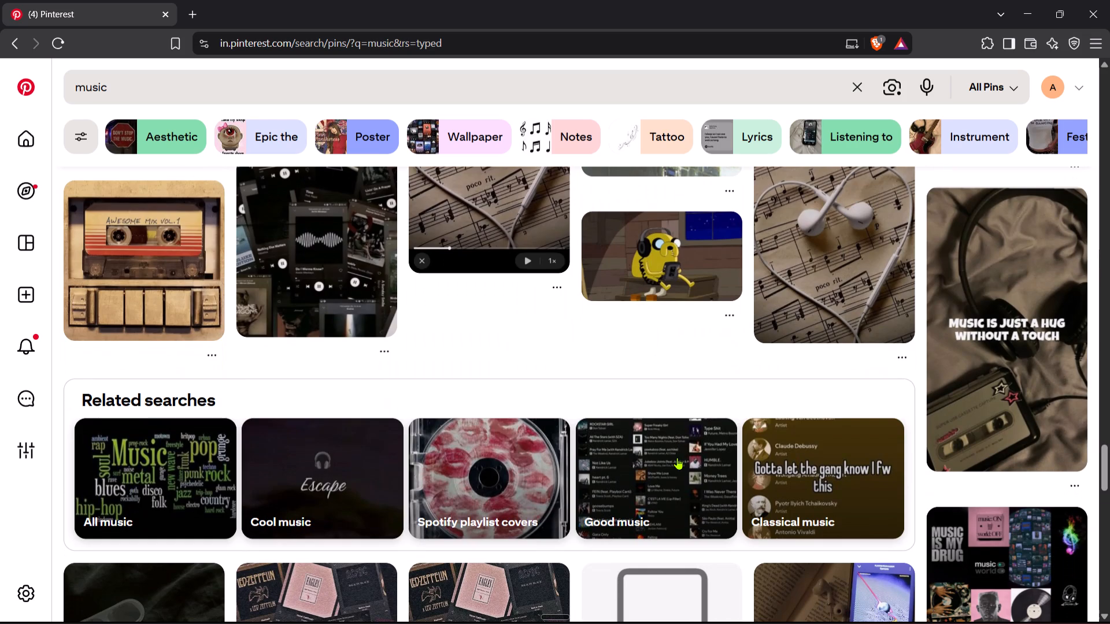
{"action": "scroll", "coordinate": [677, 458], "scroll_direction": "down", "scroll_amount": 3}
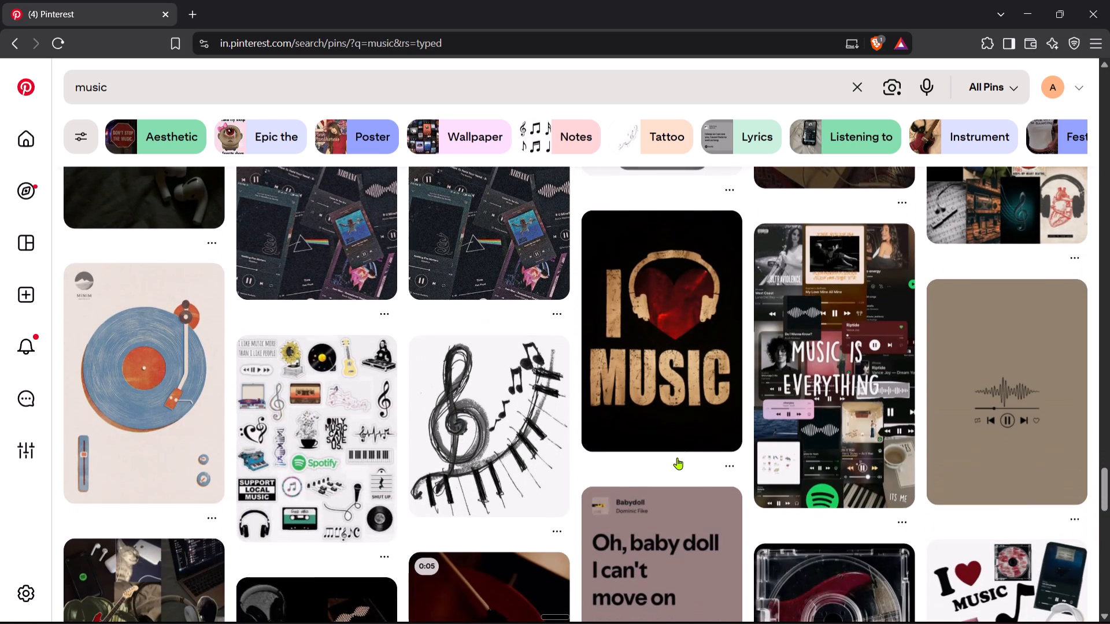
{"action": "scroll", "coordinate": [677, 458], "scroll_direction": "down", "scroll_amount": 4}
{"action": "scroll", "coordinate": [677, 458], "scroll_direction": "up", "scroll_amount": 1}
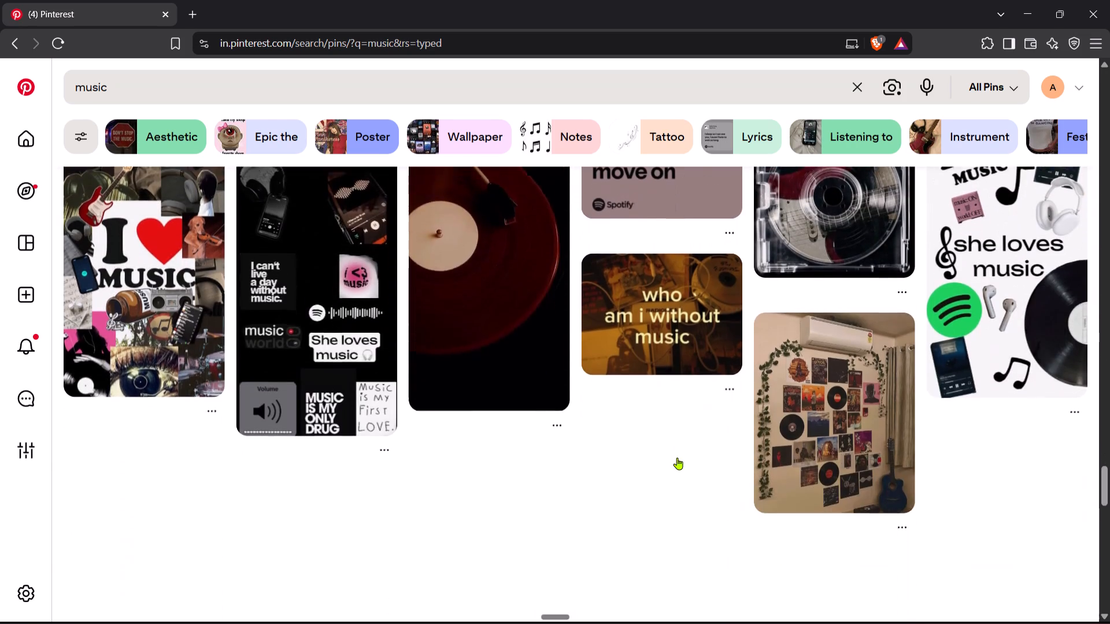
{"action": "scroll", "coordinate": [677, 458], "scroll_direction": "up", "scroll_amount": 2}
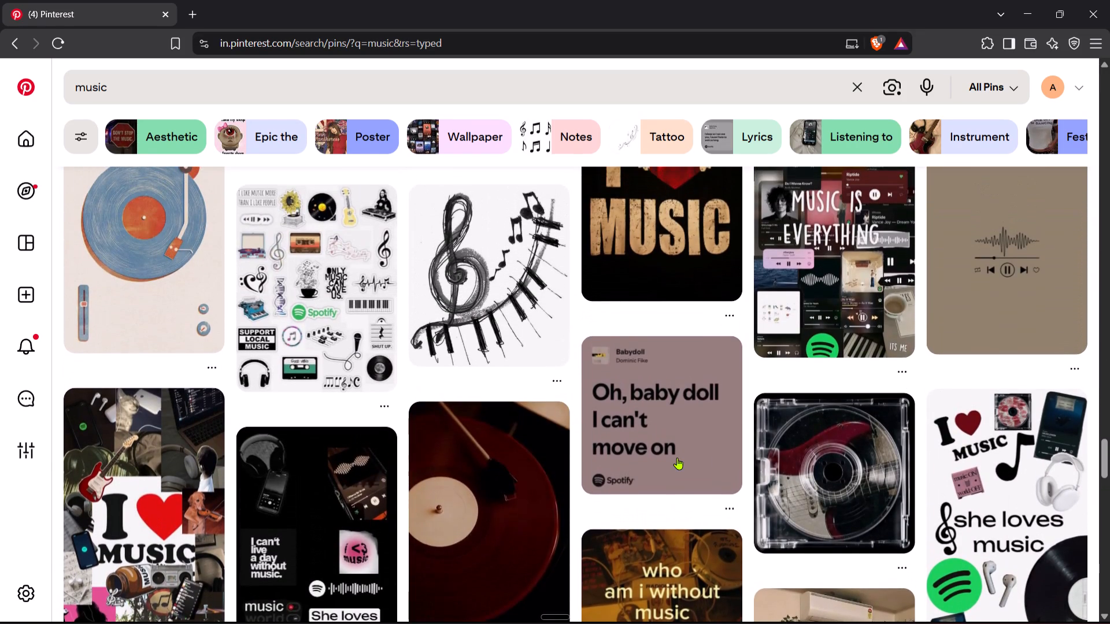
{"action": "scroll", "coordinate": [677, 458], "scroll_direction": "down", "scroll_amount": 3}
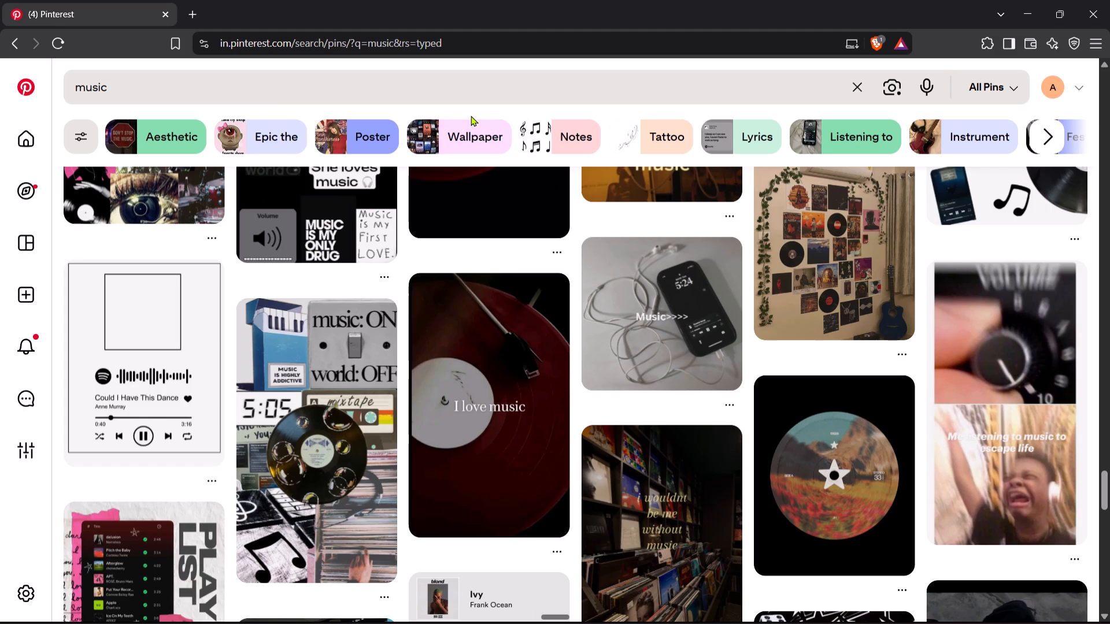
Search Pinterest for "I LOVE MUSIC".
{"action": "left_click", "coordinate": [378, 86]}
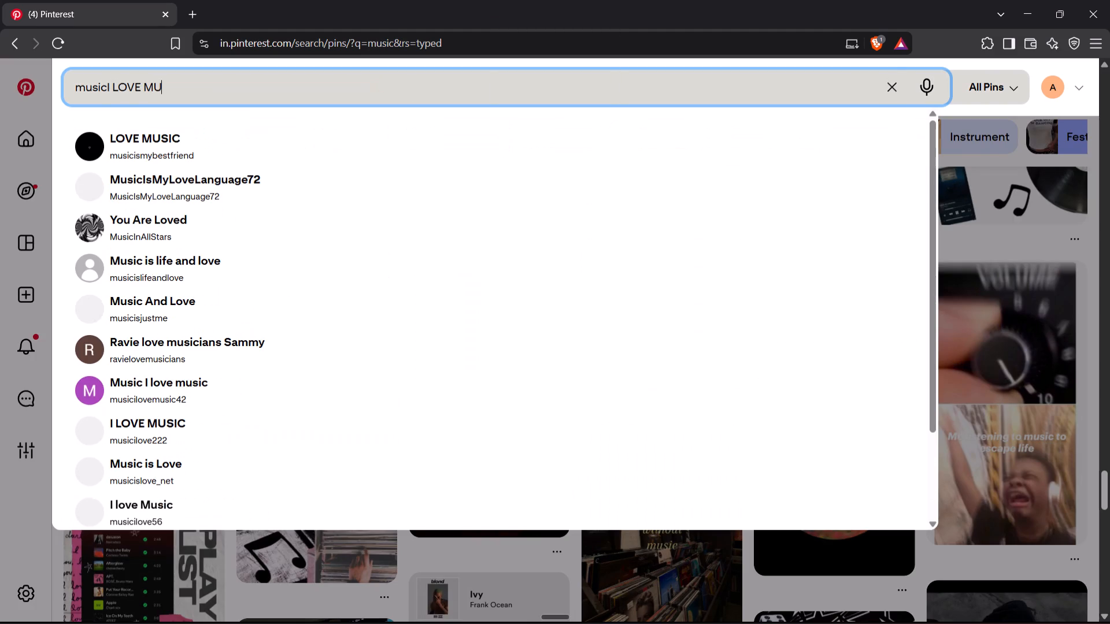
{"action": "key", "text": "Return"}
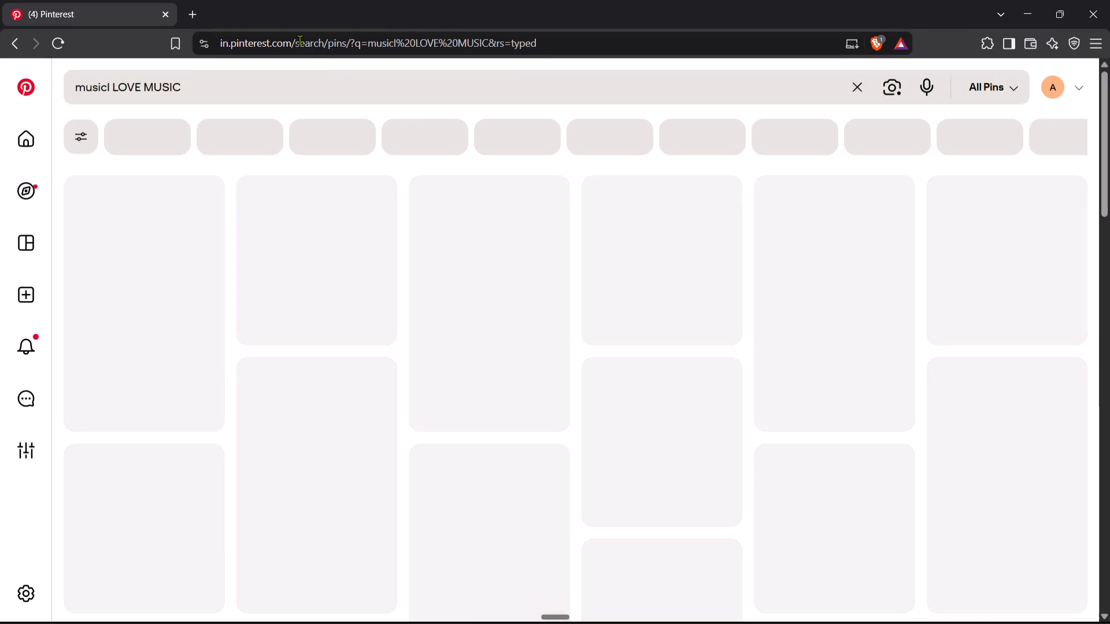
{"action": "left_click", "coordinate": [104, 89]}
{"action": "key", "text": "BackSpace"}
{"action": "key", "text": "BackSpace"}
{"action": "key", "text": "BackSpace"}
{"action": "key", "text": "BackSpace"}
{"action": "key", "text": "BackSpace"}
{"action": "key", "text": "BackSpace"}
{"action": "key", "text": "BackSpace"}
{"action": "key", "text": "BackSpace"}
{"action": "key", "text": "BackSpace"}
{"action": "key", "text": "BackSpace"}
{"action": "key", "text": "BackSpace"}
{"action": "key", "text": "BackSpace"}
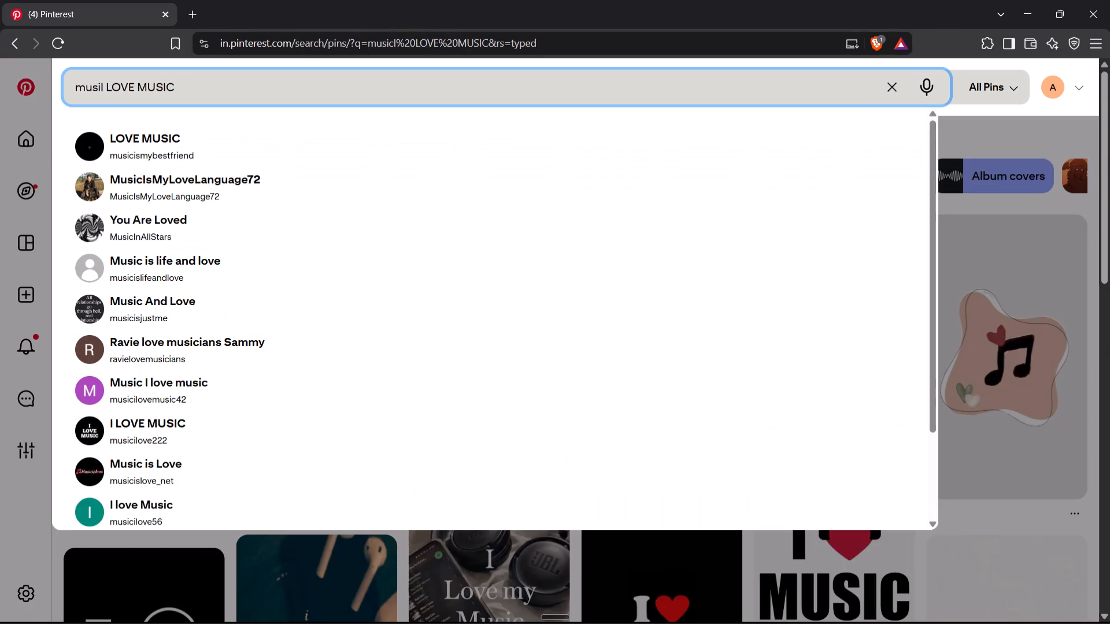
{"action": "key", "text": "Return"}
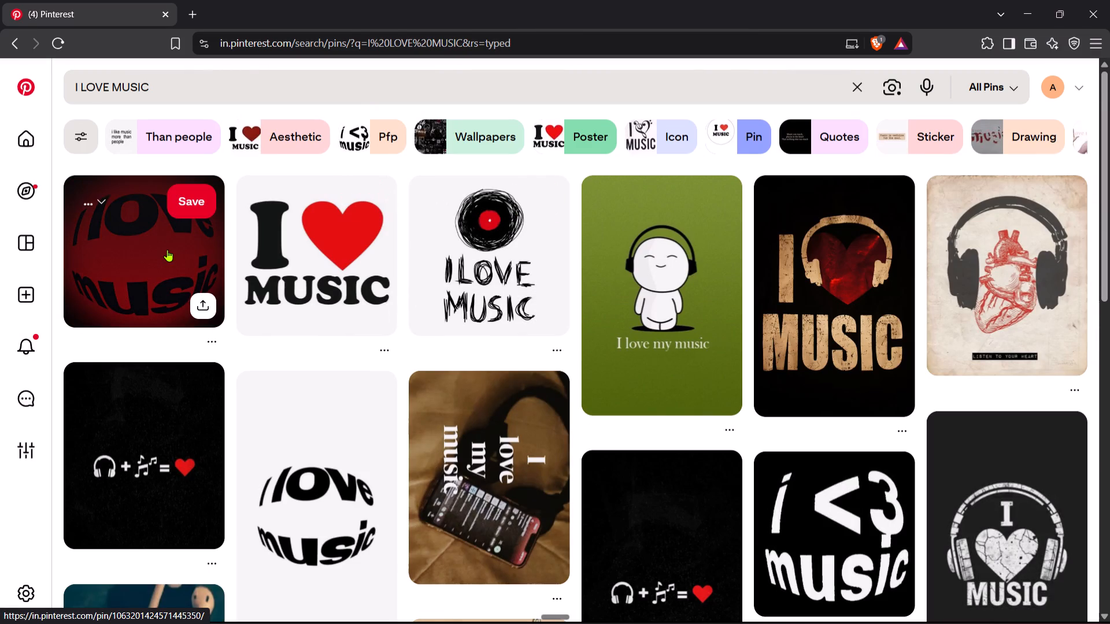
Copy the red warped "I love music" image from its Pinterest pin and paste it into Figma beside the orange music board.
{"action": "left_click", "coordinate": [149, 248]}
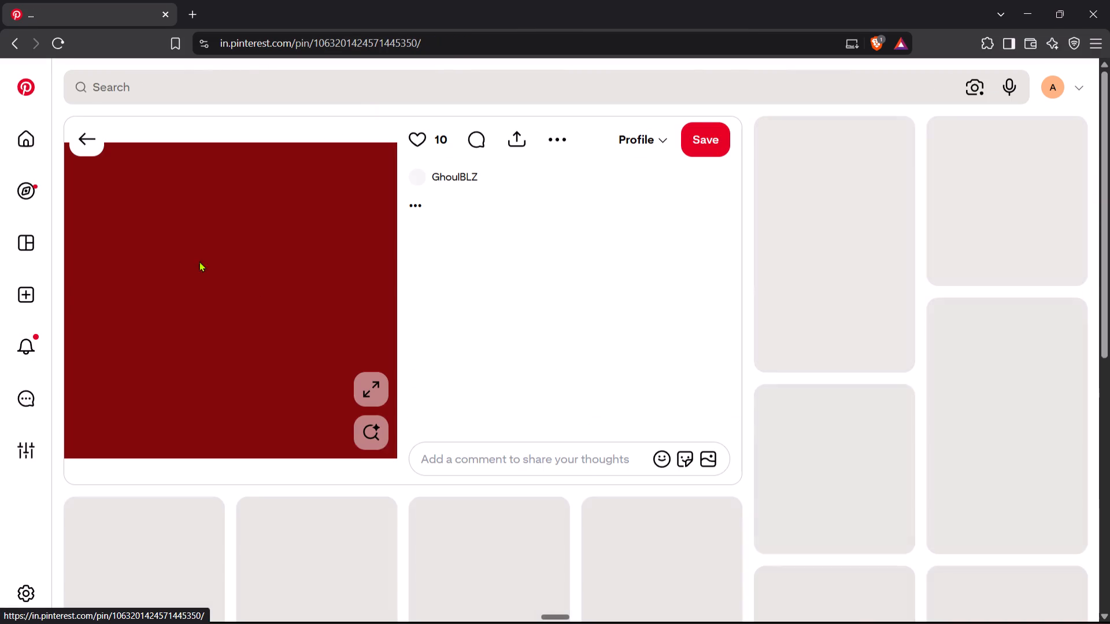
{"action": "right_click", "coordinate": [230, 288]}
{"action": "left_click", "coordinate": [283, 342]}
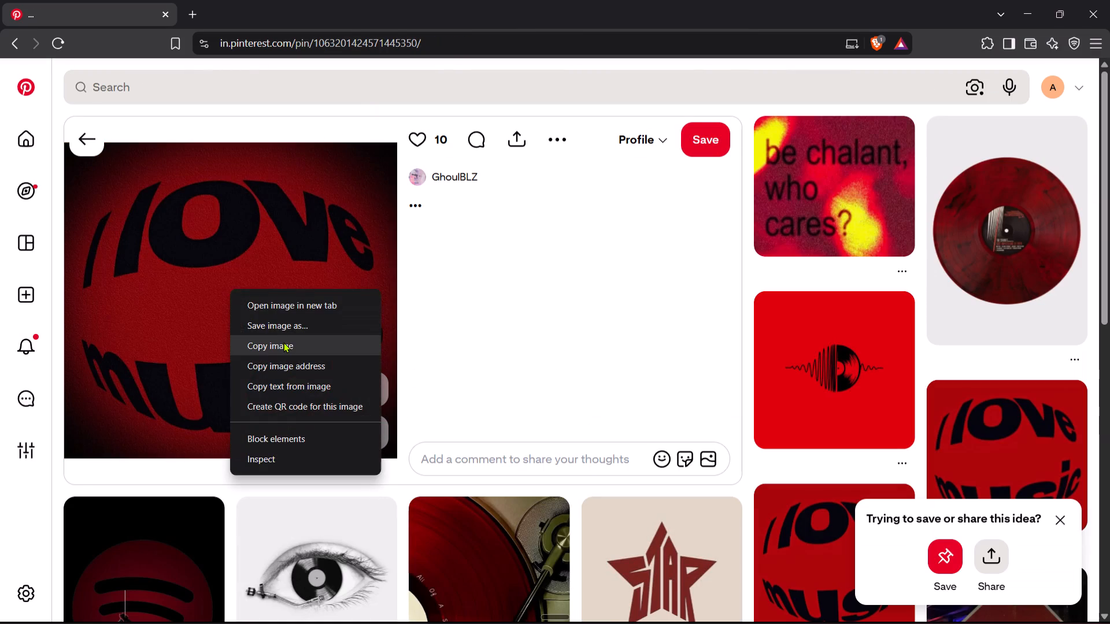
{"action": "scroll", "coordinate": [283, 342], "scroll_direction": "down", "scroll_amount": 1}
{"action": "key", "text": "alt+Tab"}
{"action": "scroll", "coordinate": [579, 324], "scroll_direction": "left", "scroll_amount": 1}
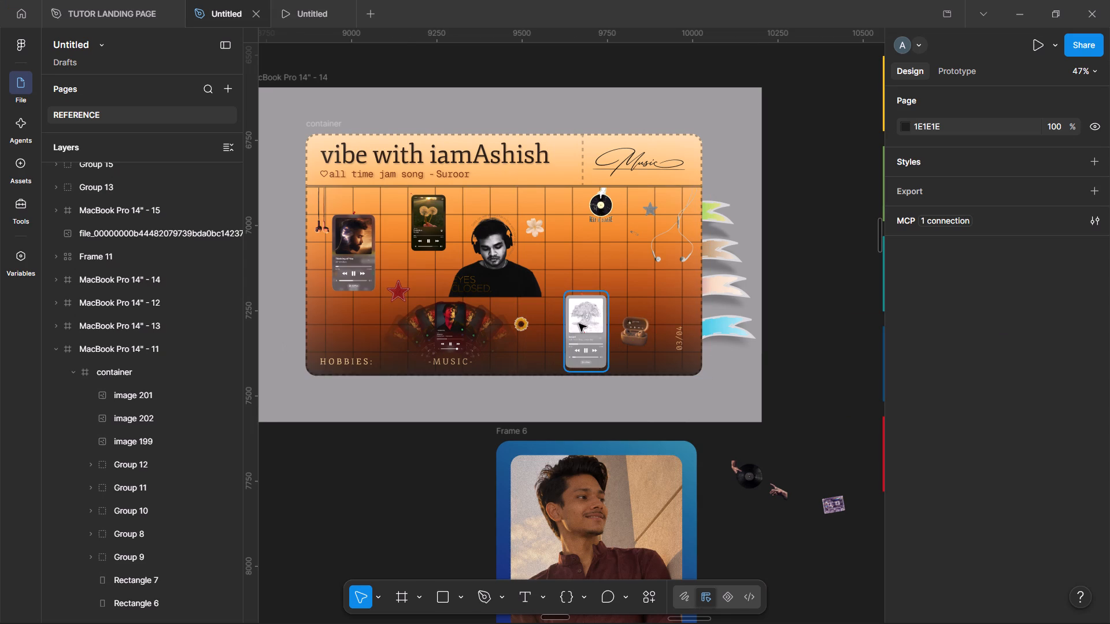
{"action": "scroll", "coordinate": [579, 324], "scroll_direction": "left", "scroll_amount": 1}
{"action": "double_click", "coordinate": [632, 233]}
{"action": "key", "text": "ctrl+v"}
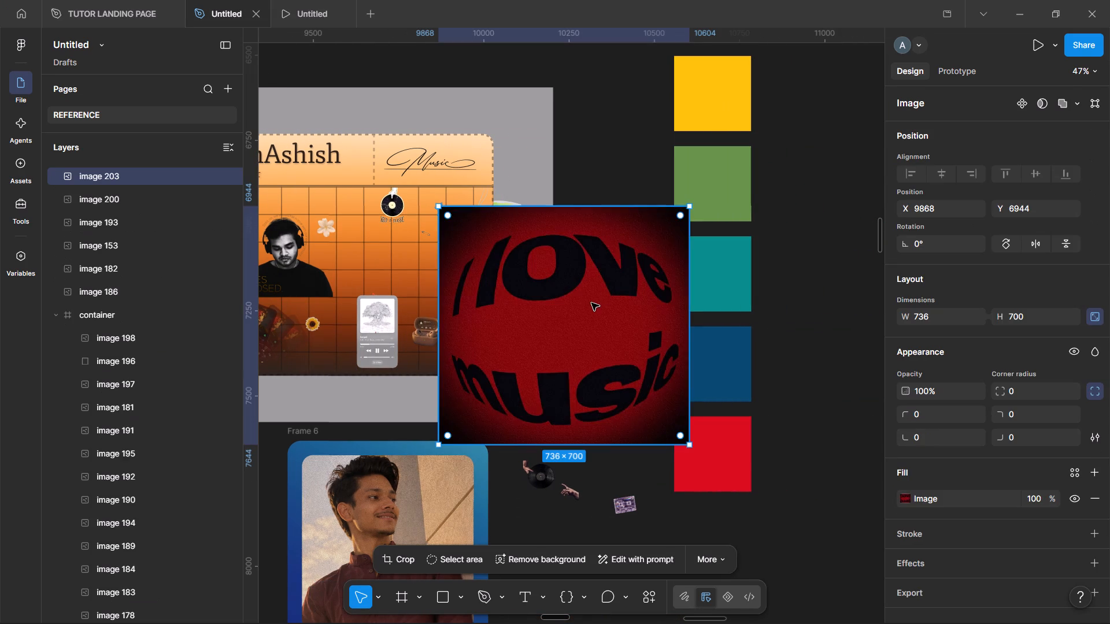
Move the "I love music" image clear of the board to about X 10264, Y 6817 and remove its background.
{"action": "left_click_drag", "start_coordinate": [591, 303], "coordinate": [726, 257]}
{"action": "left_click", "coordinate": [558, 560]}
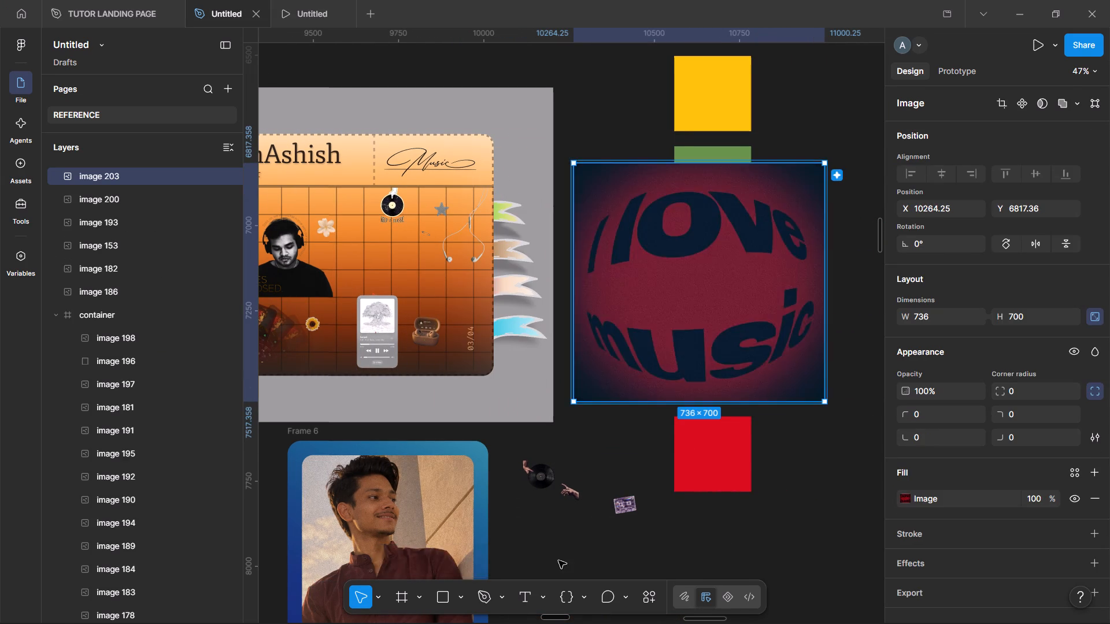
Look through Pinterest pins related to the "I love music" image and the "DON'T STOP THE MUSIC" sign for more music cut-outs.
{"action": "key", "text": "alt+Tab"}
{"action": "scroll", "coordinate": [734, 515], "scroll_direction": "down", "scroll_amount": 3}
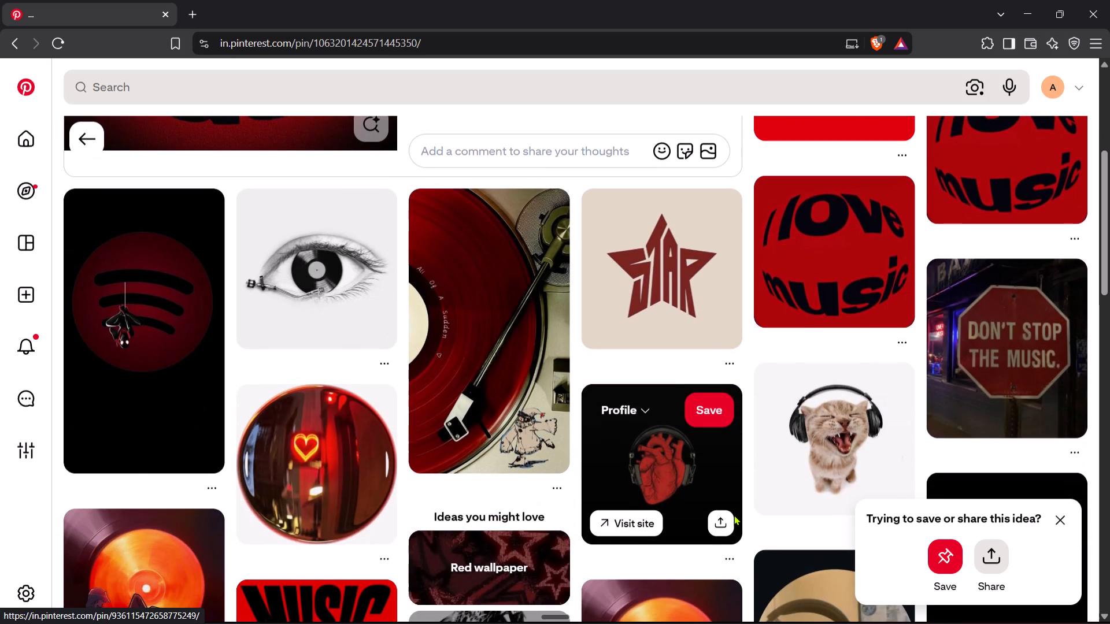
{"action": "scroll", "coordinate": [734, 515], "scroll_direction": "down", "scroll_amount": 4}
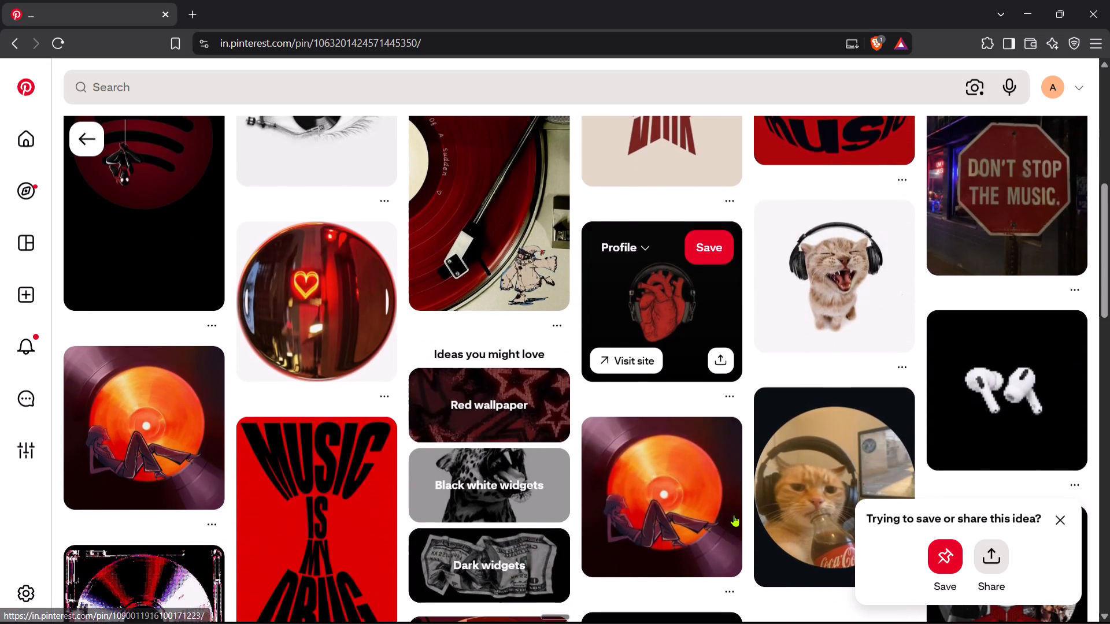
{"action": "scroll", "coordinate": [1000, 215], "scroll_direction": "down", "scroll_amount": 1}
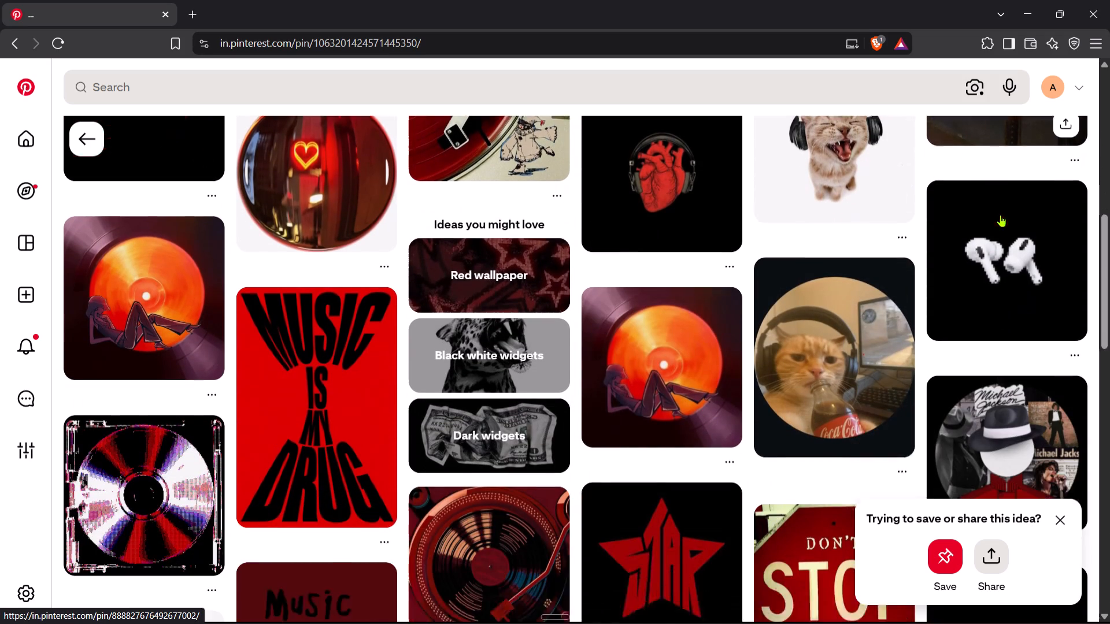
{"action": "scroll", "coordinate": [1000, 215], "scroll_direction": "down", "scroll_amount": 3}
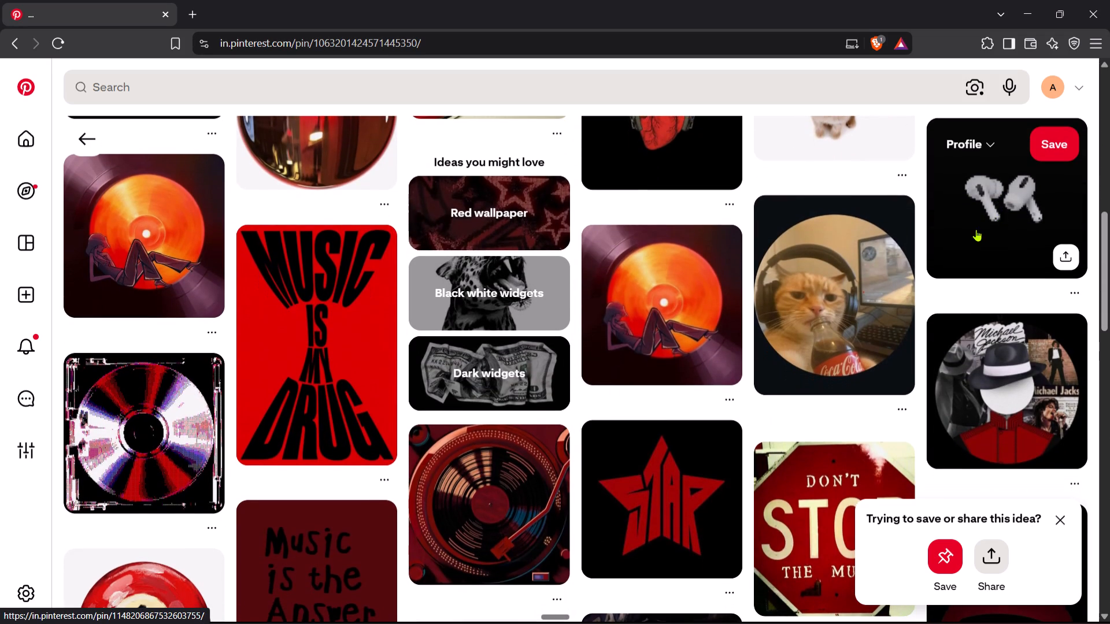
{"action": "scroll", "coordinate": [982, 160], "scroll_direction": "up", "scroll_amount": 1}
{"action": "scroll", "coordinate": [998, 281], "scroll_direction": "up", "scroll_amount": 2}
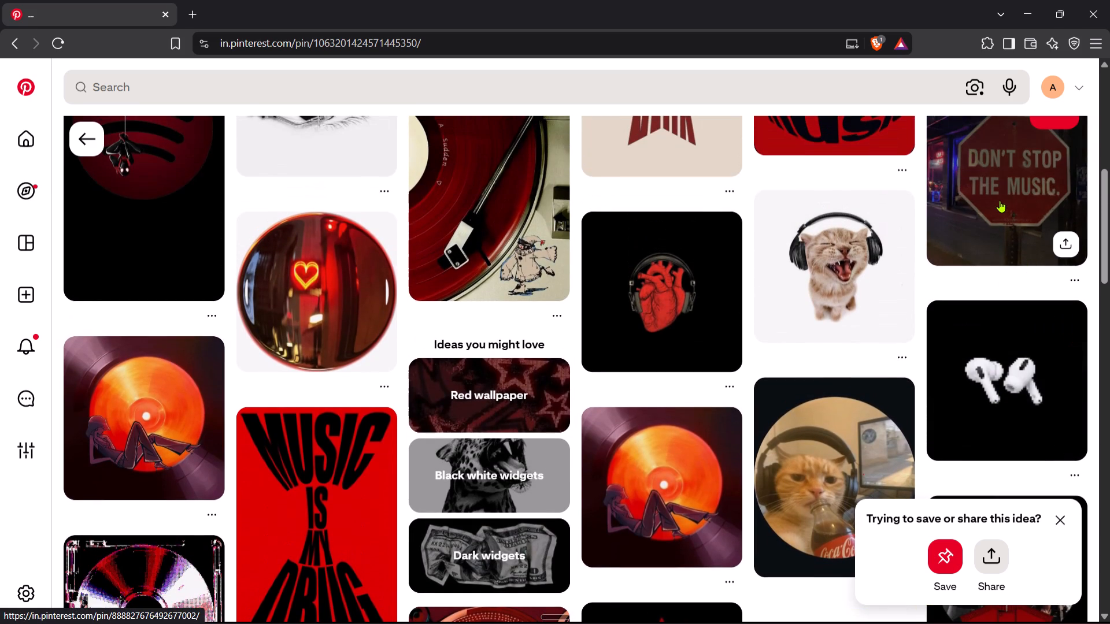
{"action": "left_click", "coordinate": [1000, 200]}
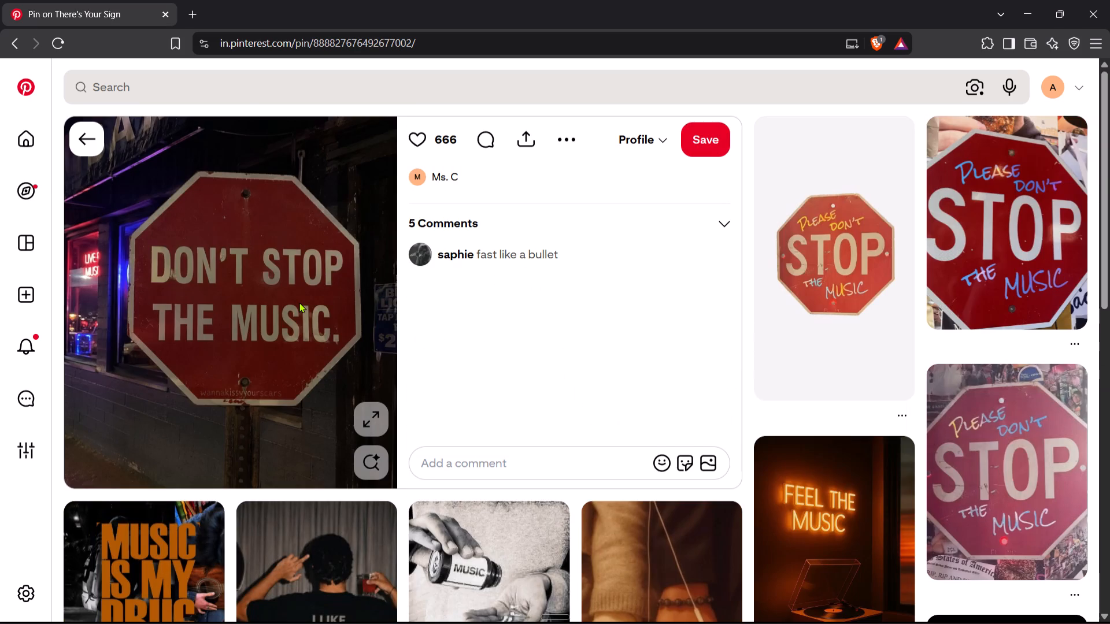
{"action": "scroll", "coordinate": [299, 302], "scroll_direction": "down", "scroll_amount": 3}
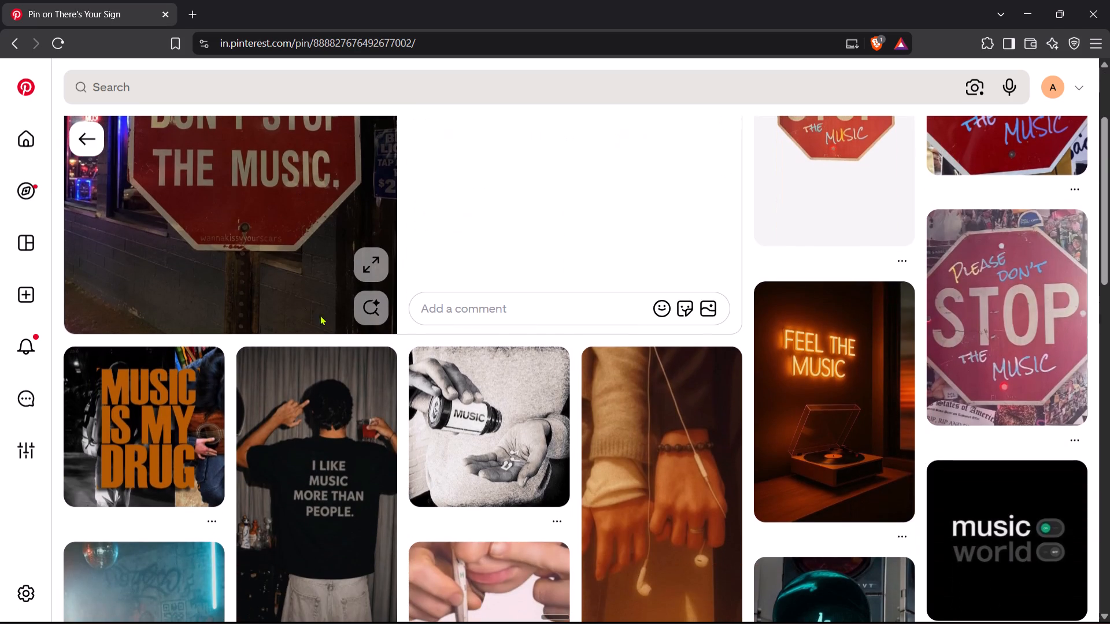
Copy the "FEEL THE MUSIC" neon sign and turntable image from its Pinterest pin and paste it into Figma near the colour swatches.
{"action": "left_click", "coordinate": [793, 377]}
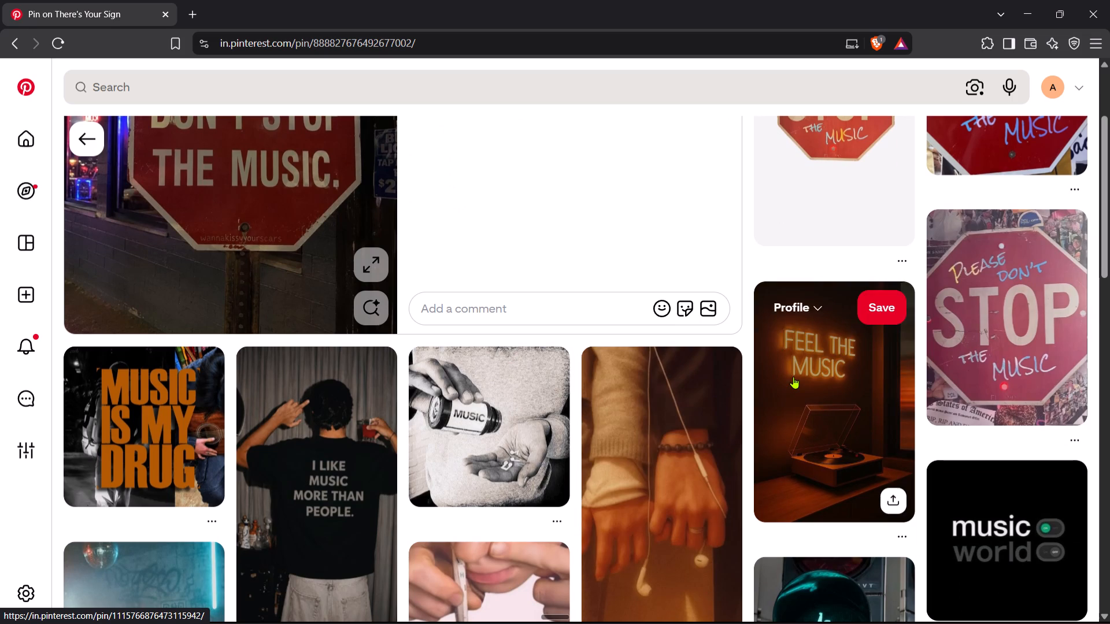
{"action": "right_click", "coordinate": [299, 300]}
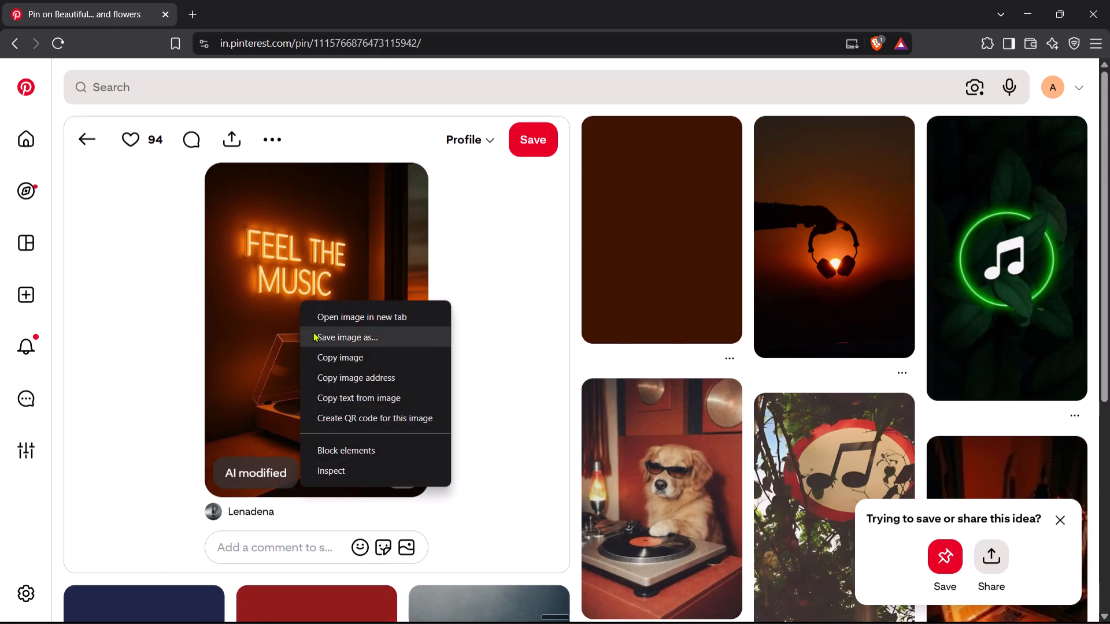
{"action": "left_click", "coordinate": [343, 359]}
{"action": "key", "text": "alt+Tab"}
{"action": "scroll", "coordinate": [343, 359], "scroll_direction": "left", "scroll_amount": 3}
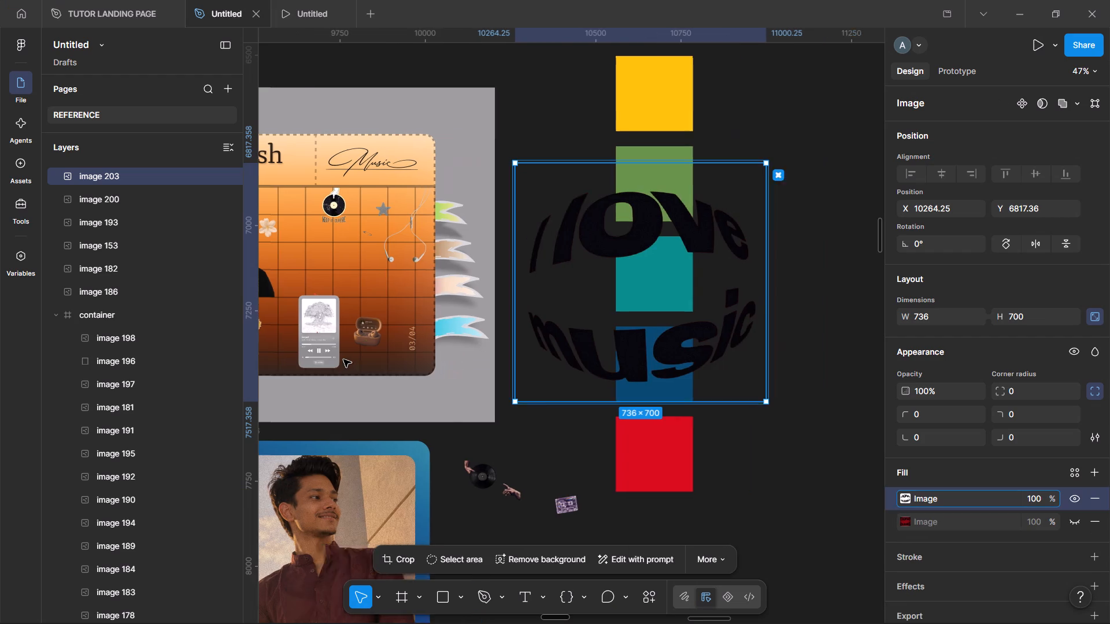
{"action": "scroll", "coordinate": [343, 359], "scroll_direction": "left", "scroll_amount": 1}
{"action": "double_click", "coordinate": [654, 274]}
{"action": "key", "text": "ctrl+v"}
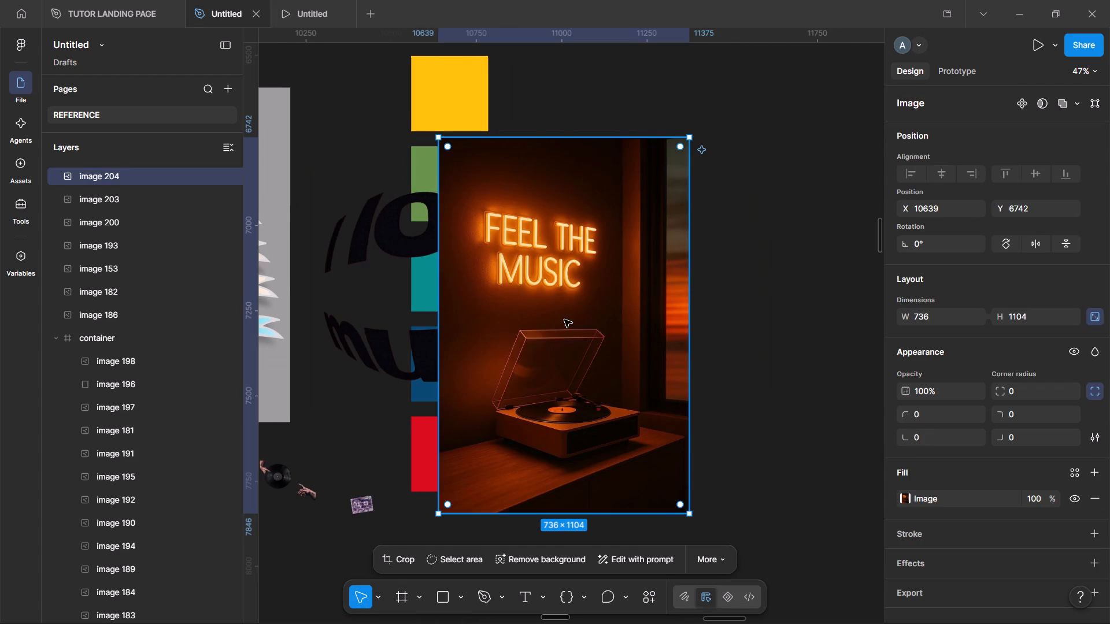
Move the "FEEL THE MUSIC" image clear of the swatches to about X 10984, Y 6645 and duplicate it at about X 11527.
{"action": "left_click_drag", "start_coordinate": [621, 301], "coordinate": [707, 278]}
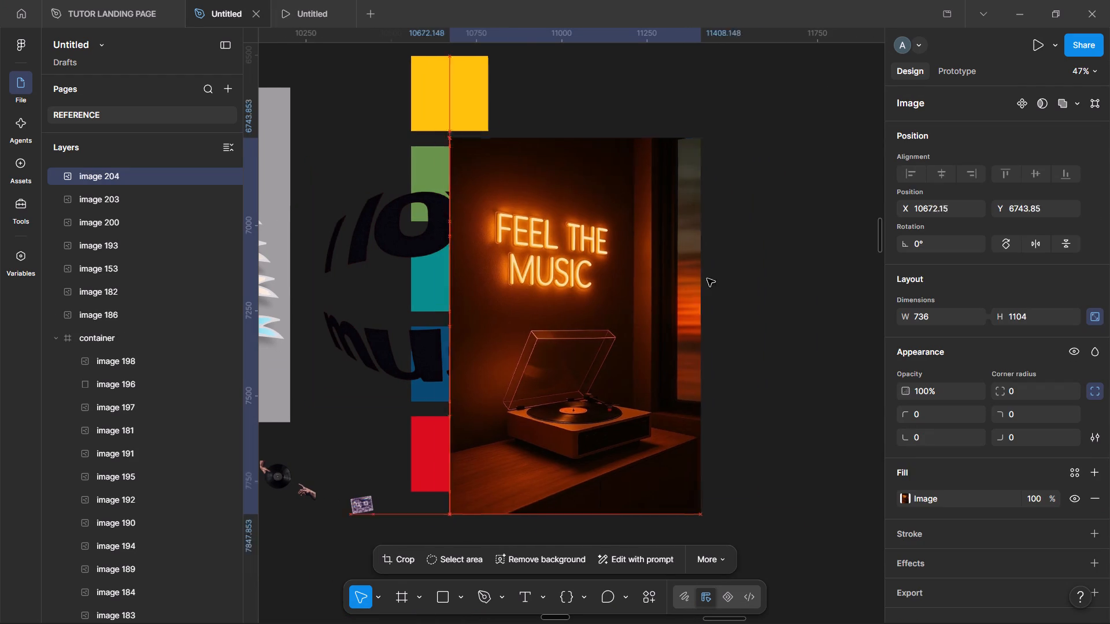
{"action": "left_click_drag", "start_coordinate": [707, 278], "coordinate": [739, 269]}
{"action": "scroll", "coordinate": [739, 269], "scroll_direction": "left", "scroll_amount": 1}
{"action": "left_click_drag", "start_coordinate": [641, 273], "coordinate": [826, 272], "text": "alt"}
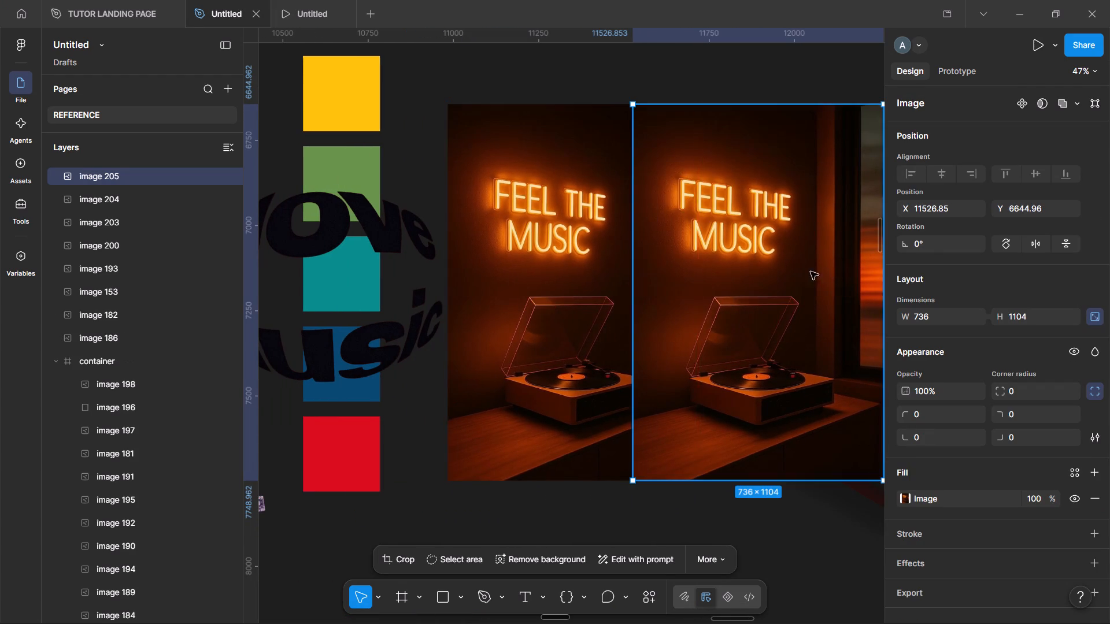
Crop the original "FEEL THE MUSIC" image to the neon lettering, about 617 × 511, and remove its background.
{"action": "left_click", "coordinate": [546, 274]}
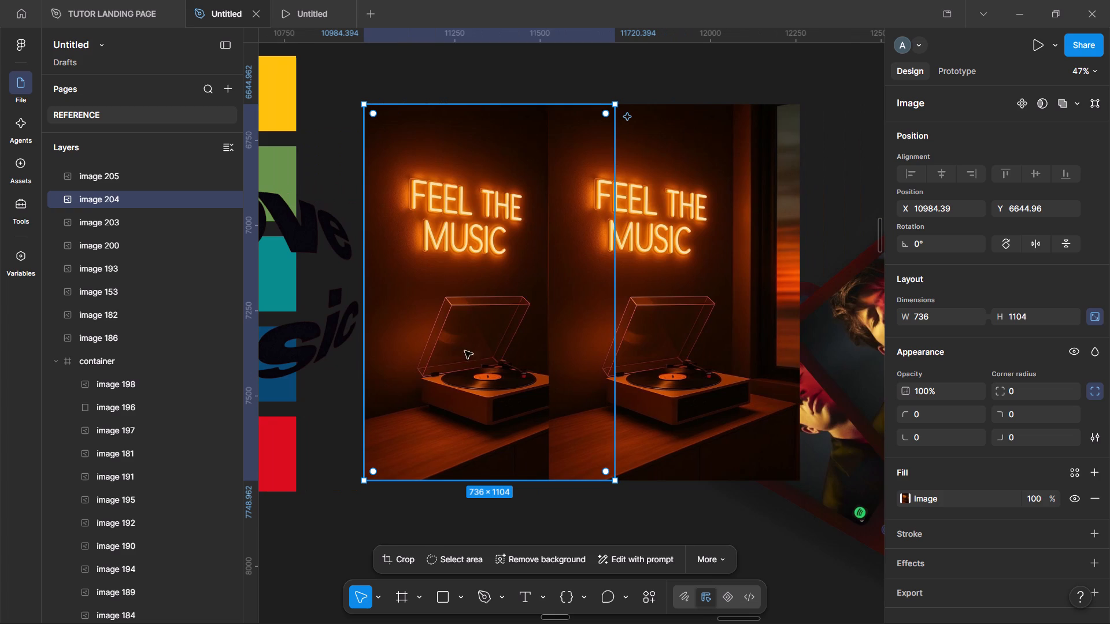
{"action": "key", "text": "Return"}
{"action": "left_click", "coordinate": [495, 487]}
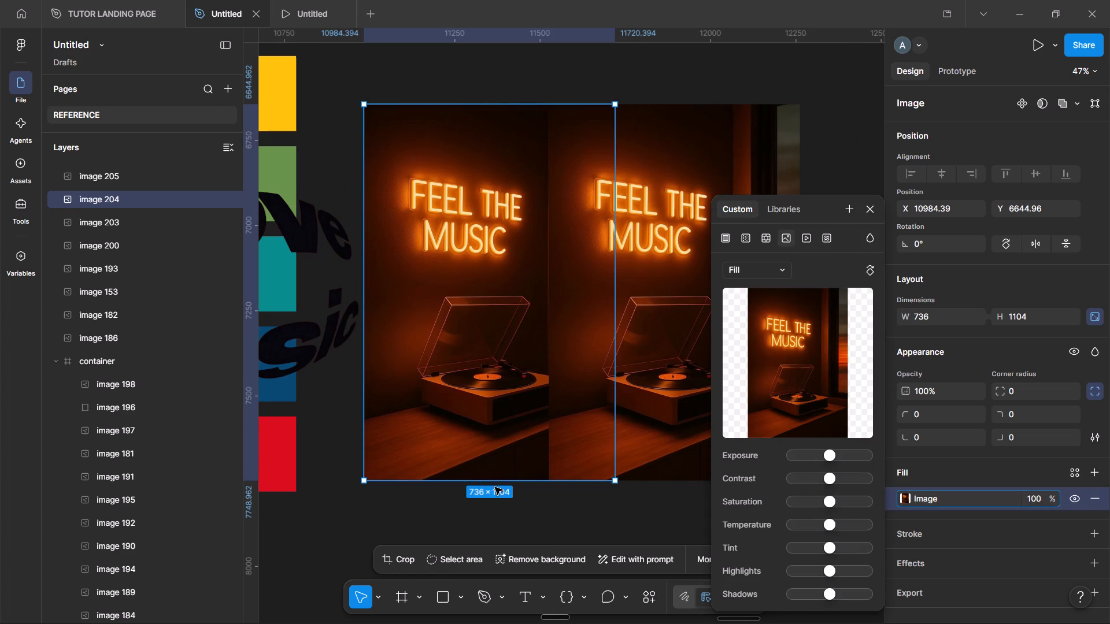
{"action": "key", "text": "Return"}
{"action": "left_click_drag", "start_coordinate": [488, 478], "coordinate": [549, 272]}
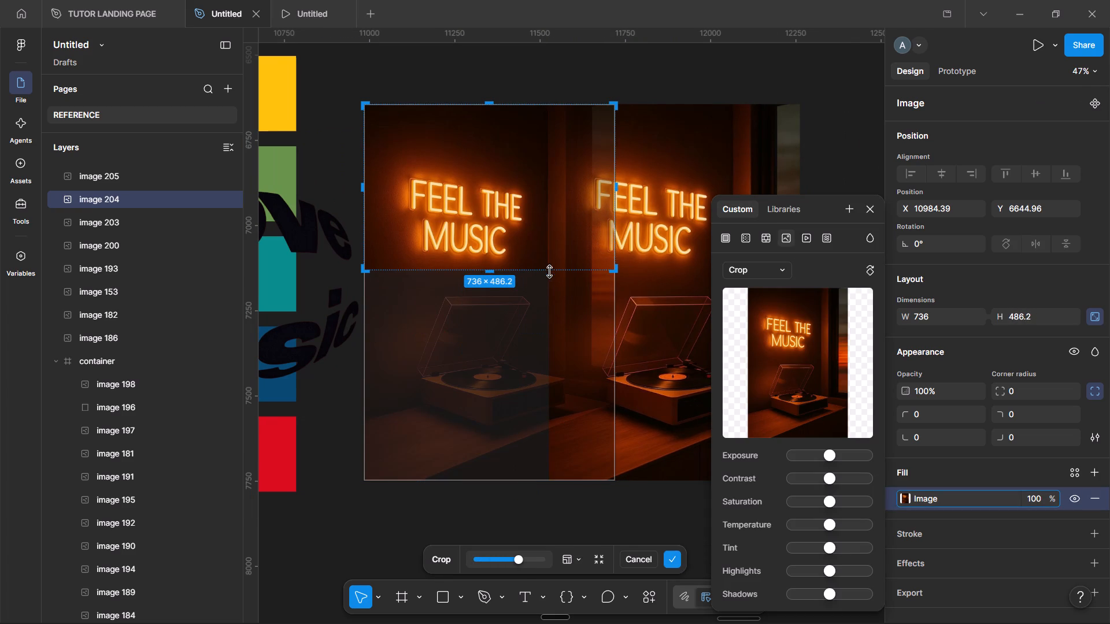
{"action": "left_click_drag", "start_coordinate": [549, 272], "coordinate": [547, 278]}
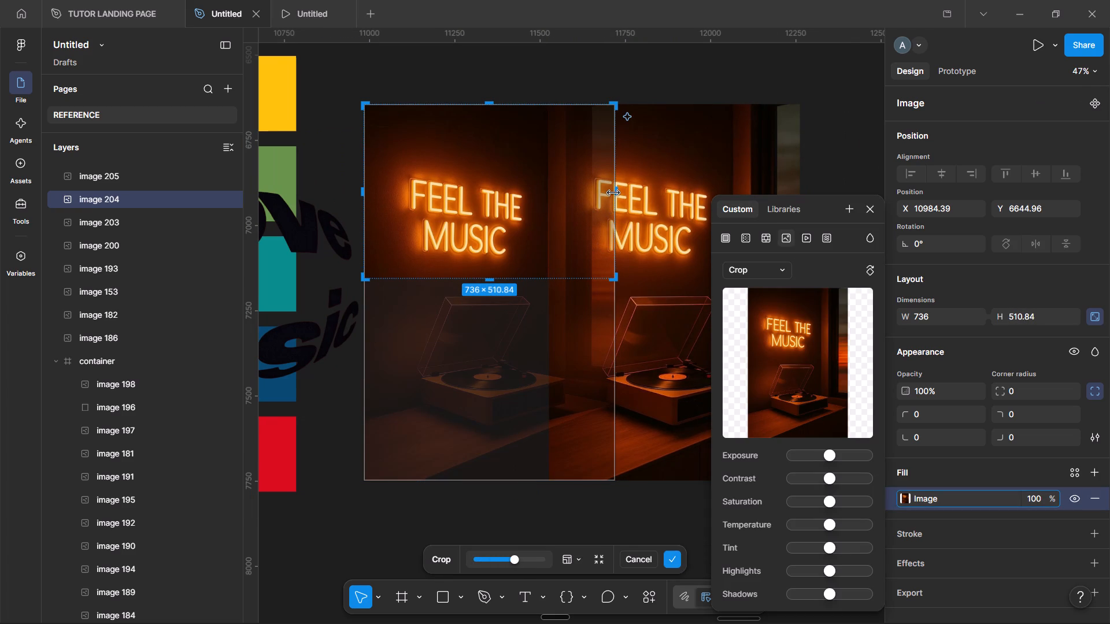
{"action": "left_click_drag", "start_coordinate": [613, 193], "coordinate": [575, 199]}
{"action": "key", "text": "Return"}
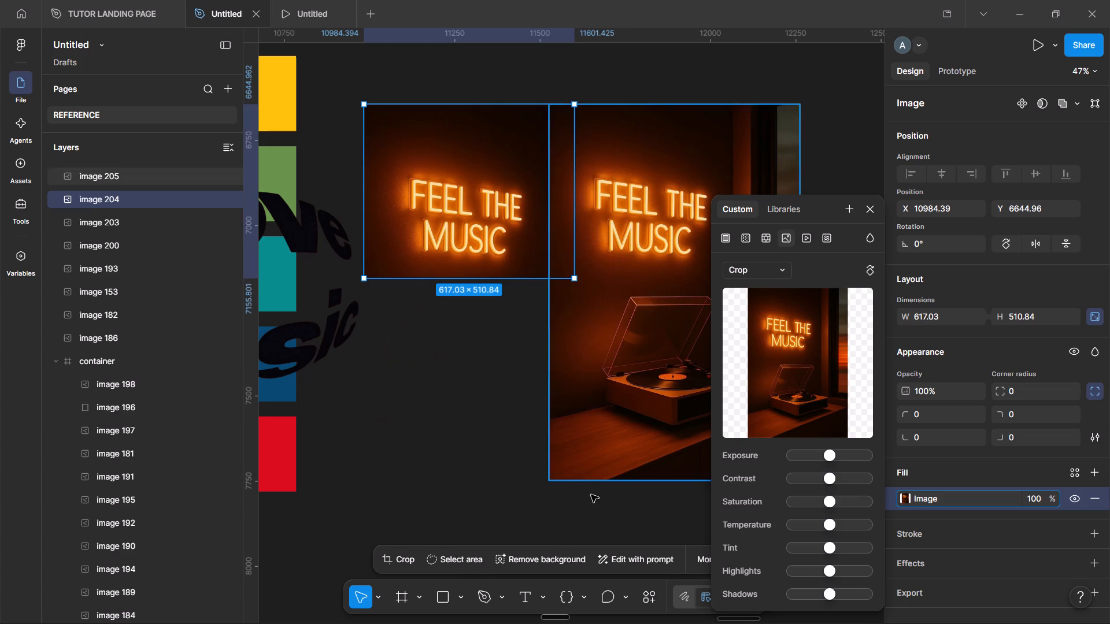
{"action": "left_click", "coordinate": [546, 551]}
Move the uncropped duplicate to about X 11682, Y 6564 and remove its background to isolate the turntable.
{"action": "left_click", "coordinate": [577, 362]}
{"action": "left_click_drag", "start_coordinate": [576, 324], "coordinate": [630, 296]}
{"action": "left_click", "coordinate": [554, 565]}
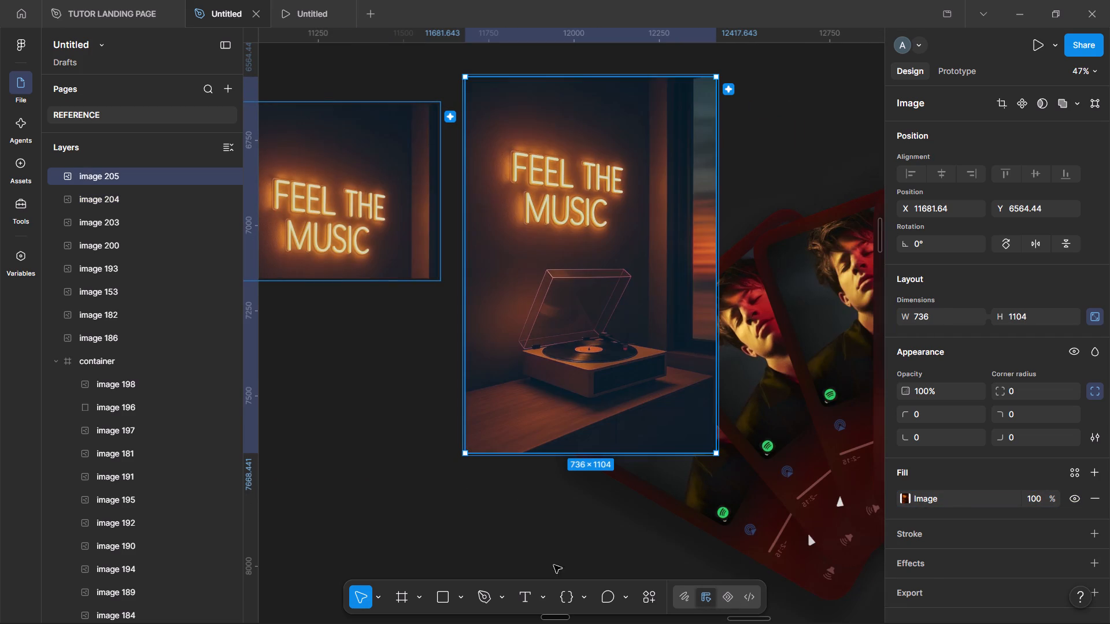
{"action": "scroll", "coordinate": [550, 463], "scroll_direction": "right", "scroll_amount": 1}
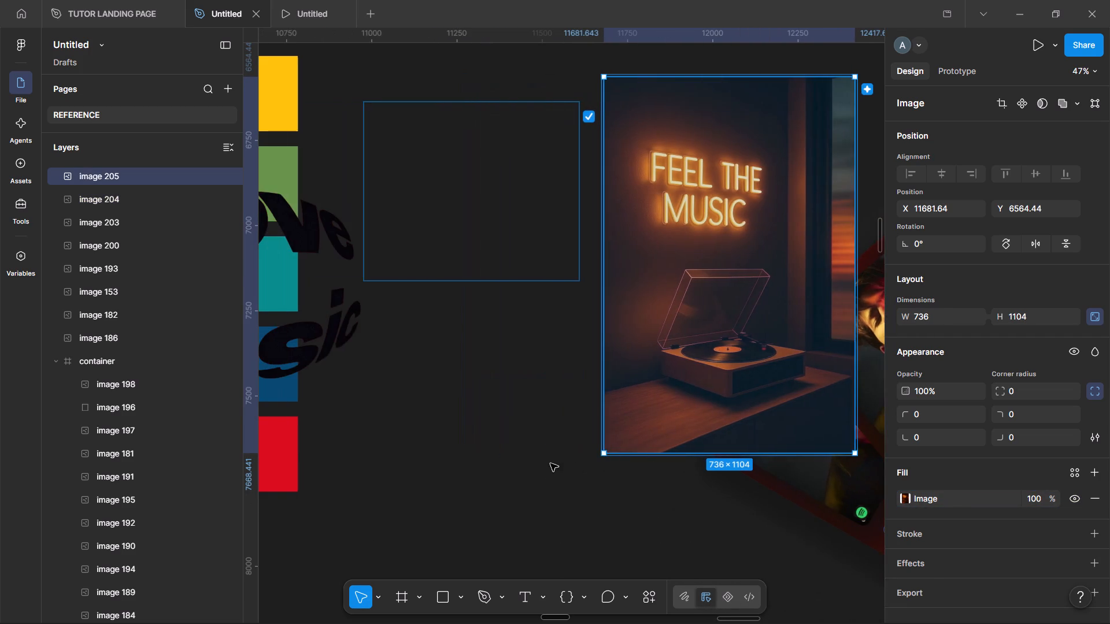
{"action": "scroll", "coordinate": [550, 463], "scroll_direction": "left", "scroll_amount": 1}
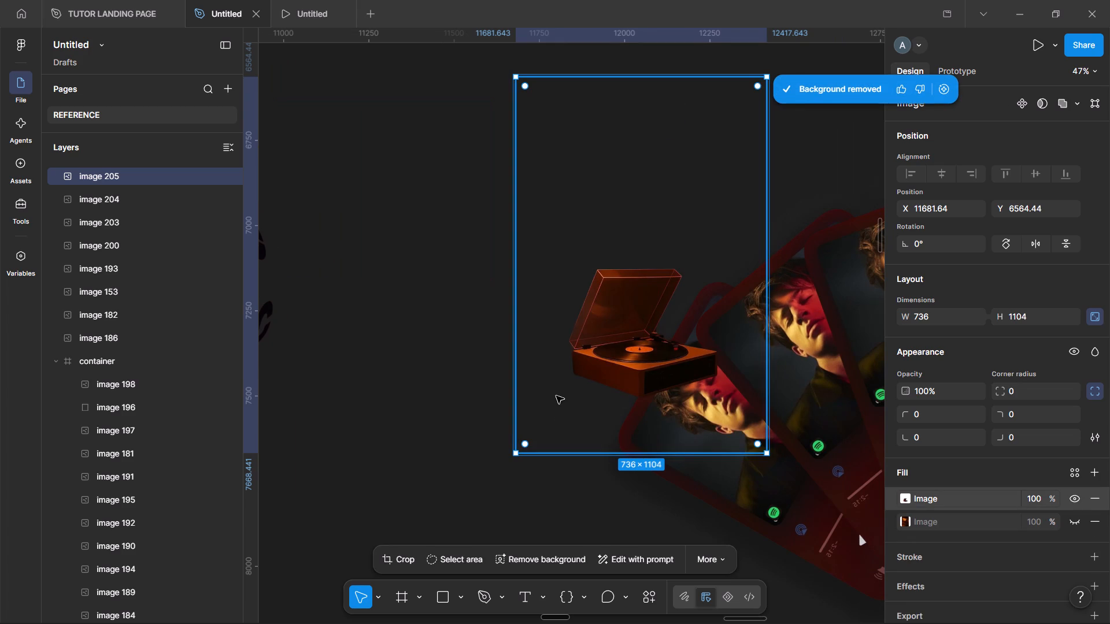
Delete the cropped neon lettering image.
{"action": "left_click", "coordinate": [383, 151]}
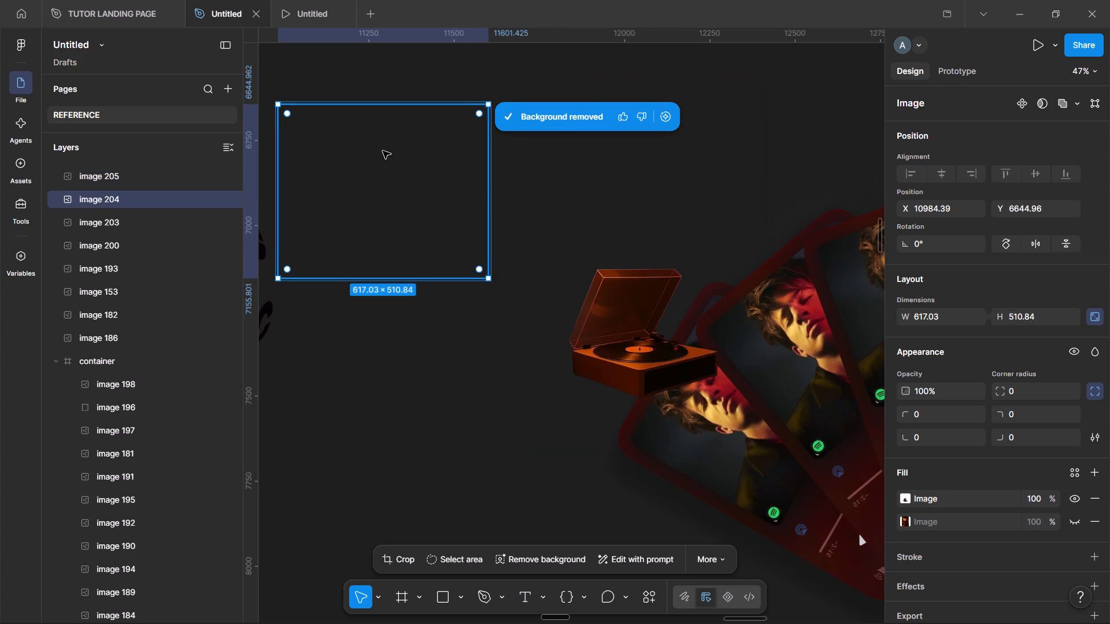
{"action": "key", "text": "Delete"}
Search Pinterest for "FEEL THE MUSIC".
{"action": "key", "text": "alt+Tab"}
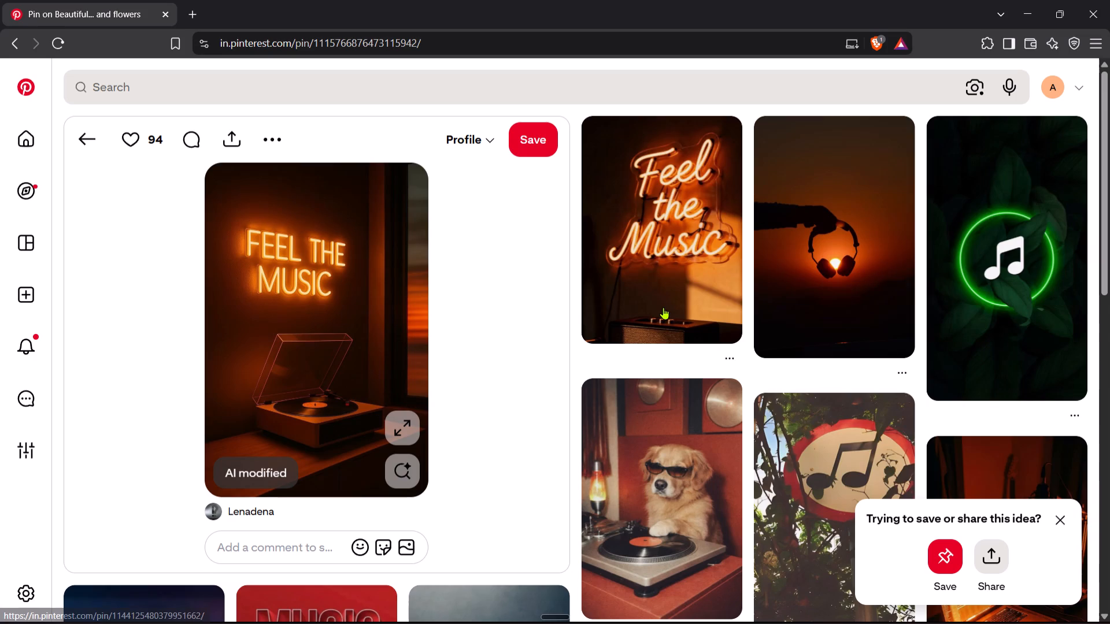
{"action": "scroll", "coordinate": [663, 307], "scroll_direction": "down", "scroll_amount": 9}
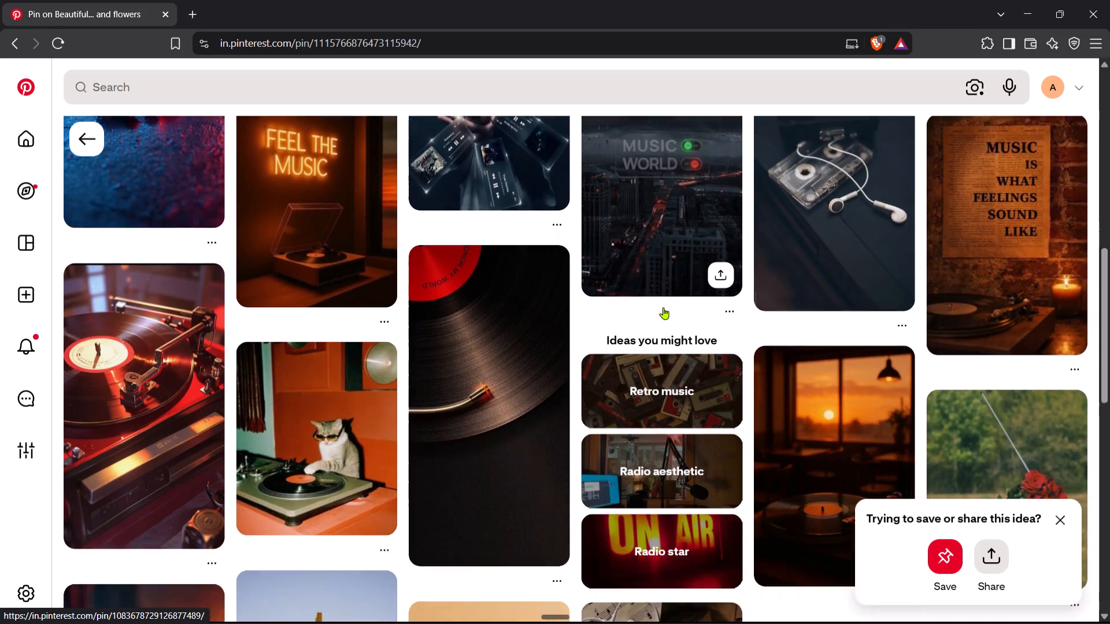
{"action": "scroll", "coordinate": [663, 307], "scroll_direction": "down", "scroll_amount": 2}
{"action": "left_click", "coordinate": [343, 92]}
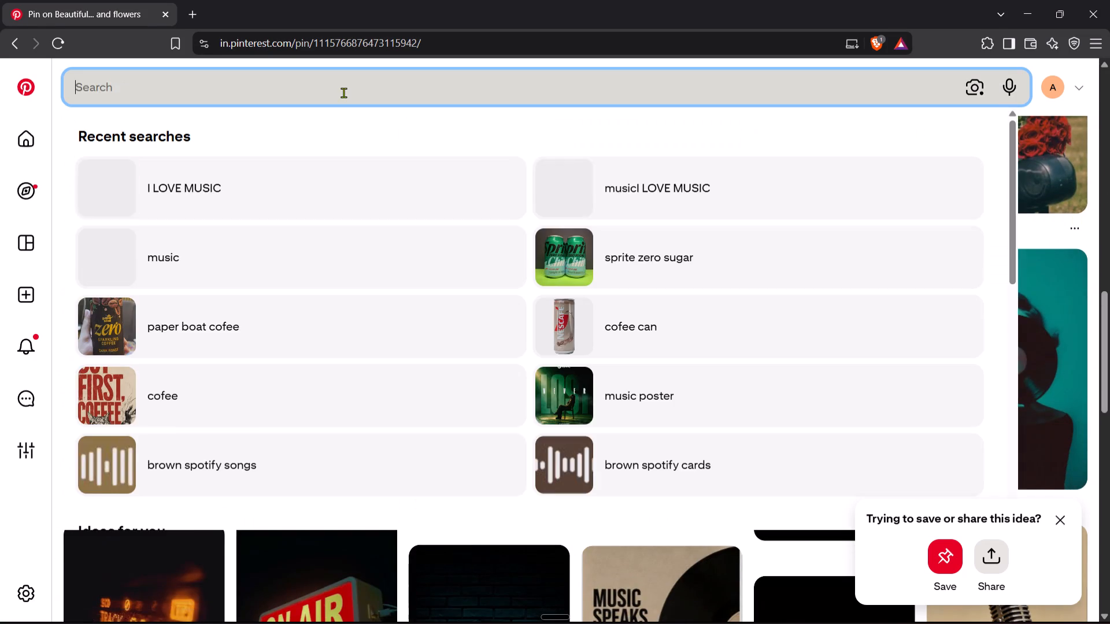
{"action": "type", "text": "FEEL THE MUSIC"}
{"action": "key", "text": "Return"}
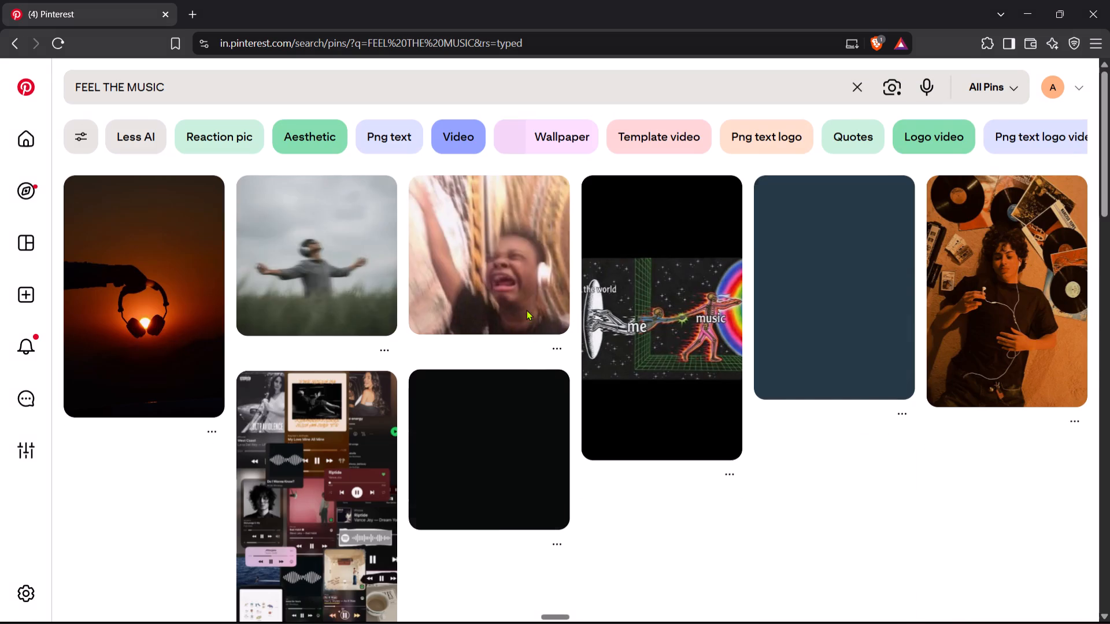
Browse the Pinterest results for "FEEL THE MUSIC" and examine them for usable music lettering or stickers.
{"action": "scroll", "coordinate": [539, 361], "scroll_direction": "down", "scroll_amount": 4}
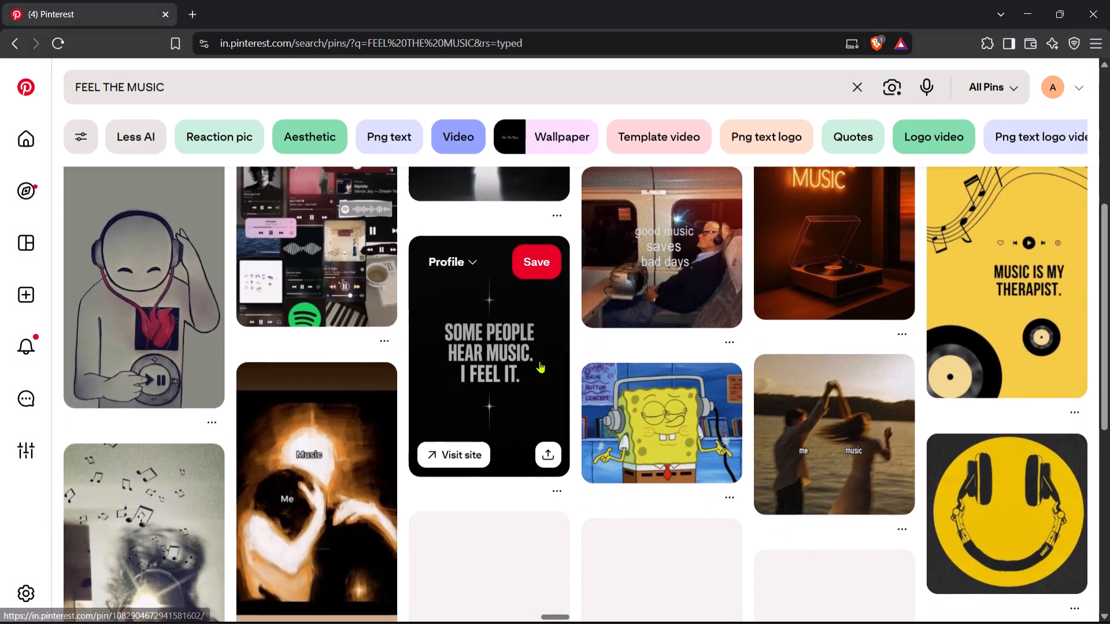
{"action": "scroll", "coordinate": [539, 361], "scroll_direction": "down", "scroll_amount": 6}
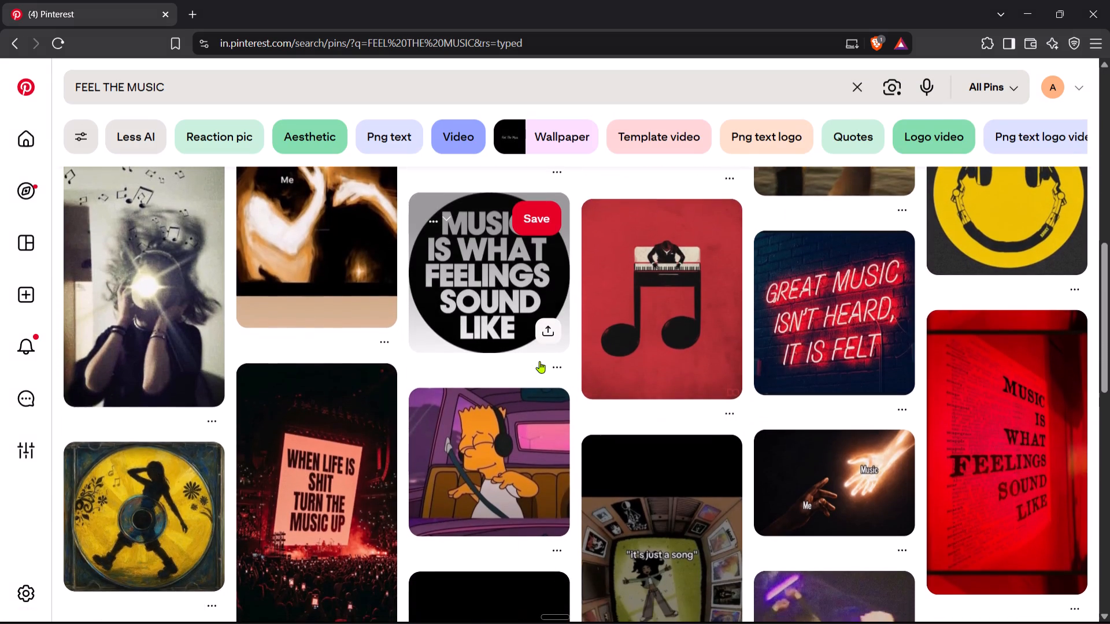
{"action": "scroll", "coordinate": [539, 361], "scroll_direction": "down", "scroll_amount": 2}
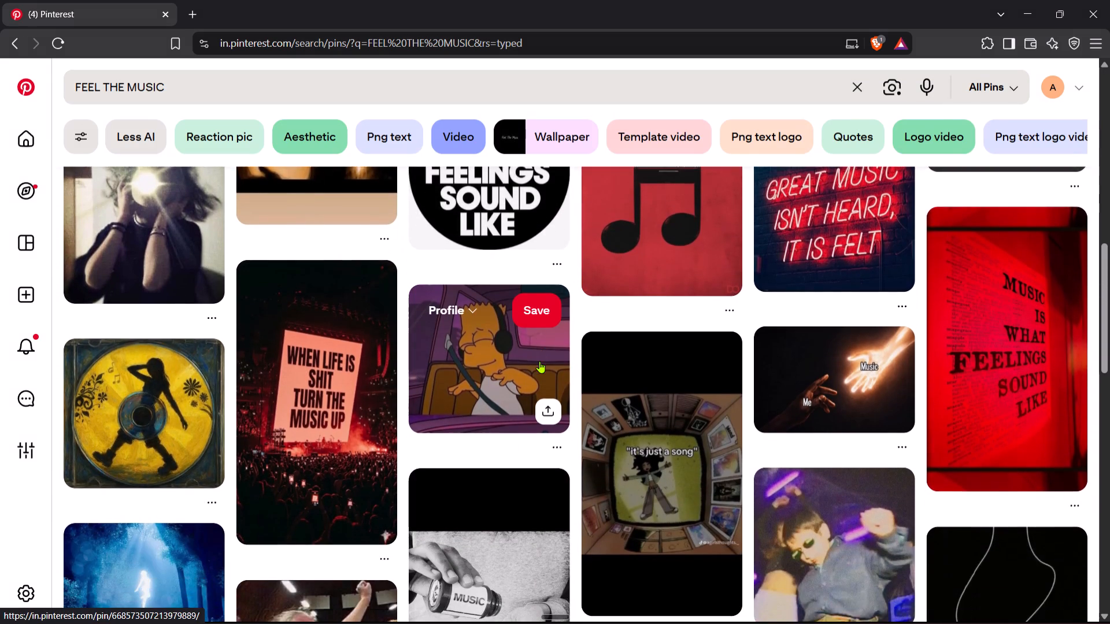
{"action": "scroll", "coordinate": [539, 361], "scroll_direction": "down", "scroll_amount": 5}
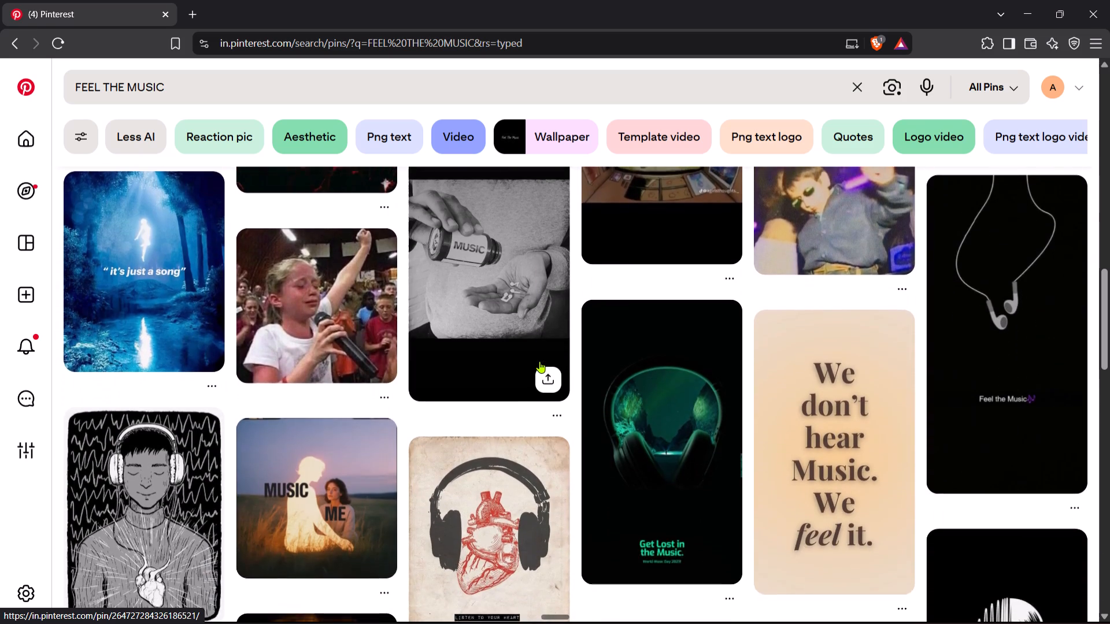
{"action": "scroll", "coordinate": [539, 361], "scroll_direction": "down", "scroll_amount": 2}
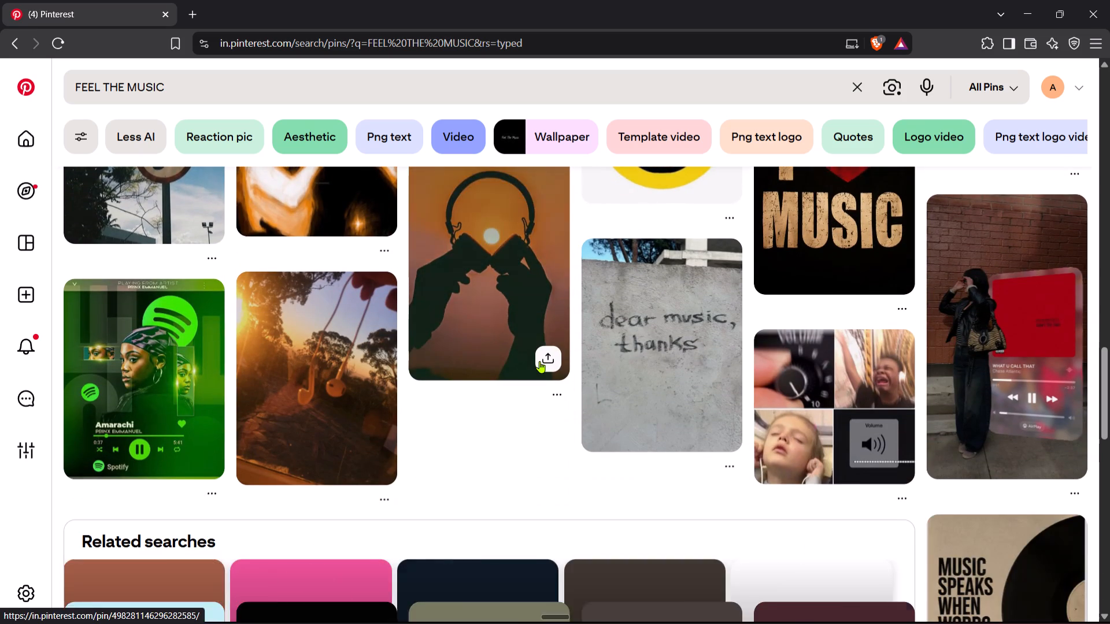
{"action": "scroll", "coordinate": [539, 361], "scroll_direction": "down", "scroll_amount": 4}
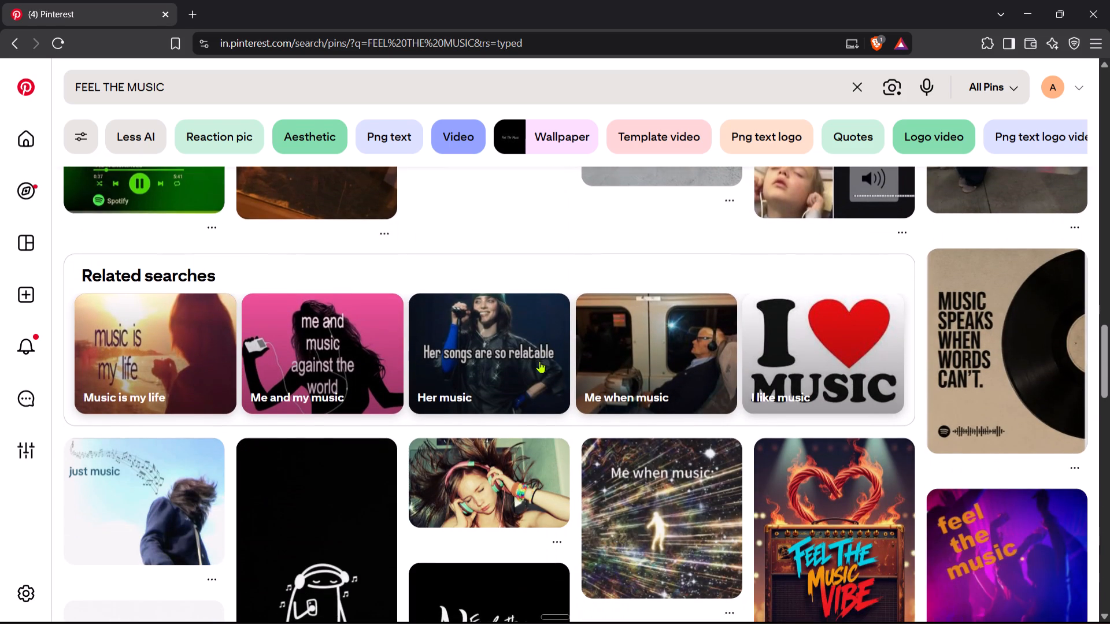
{"action": "scroll", "coordinate": [539, 361], "scroll_direction": "down", "scroll_amount": 5}
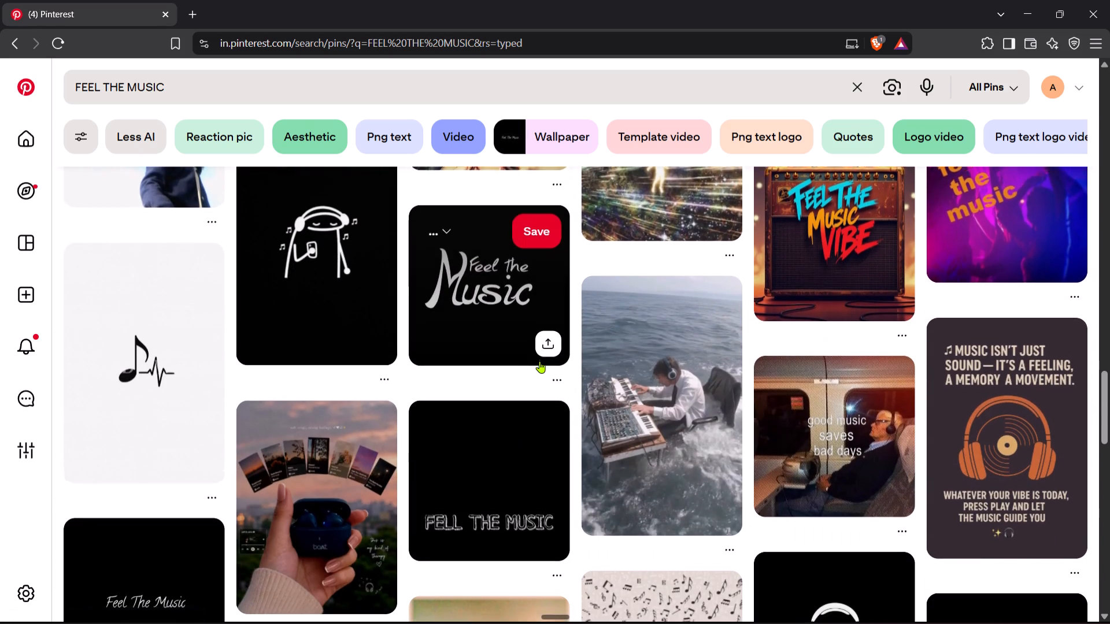
{"action": "scroll", "coordinate": [539, 361], "scroll_direction": "down", "scroll_amount": 4}
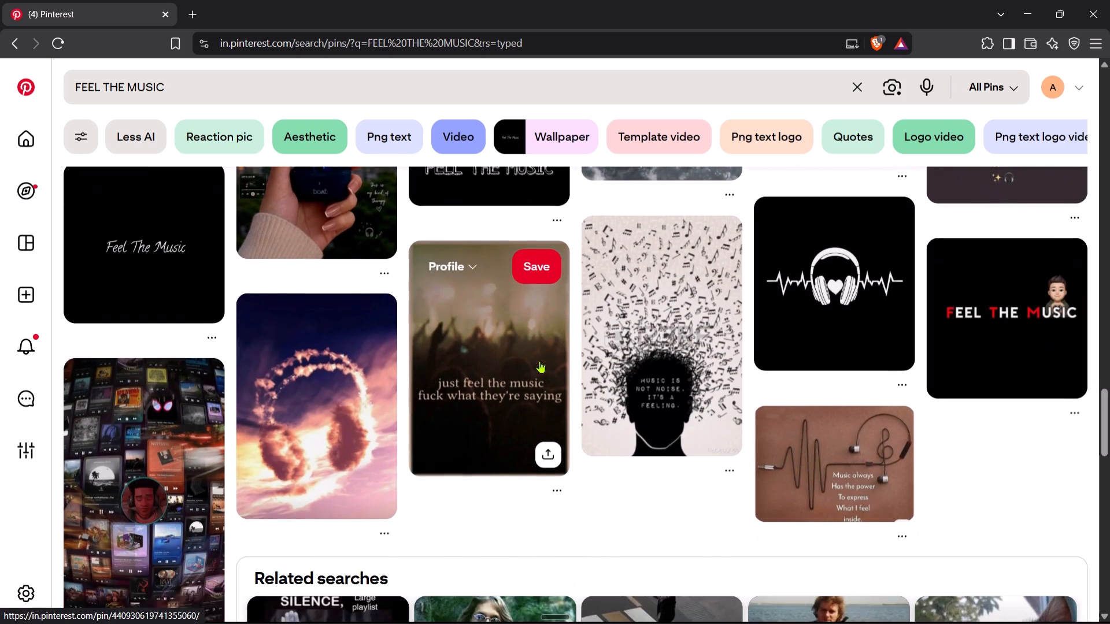
{"action": "scroll", "coordinate": [539, 361], "scroll_direction": "down", "scroll_amount": 10}
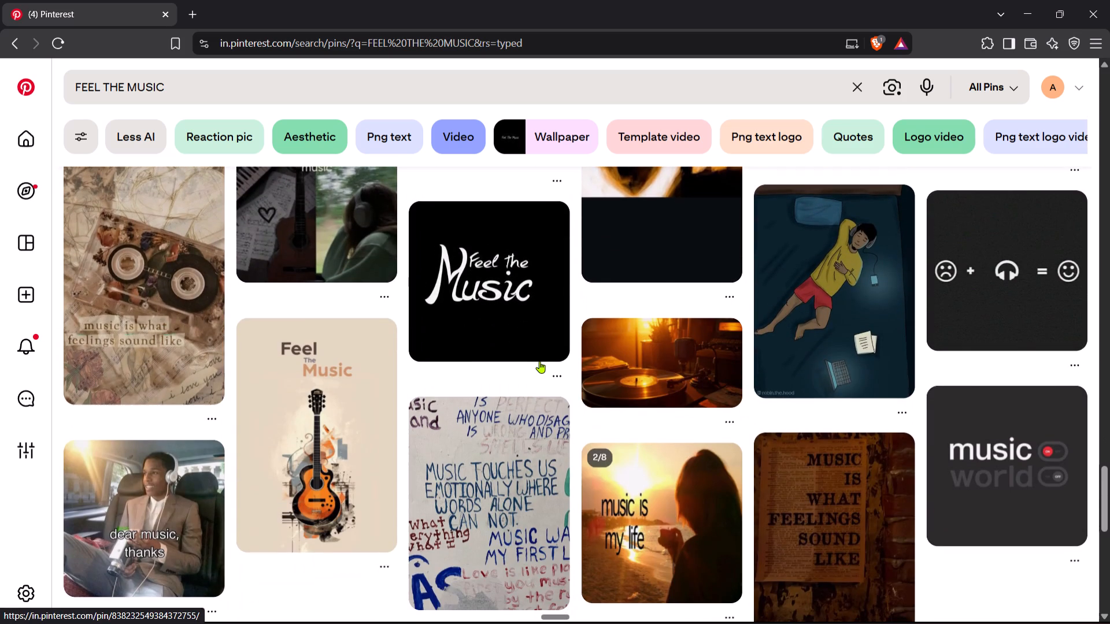
{"action": "scroll", "coordinate": [539, 361], "scroll_direction": "up", "scroll_amount": 20}
{"action": "scroll", "coordinate": [539, 361], "scroll_direction": "up", "scroll_amount": 1}
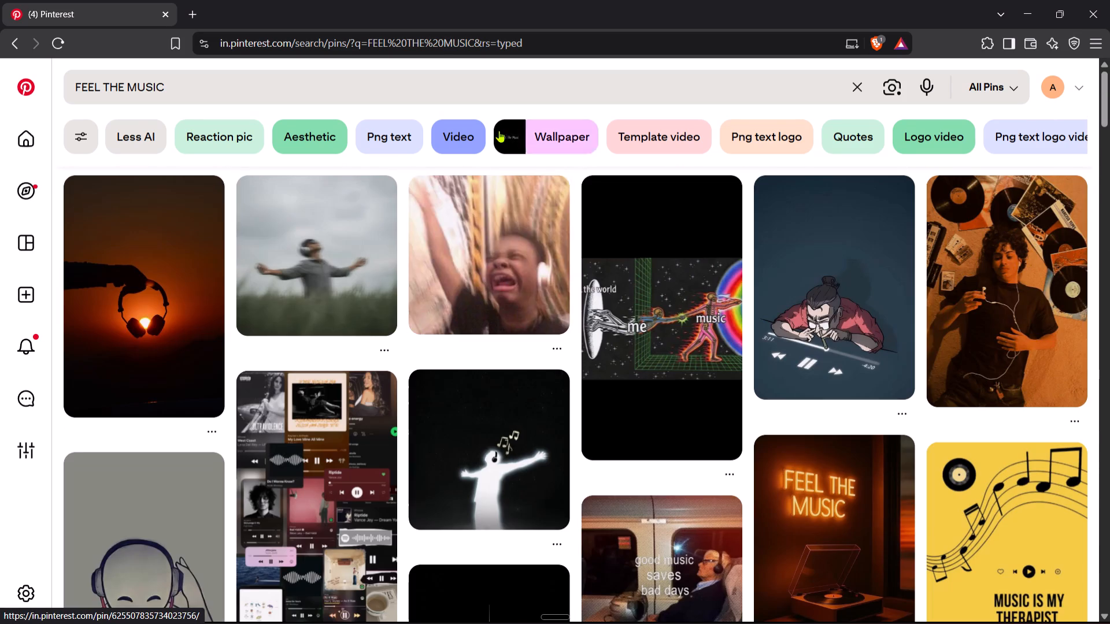
Switch to Figma and undo the neon lettering's deletion and the background removals on both "FEEL THE MUSIC" images.
{"action": "key", "text": "alt+Tab"}
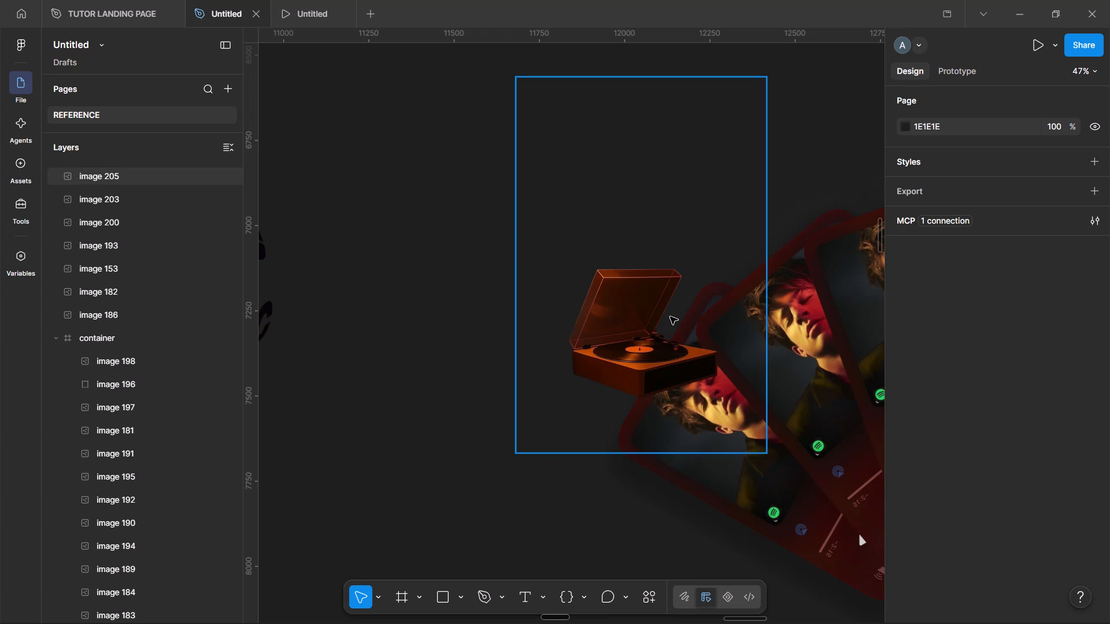
{"action": "key", "text": "ctrl+z"}
{"action": "key", "text": "ctrl+z"}
{"action": "key", "text": "ctrl+z"}
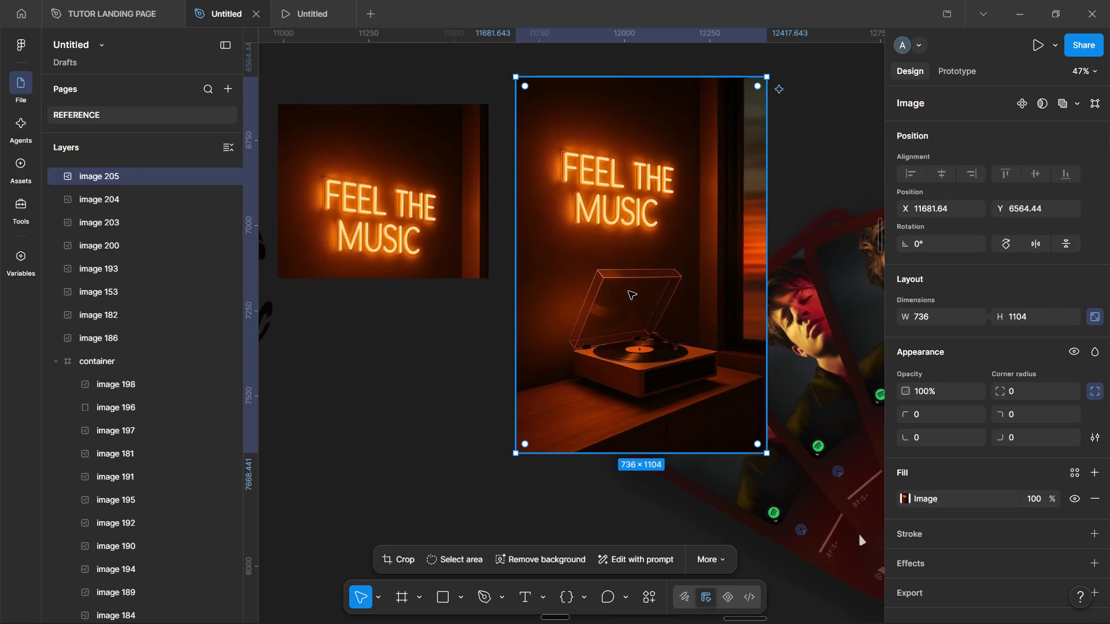
Edit the cropped neon image with the AI prompt "REMOVE THE BG AND OBJECT, KEEPT THE PHRASE "FEEL THE MUSIC"".
{"action": "left_click", "coordinate": [419, 243]}
{"action": "left_click", "coordinate": [642, 560]}
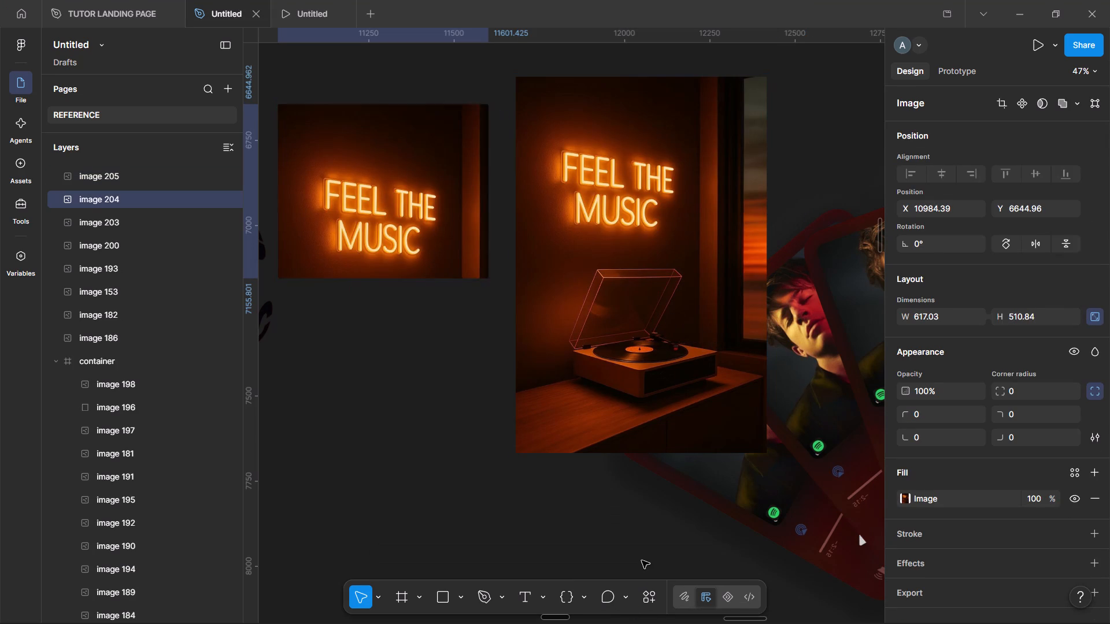
{"action": "type", "text": "REMOVE THE BG OF"}
{"action": "key", "text": "space"}
{"action": "key", "text": "BackSpace"}
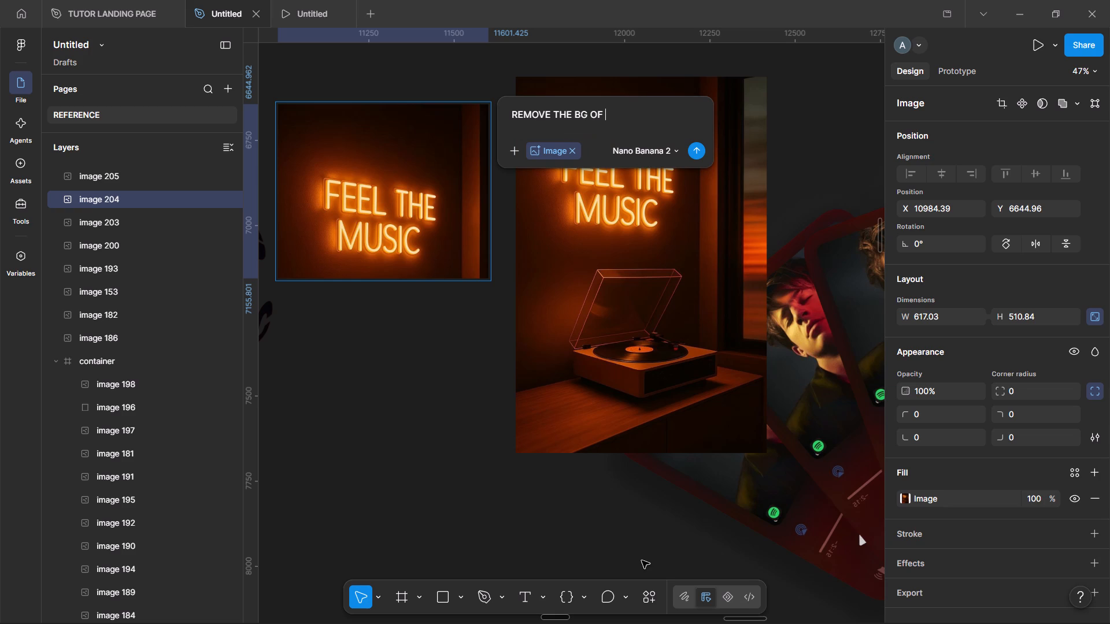
{"action": "key", "text": "BackSpace"}
{"action": "key", "text": "BackSpace"}
{"action": "type", "text": "AN"}
{"action": "type", "text": "D OBJECT, KEEPT THE"}
{"action": "key", "text": "space"}
{"action": "type", "text": "PJ"}
{"action": "key", "text": "BackSpace"}
{"action": "type", "text": "HRASE \"\""}
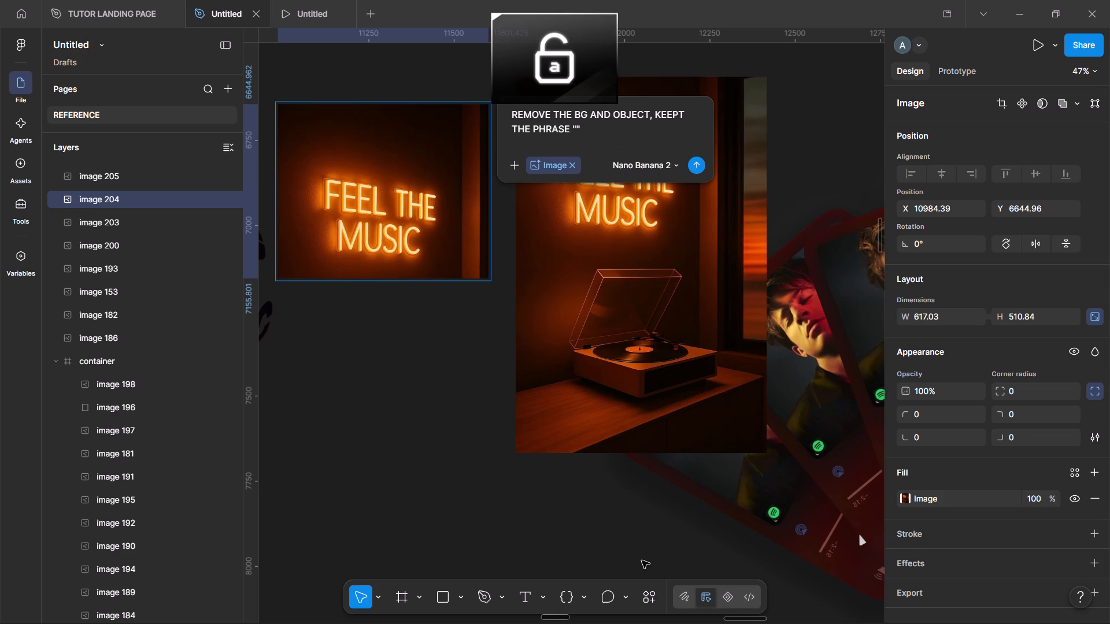
{"action": "key", "text": "BackSpace"}
{"action": "key", "text": "BackSpace"}
{"action": "key", "text": "BackSpace"}
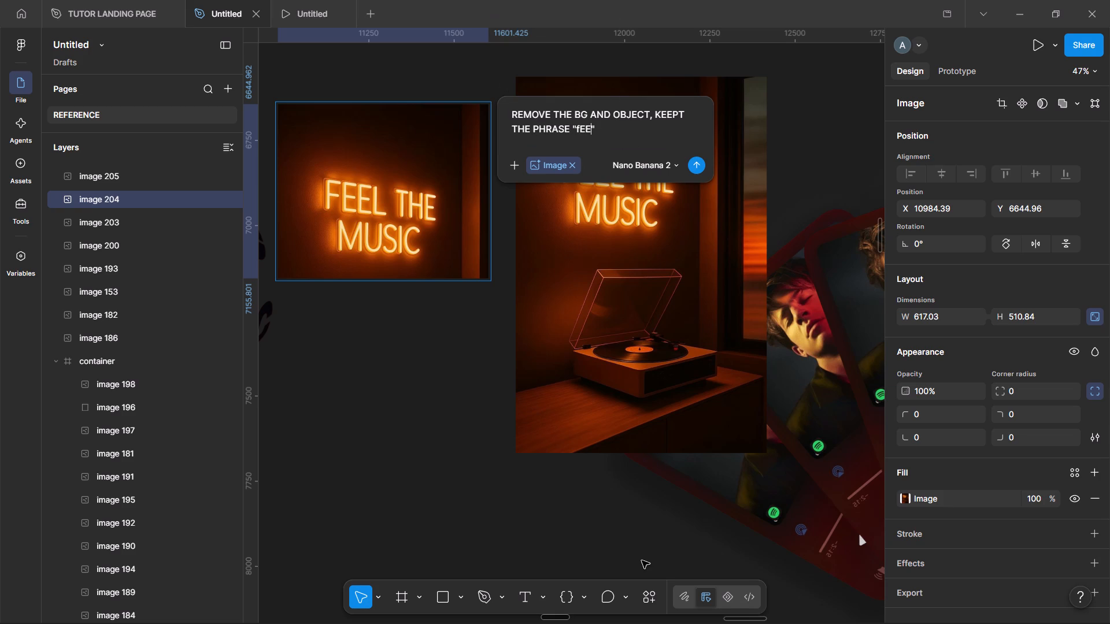
{"action": "key", "text": "BackSpace"}
{"action": "key", "text": "BackSpace"}
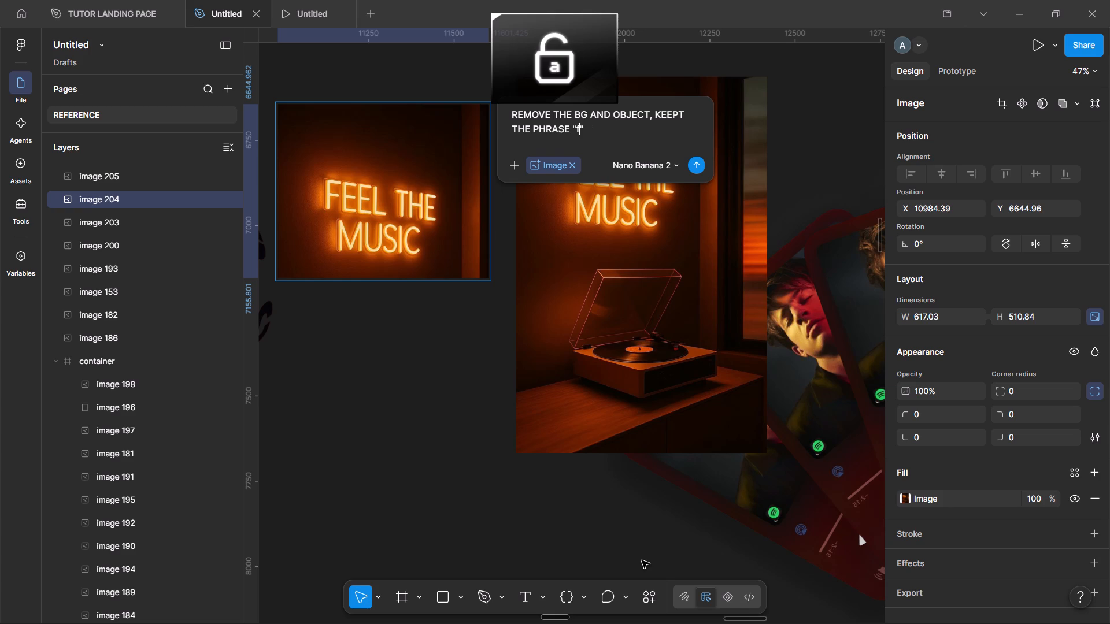
{"action": "key", "text": "BackSpace"}
{"action": "type", "text": "feel"}
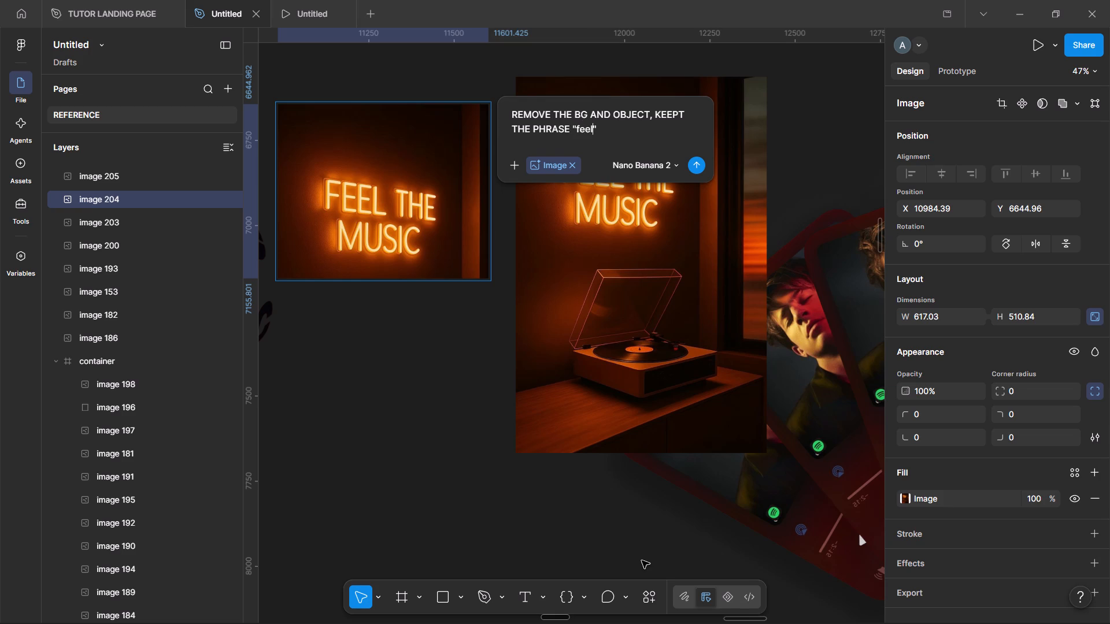
{"action": "key", "text": "BackSpace"}
{"action": "key", "text": "BackSpace"}
{"action": "key", "text": "BackSpace"}
{"action": "key", "text": "Return"}
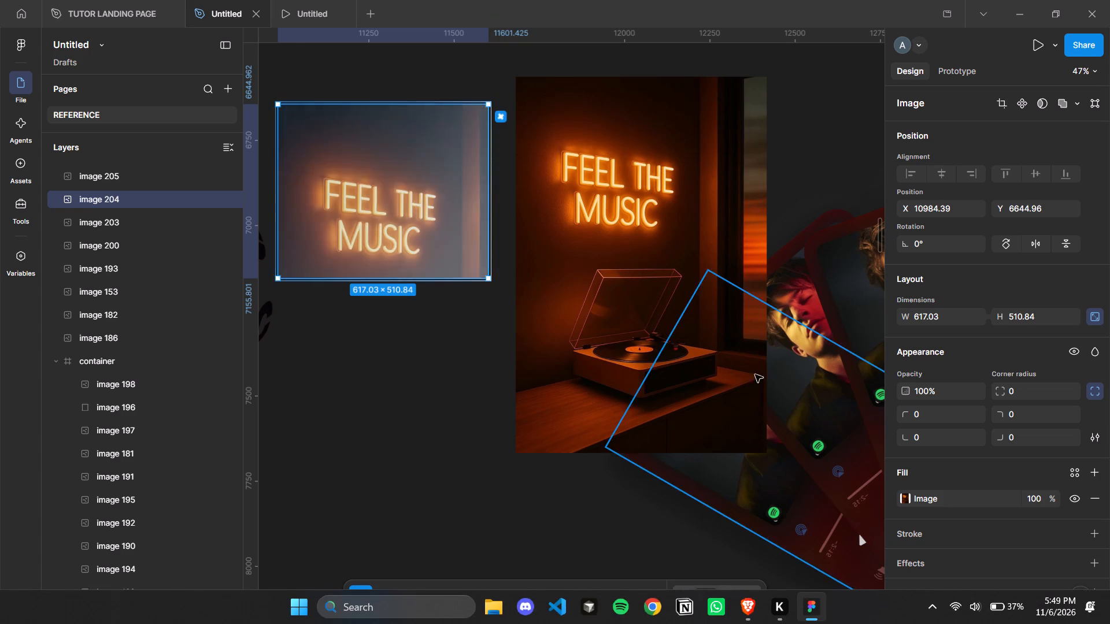
Switch to the browser and search Pinterest for "music stickers".
{"action": "key", "text": "alt+Tab"}
{"action": "scroll", "coordinate": [730, 300], "scroll_direction": "down", "scroll_amount": 5}
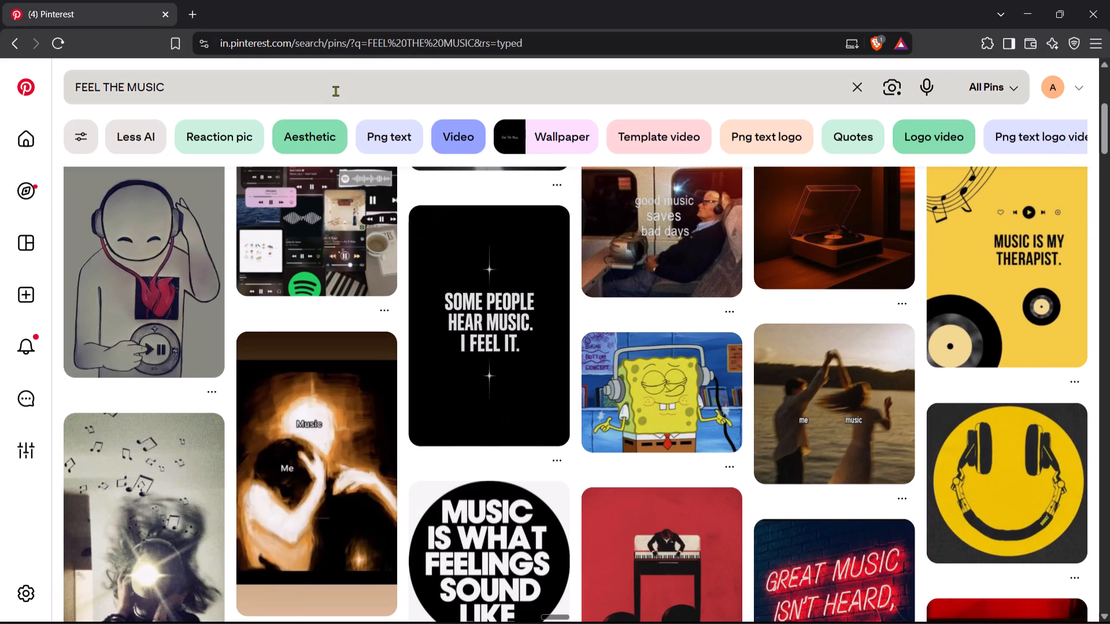
{"action": "left_click_drag", "start_coordinate": [230, 81], "coordinate": [116, 76]}
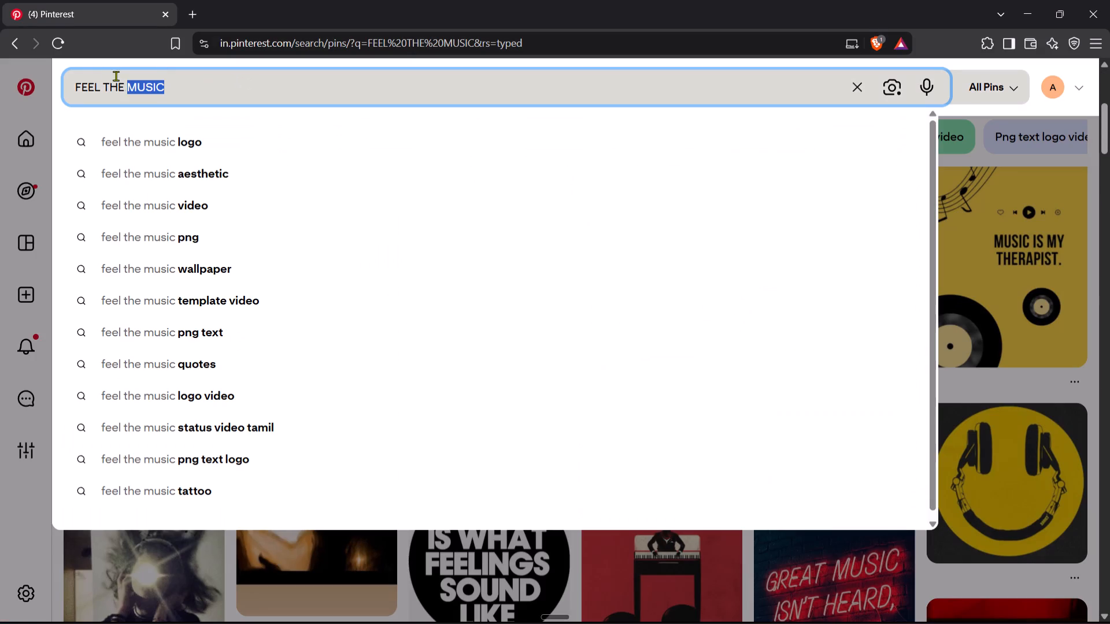
{"action": "left_click_drag", "start_coordinate": [116, 76], "coordinate": [65, 79]}
{"action": "type", "text": "MUSIC"}
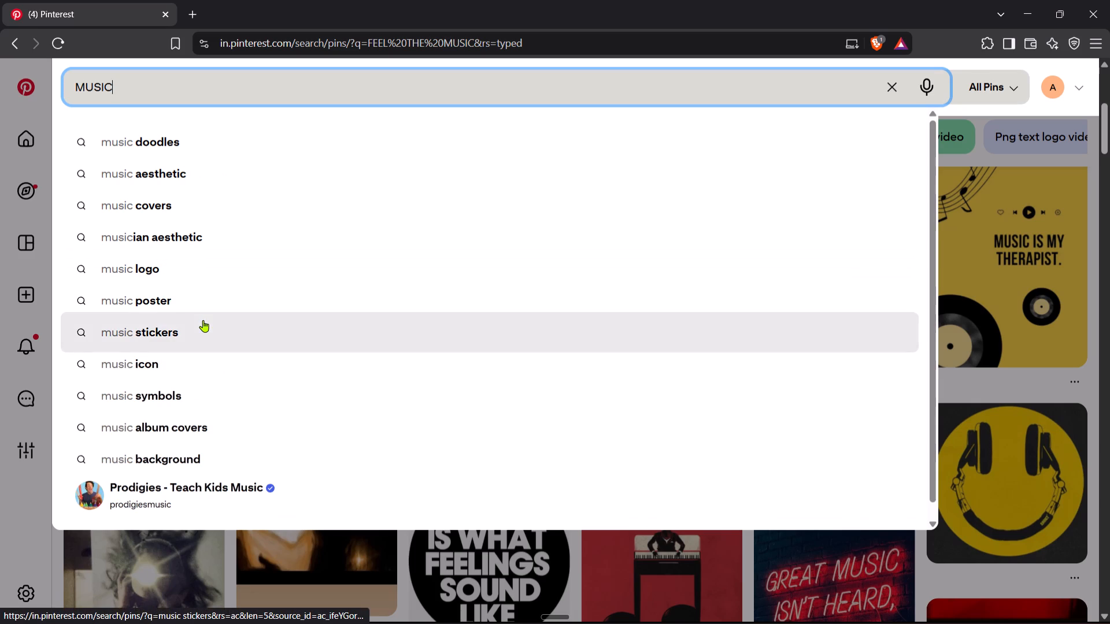
{"action": "left_click", "coordinate": [209, 326]}
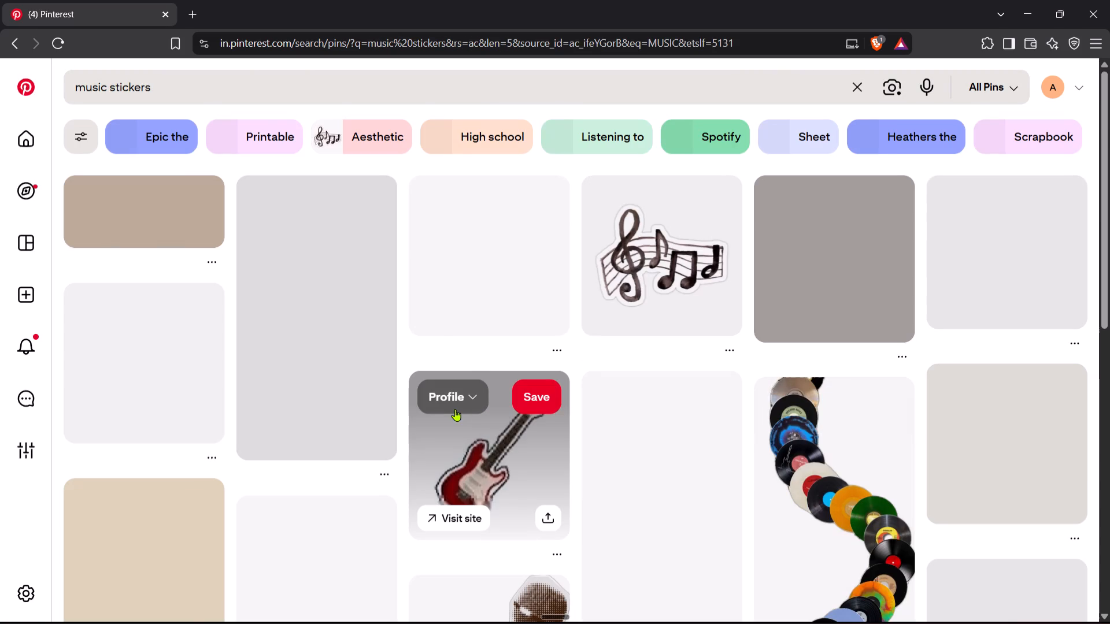
Open the pin with the winding chain of colourful vinyl records and copy its image.
{"action": "scroll", "coordinate": [455, 409], "scroll_direction": "down", "scroll_amount": 2}
{"action": "scroll", "coordinate": [737, 521], "scroll_direction": "down", "scroll_amount": 2}
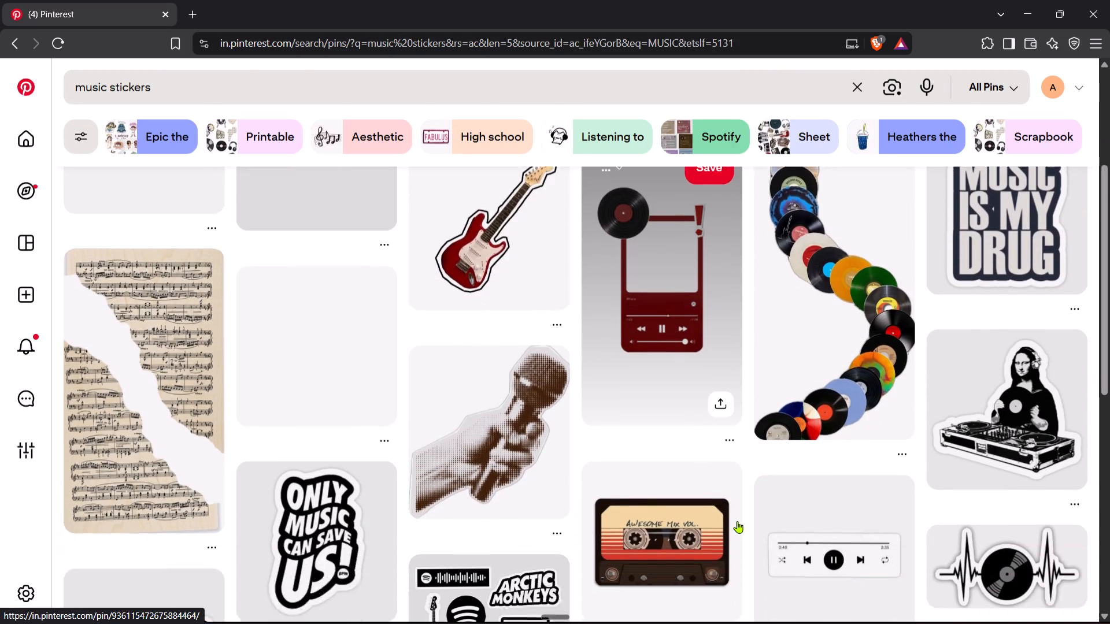
{"action": "scroll", "coordinate": [737, 521], "scroll_direction": "down", "scroll_amount": 2}
{"action": "left_click", "coordinate": [834, 224]}
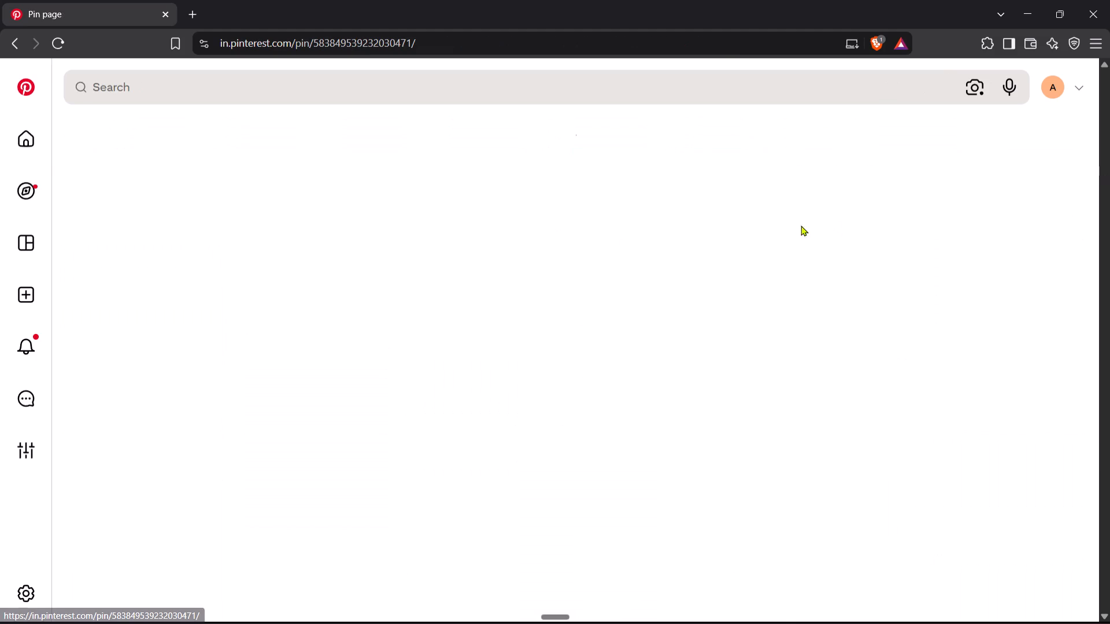
{"action": "right_click", "coordinate": [236, 283]}
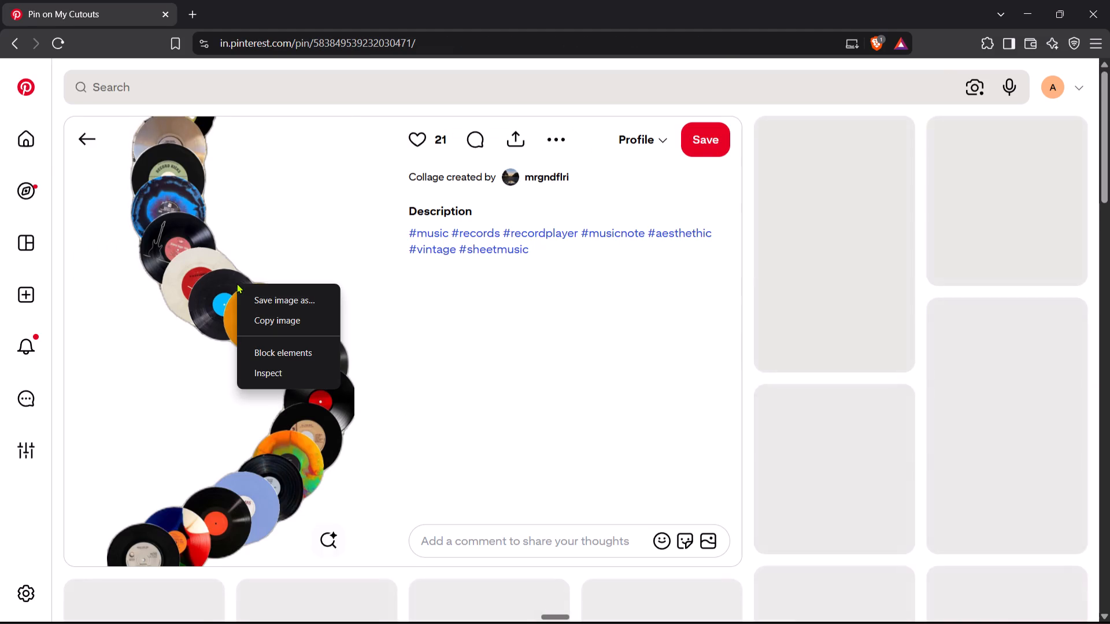
{"action": "left_click", "coordinate": [279, 322]}
{"action": "scroll", "coordinate": [279, 322], "scroll_direction": "down", "scroll_amount": 2}
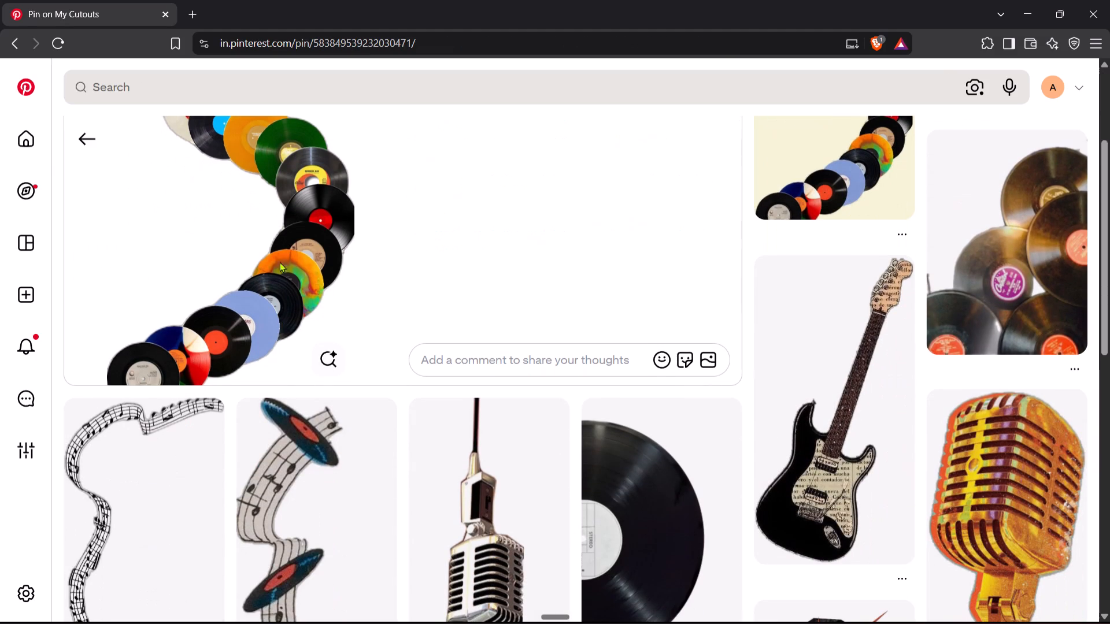
{"action": "right_click", "coordinate": [263, 190]}
{"action": "left_click", "coordinate": [317, 227]}
{"action": "scroll", "coordinate": [317, 227], "scroll_direction": "down", "scroll_amount": 3}
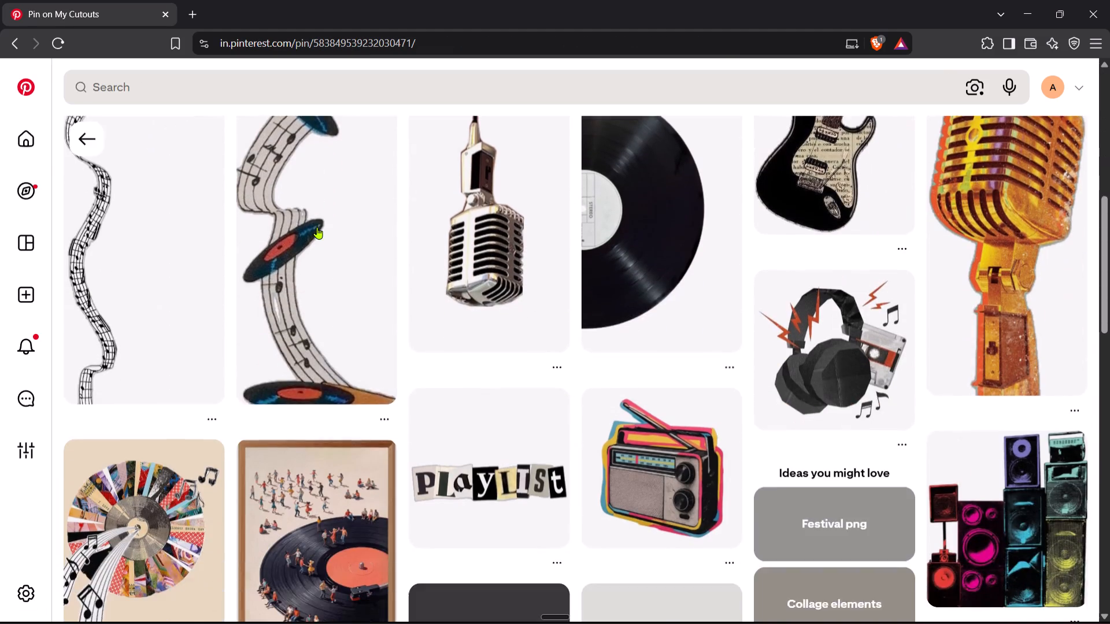
{"action": "scroll", "coordinate": [317, 227], "scroll_direction": "down", "scroll_amount": 5}
Switch to Figma and remove the background of the AI-edited "FEEL THE MUSIC" lettering image.
{"action": "key", "text": "alt+Tab"}
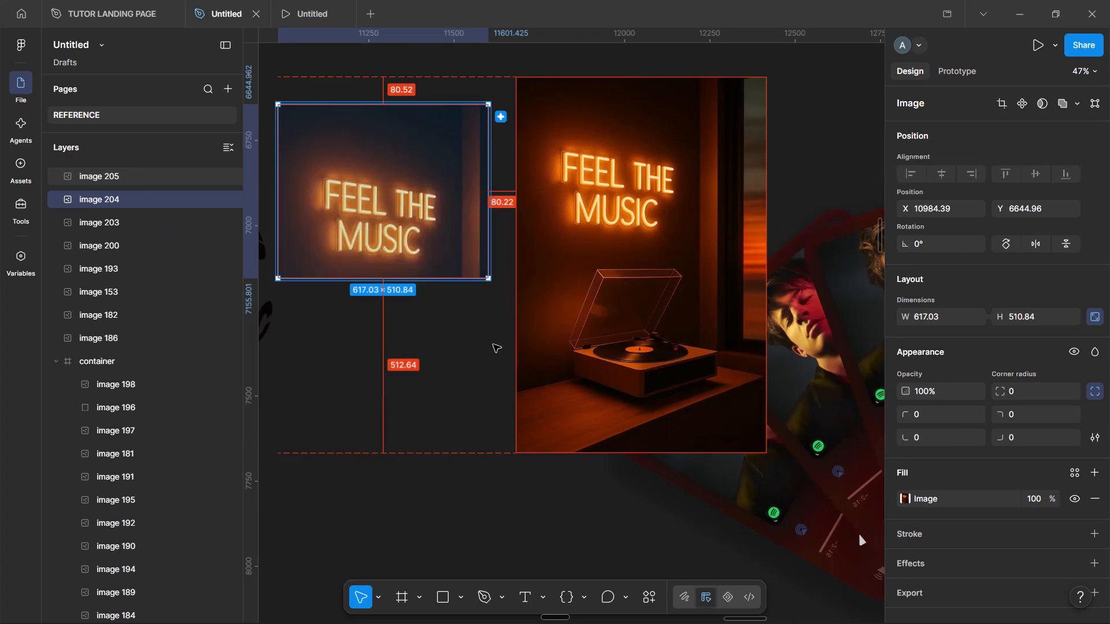
{"action": "scroll", "coordinate": [432, 236], "scroll_direction": "up", "scroll_amount": 1}
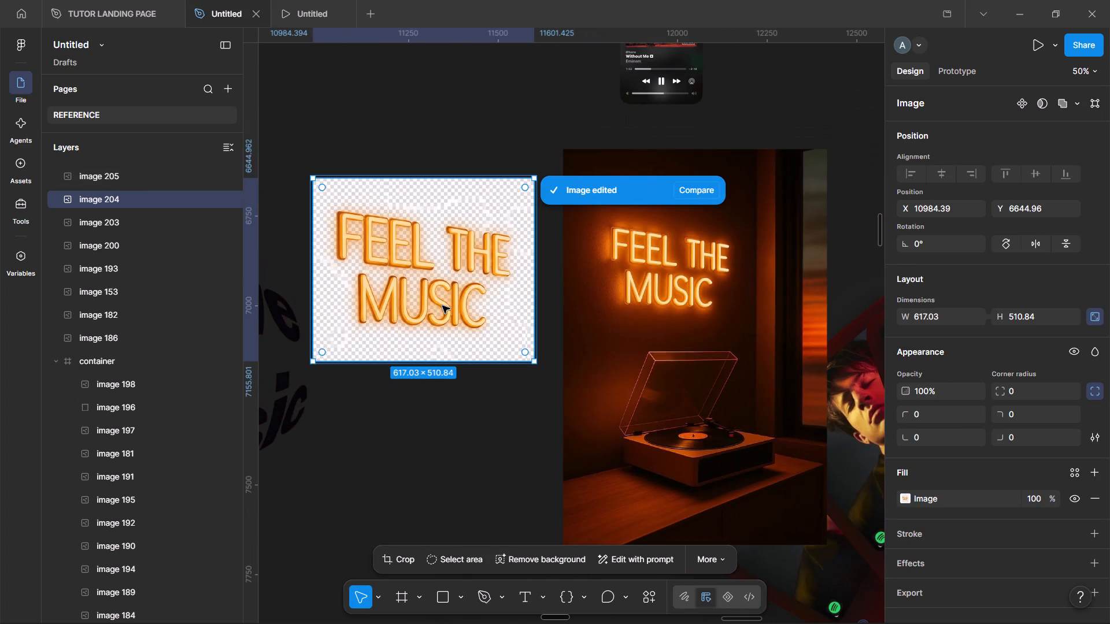
{"action": "left_click", "coordinate": [545, 563]}
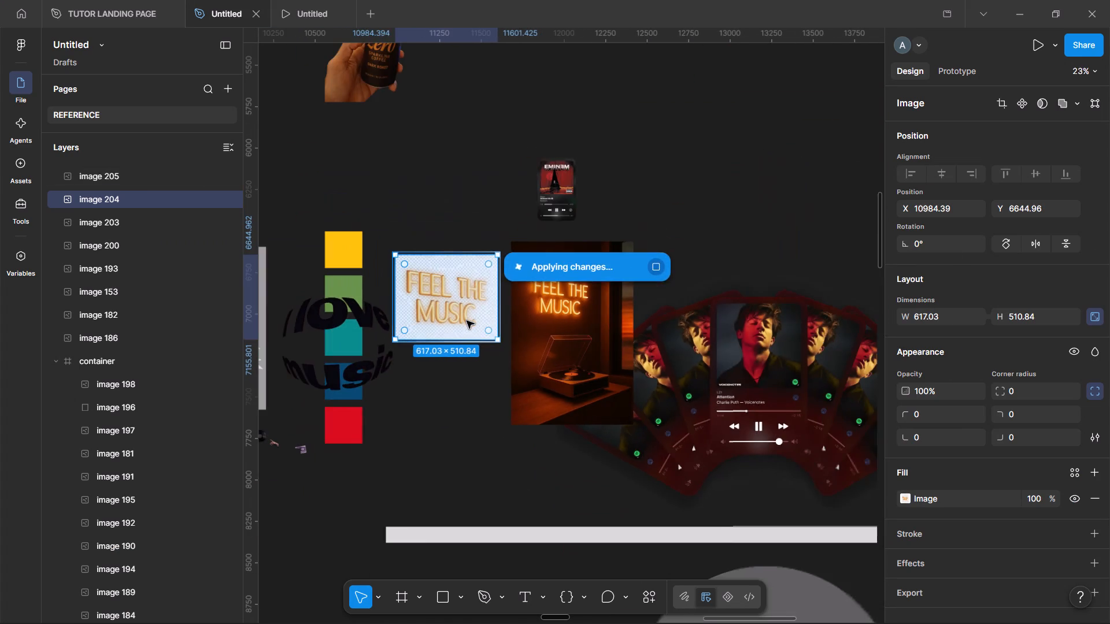
Move the warped "I love music" lettering onto the orange music board and shrink it to about 144 × 137.
{"action": "scroll", "coordinate": [467, 321], "scroll_direction": "right", "scroll_amount": 4}
{"action": "scroll", "coordinate": [715, 284], "scroll_direction": "down", "scroll_amount": 1}
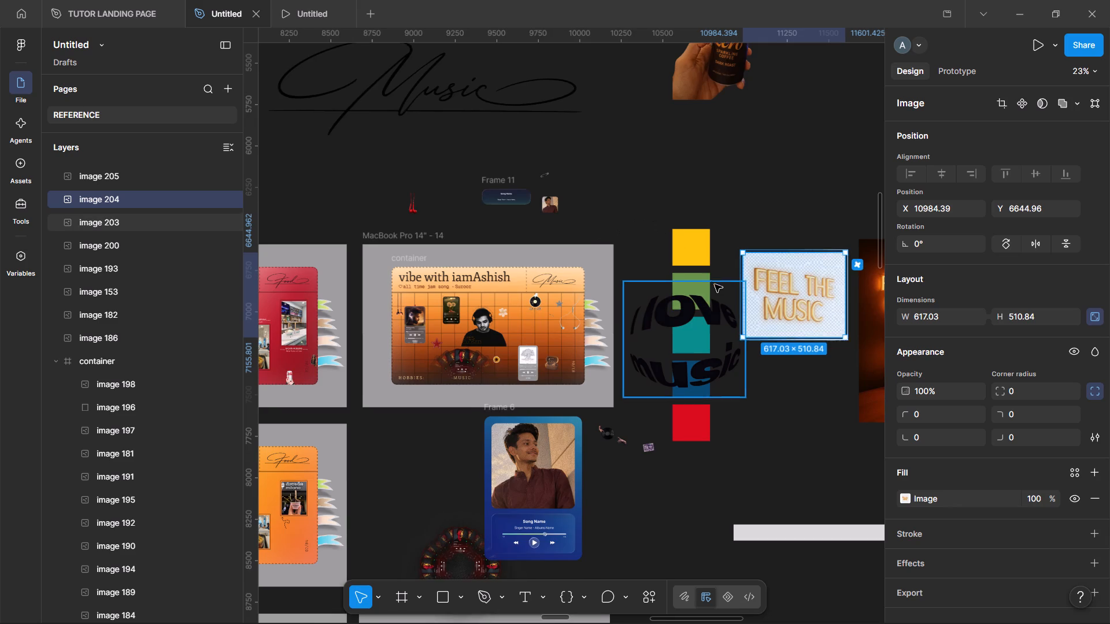
{"action": "scroll", "coordinate": [715, 284], "scroll_direction": "down", "scroll_amount": 1}
{"action": "left_click", "coordinate": [600, 221]}
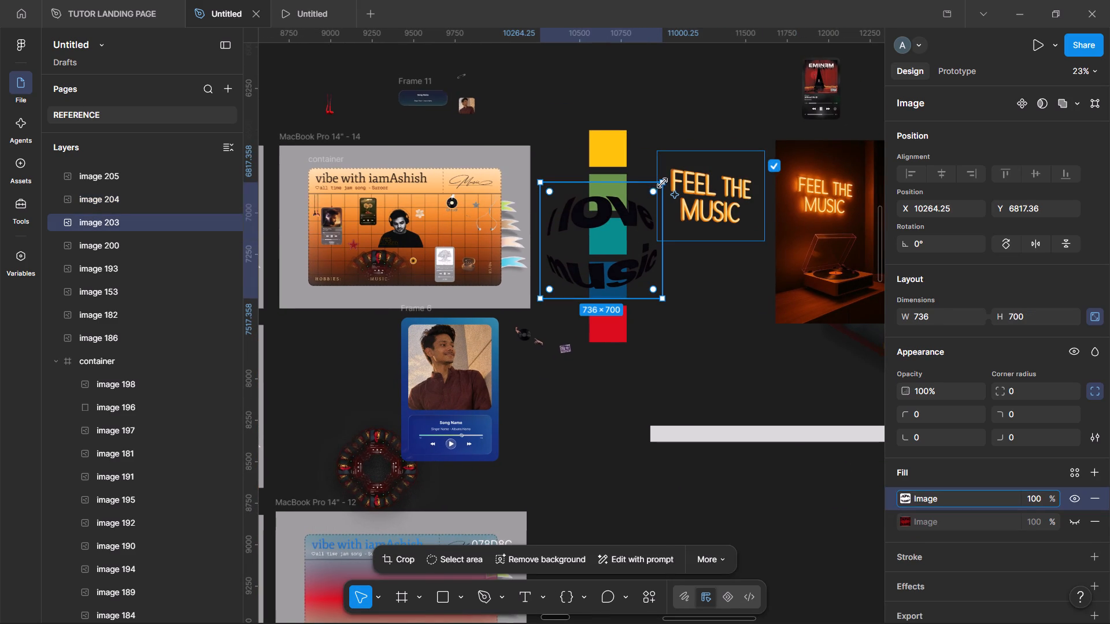
{"action": "left_click_drag", "start_coordinate": [663, 183], "coordinate": [571, 246]}
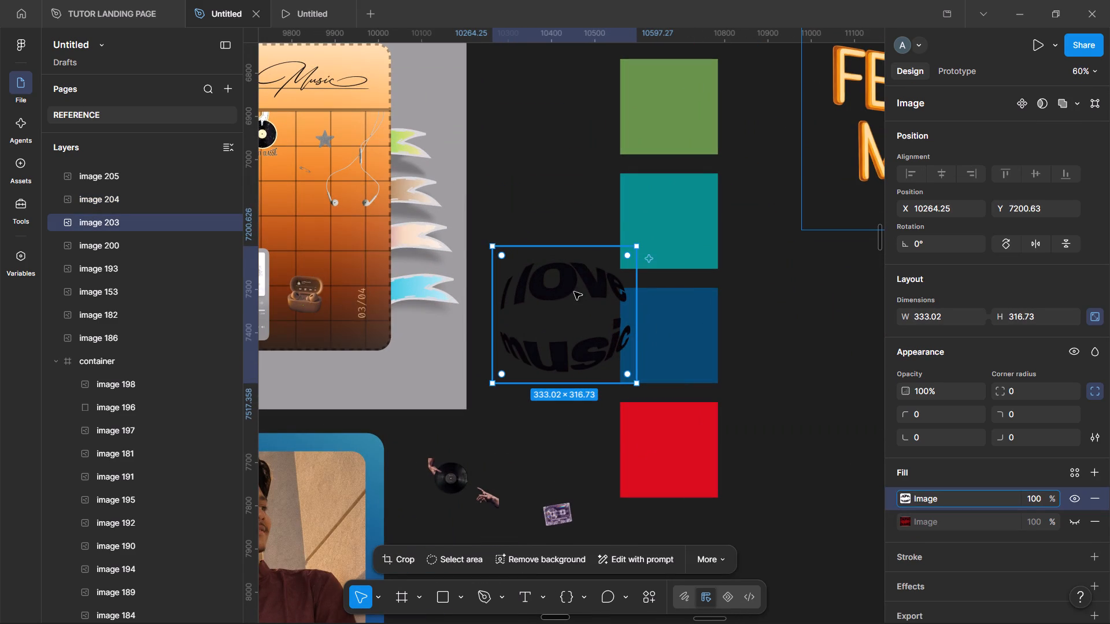
{"action": "left_click_drag", "start_coordinate": [574, 292], "coordinate": [297, 199]}
{"action": "scroll", "coordinate": [297, 199], "scroll_direction": "right", "scroll_amount": 2}
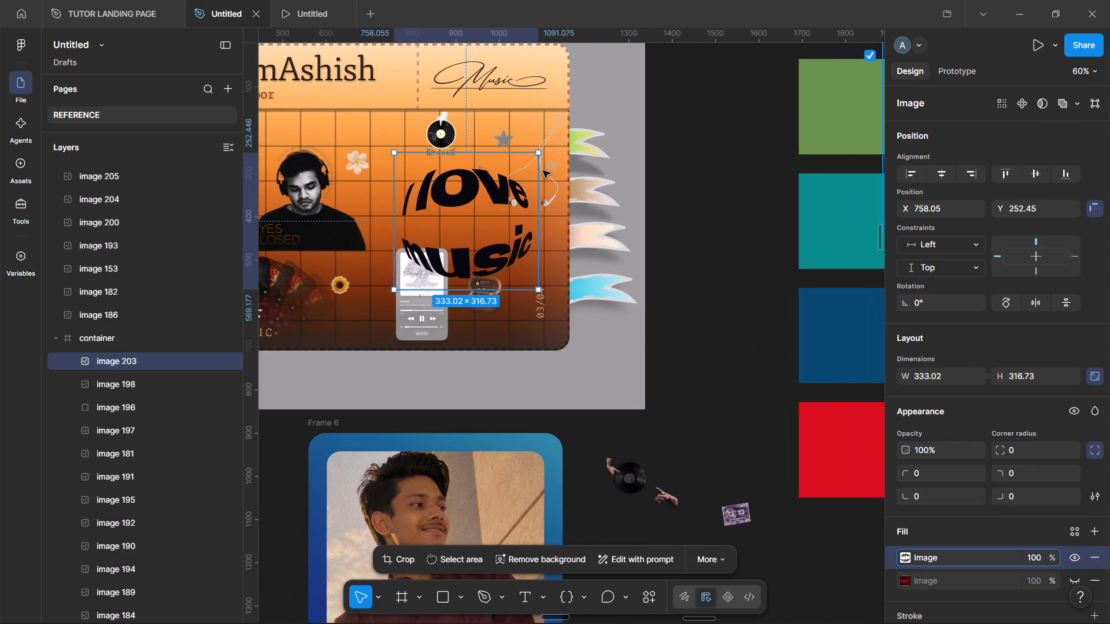
{"action": "left_click_drag", "start_coordinate": [539, 151], "coordinate": [420, 219]}
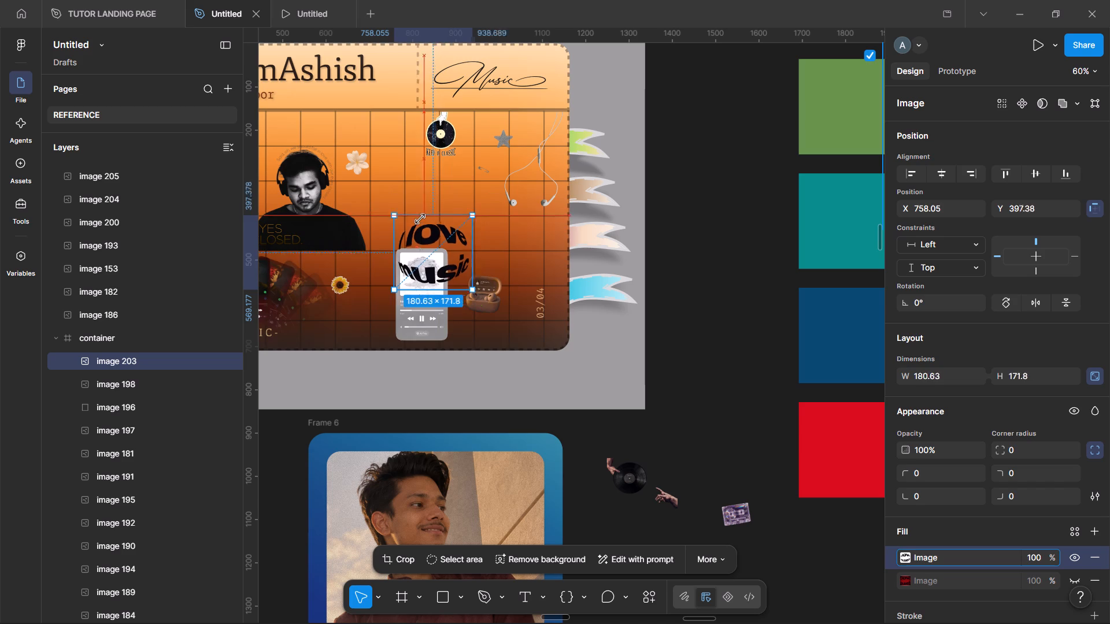
{"action": "left_click_drag", "start_coordinate": [420, 219], "coordinate": [391, 247]}
{"action": "key", "text": "ctrl+z"}
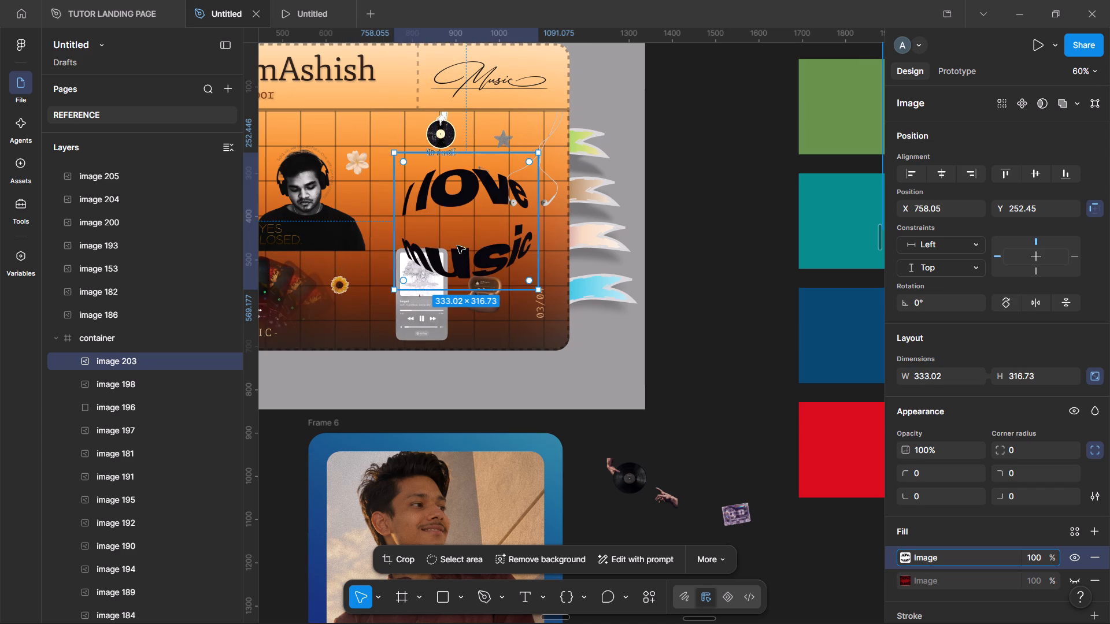
{"action": "left_click_drag", "start_coordinate": [540, 153], "coordinate": [443, 228]}
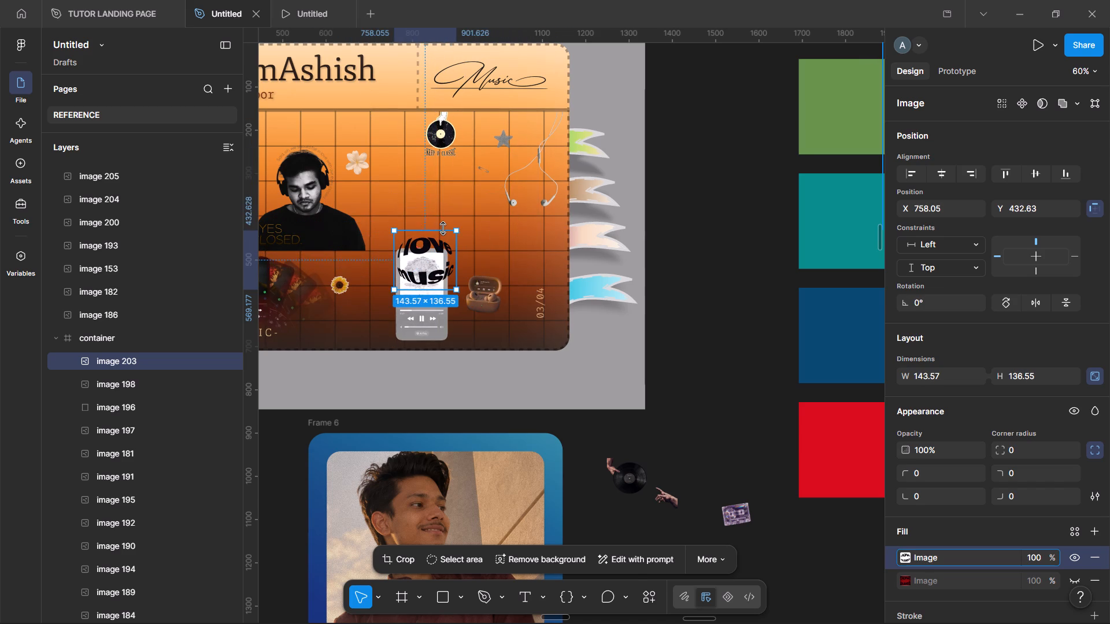
Place the "I love music" lettering near the orange board's left edge, just above the "HOBBIES:" label.
{"action": "scroll", "coordinate": [443, 228], "scroll_direction": "right", "scroll_amount": 2}
{"action": "left_click_drag", "start_coordinate": [620, 255], "coordinate": [316, 293]}
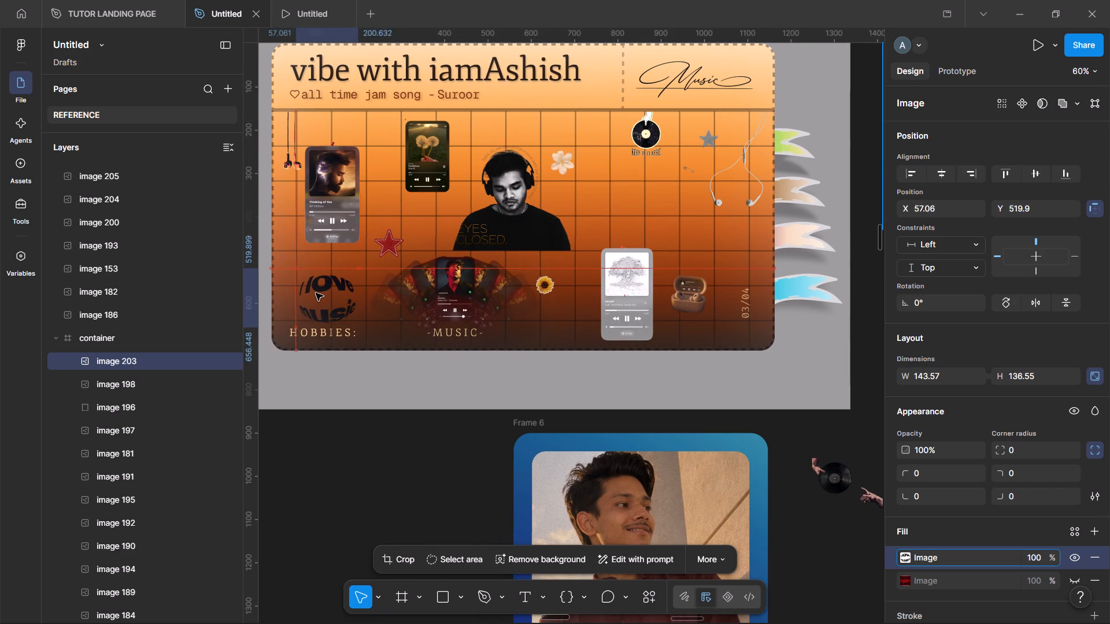
{"action": "left_click_drag", "start_coordinate": [316, 293], "coordinate": [308, 292]}
{"action": "scroll", "coordinate": [308, 292], "scroll_direction": "right", "scroll_amount": 2}
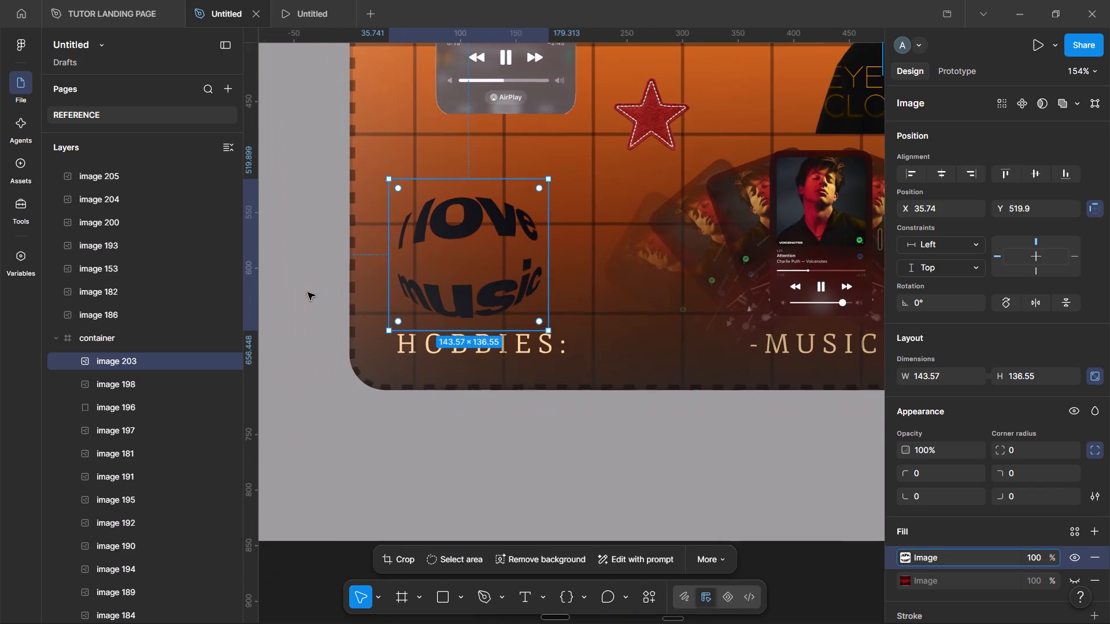
{"action": "left_click_drag", "start_coordinate": [431, 259], "coordinate": [424, 261]}
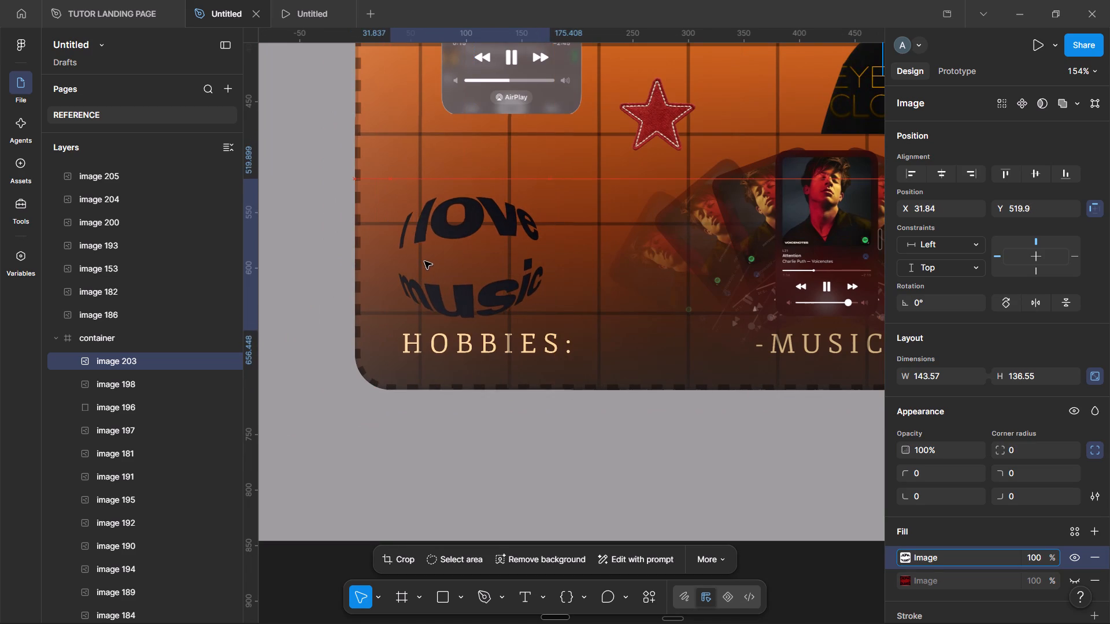
{"action": "left_click_drag", "start_coordinate": [424, 261], "coordinate": [421, 263]}
{"action": "left_click_drag", "start_coordinate": [429, 262], "coordinate": [422, 241]}
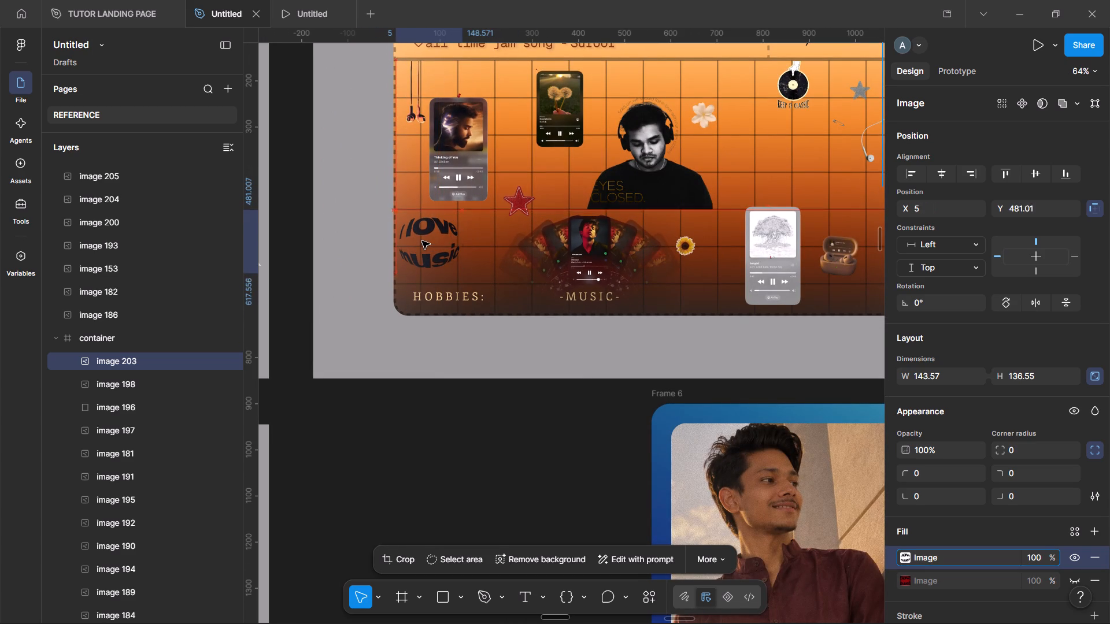
{"action": "left_click_drag", "start_coordinate": [422, 241], "coordinate": [423, 239]}
{"action": "left_click", "coordinate": [497, 448]}
Crop the "FEEL THE MUSIC" image closely around its lettering to about 514 × 353.
{"action": "scroll", "coordinate": [497, 448], "scroll_direction": "left", "scroll_amount": 1}
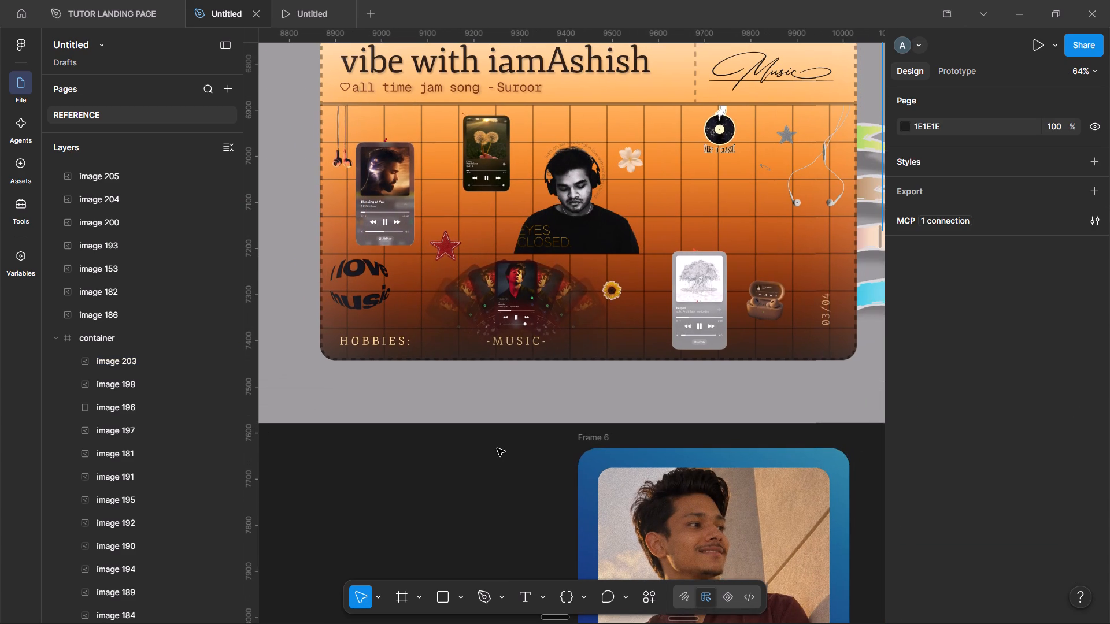
{"action": "scroll", "coordinate": [497, 448], "scroll_direction": "left", "scroll_amount": 3}
{"action": "scroll", "coordinate": [654, 406], "scroll_direction": "up", "scroll_amount": 1}
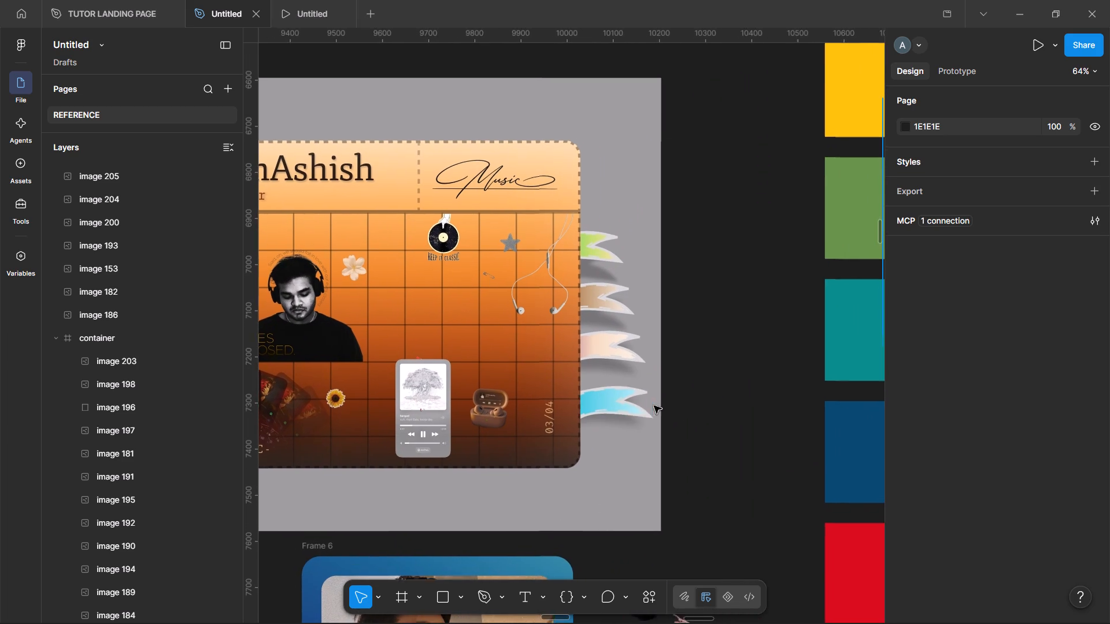
{"action": "scroll", "coordinate": [654, 406], "scroll_direction": "up", "scroll_amount": 1}
{"action": "scroll", "coordinate": [654, 406], "scroll_direction": "left", "scroll_amount": 1}
{"action": "left_click", "coordinate": [682, 297]}
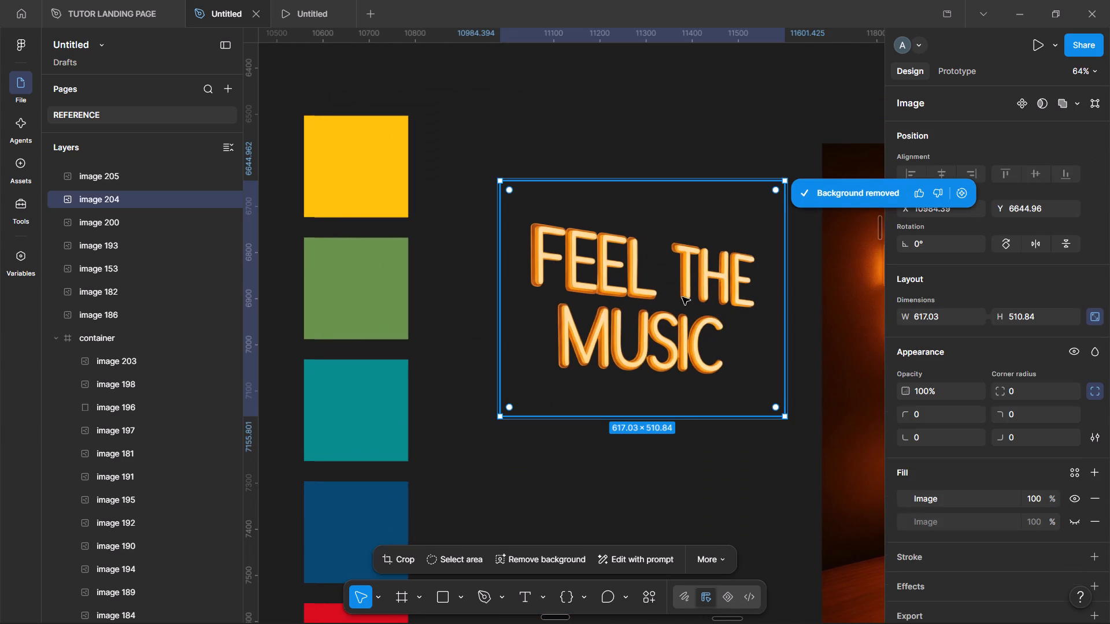
{"action": "key", "text": "Return"}
{"action": "scroll", "coordinate": [631, 289], "scroll_direction": "left", "scroll_amount": 1}
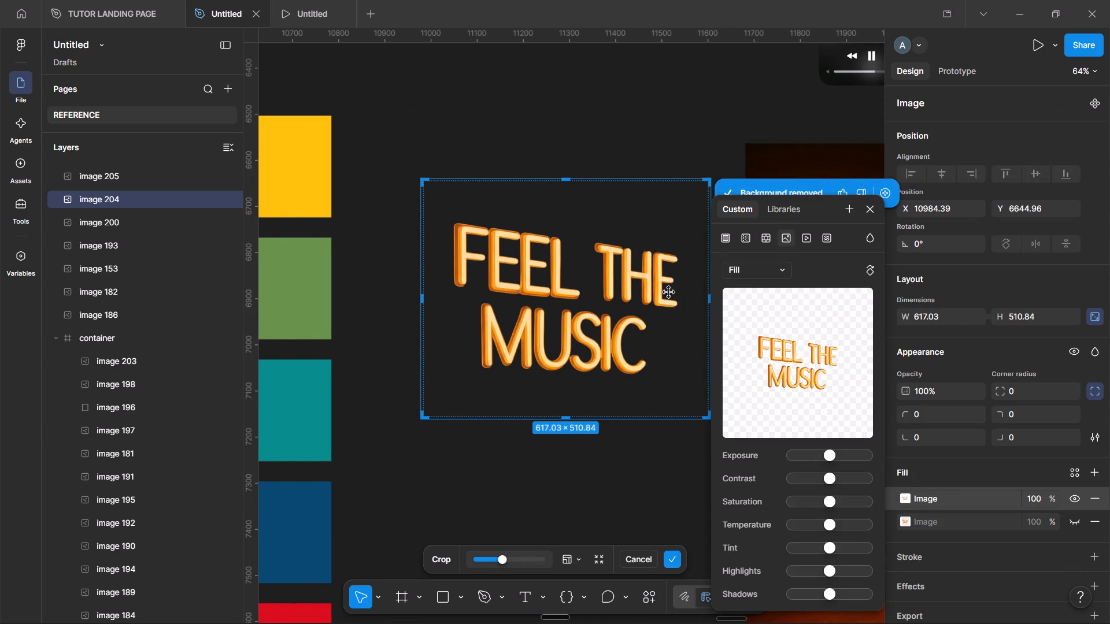
{"action": "scroll", "coordinate": [669, 292], "scroll_direction": "left", "scroll_amount": 1}
{"action": "left_click_drag", "start_coordinate": [655, 295], "coordinate": [632, 298]}
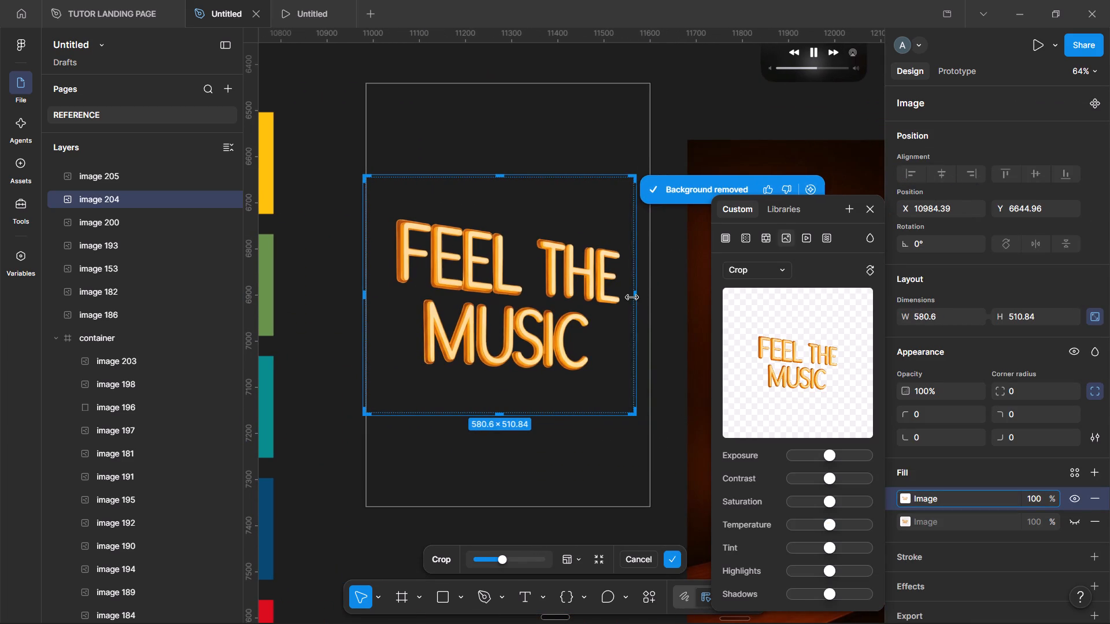
{"action": "left_click_drag", "start_coordinate": [632, 298], "coordinate": [626, 298]}
{"action": "left_click_drag", "start_coordinate": [367, 296], "coordinate": [388, 298]}
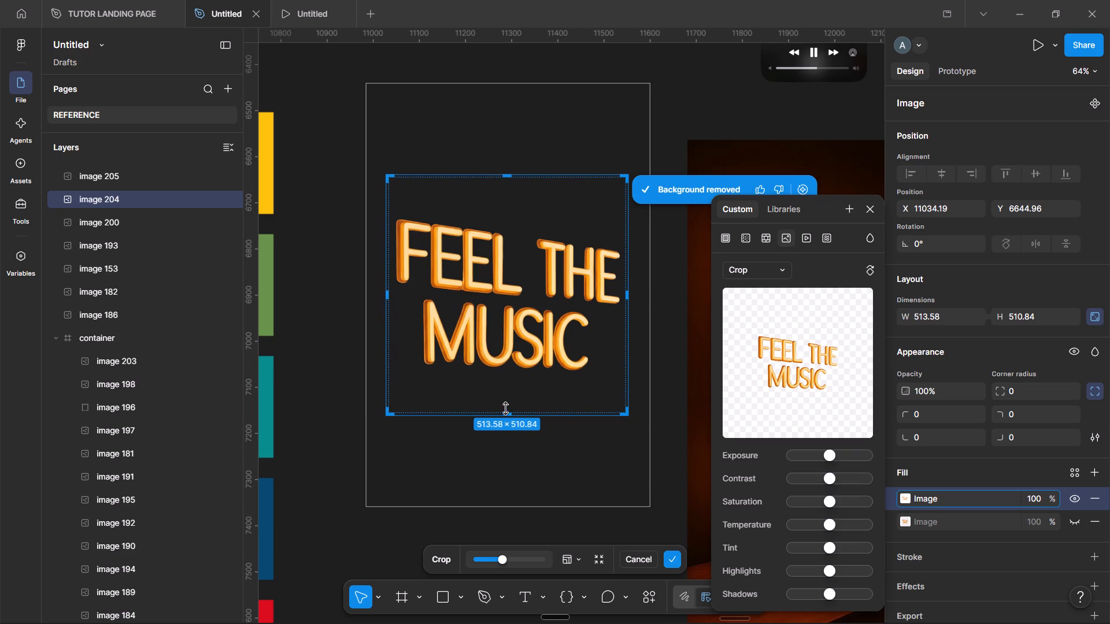
{"action": "left_click_drag", "start_coordinate": [508, 413], "coordinate": [524, 376]}
{"action": "left_click_drag", "start_coordinate": [507, 180], "coordinate": [510, 203]}
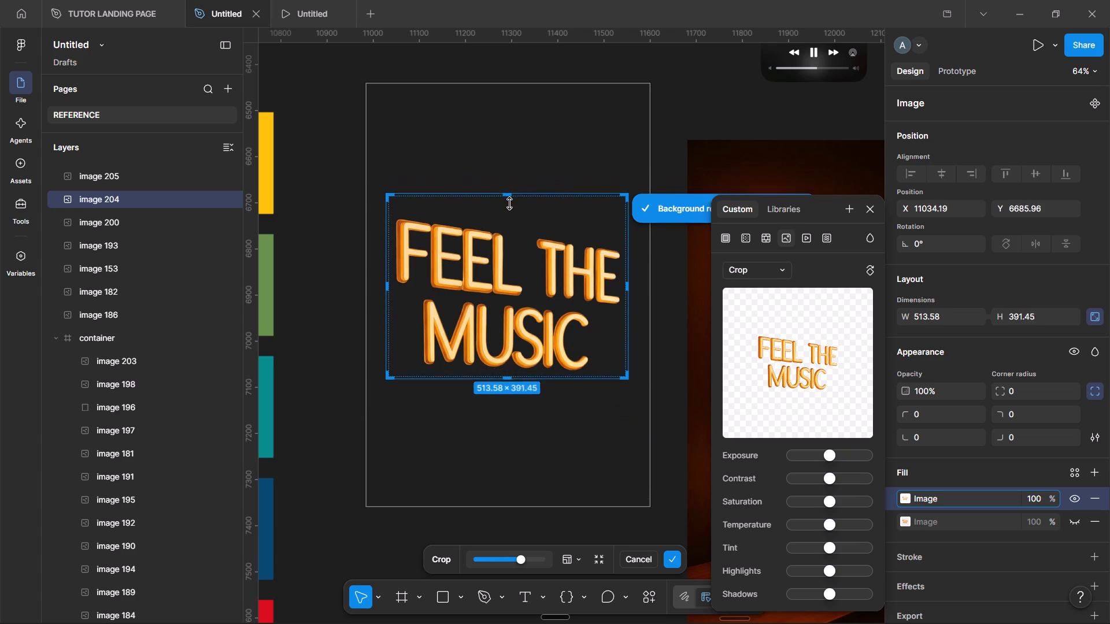
{"action": "left_click_drag", "start_coordinate": [510, 203], "coordinate": [511, 210]}
{"action": "key", "text": "Return"}
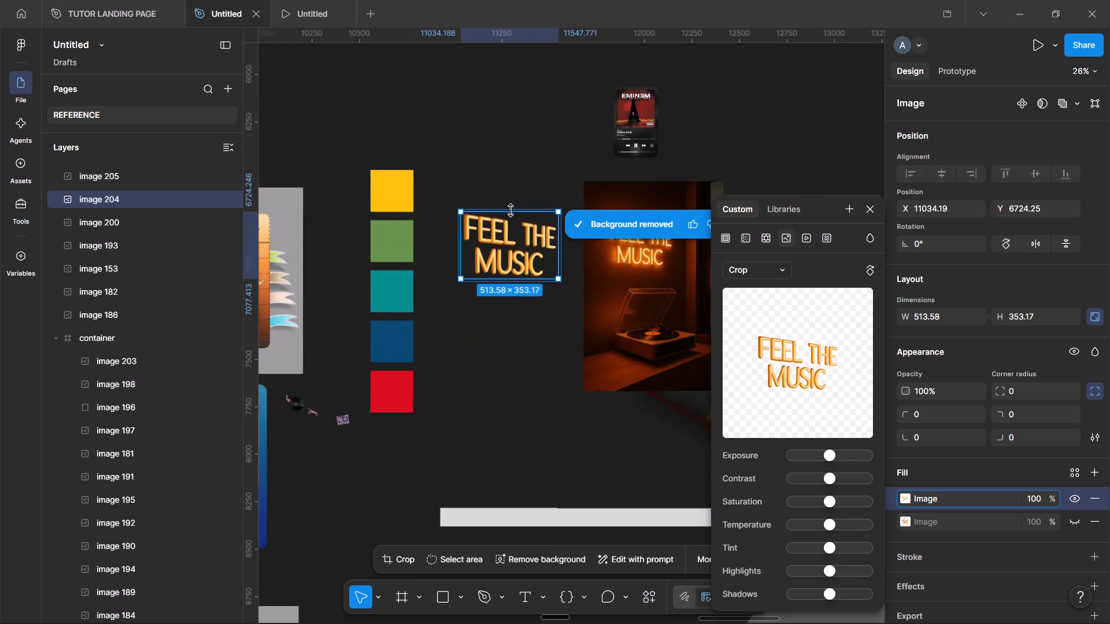
Move the "FEEL THE MUSIC" lettering onto the orange board and scale it down to about 169 × 117.
{"action": "left_click_drag", "start_coordinate": [523, 232], "coordinate": [463, 242]}
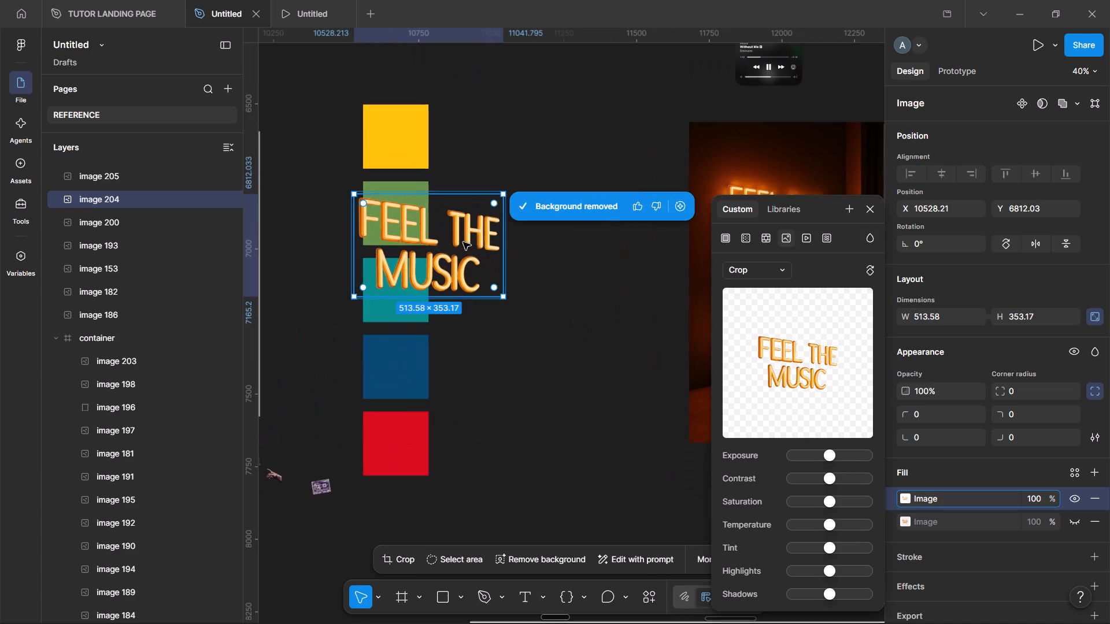
{"action": "left_click_drag", "start_coordinate": [506, 196], "coordinate": [420, 269]}
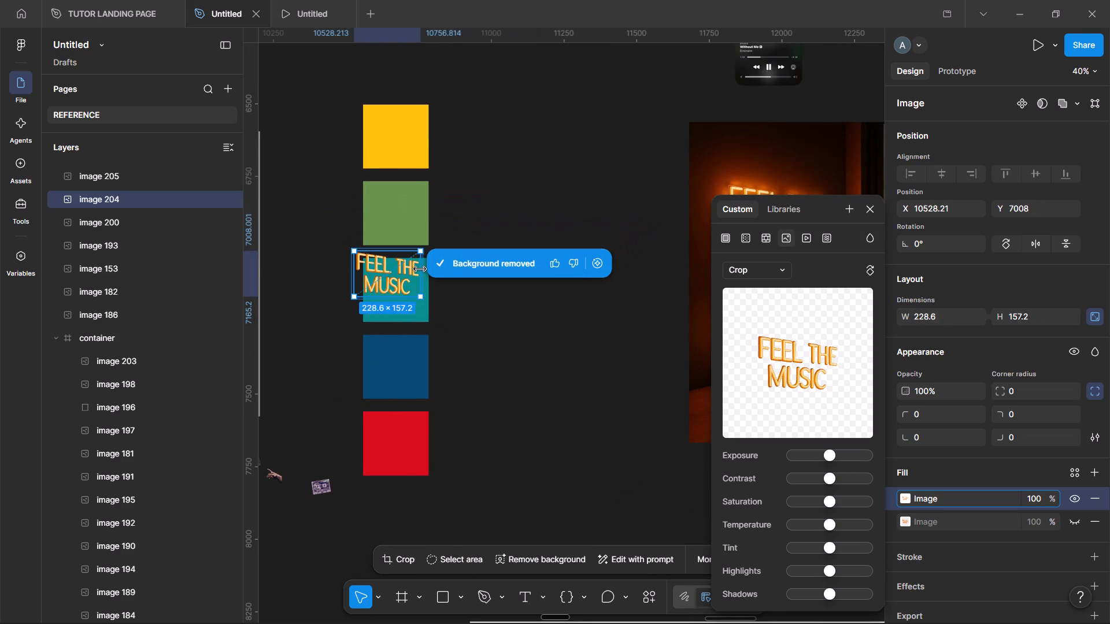
{"action": "scroll", "coordinate": [420, 269], "scroll_direction": "right", "scroll_amount": 3}
{"action": "left_click_drag", "start_coordinate": [637, 276], "coordinate": [382, 270]}
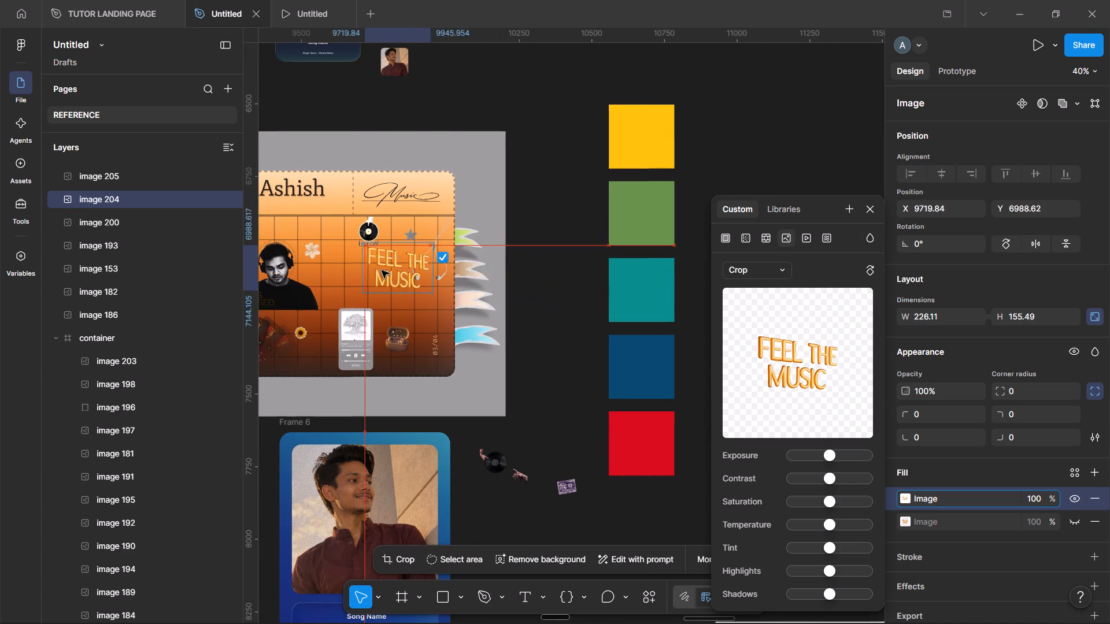
{"action": "left_click_drag", "start_coordinate": [382, 270], "coordinate": [373, 277]}
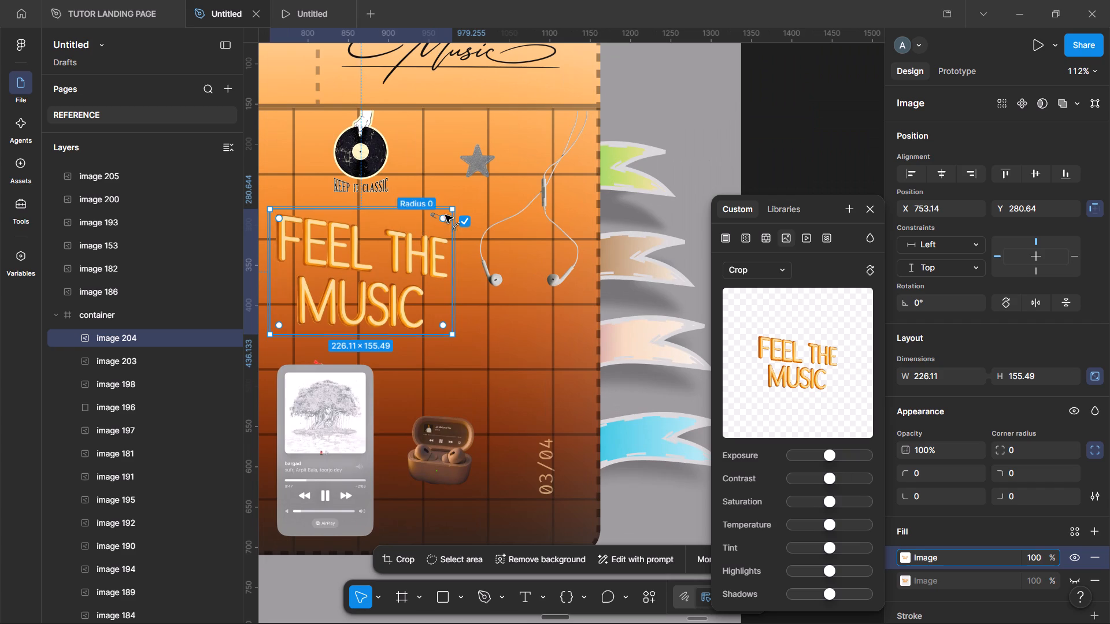
{"action": "left_click_drag", "start_coordinate": [451, 206], "coordinate": [381, 243]}
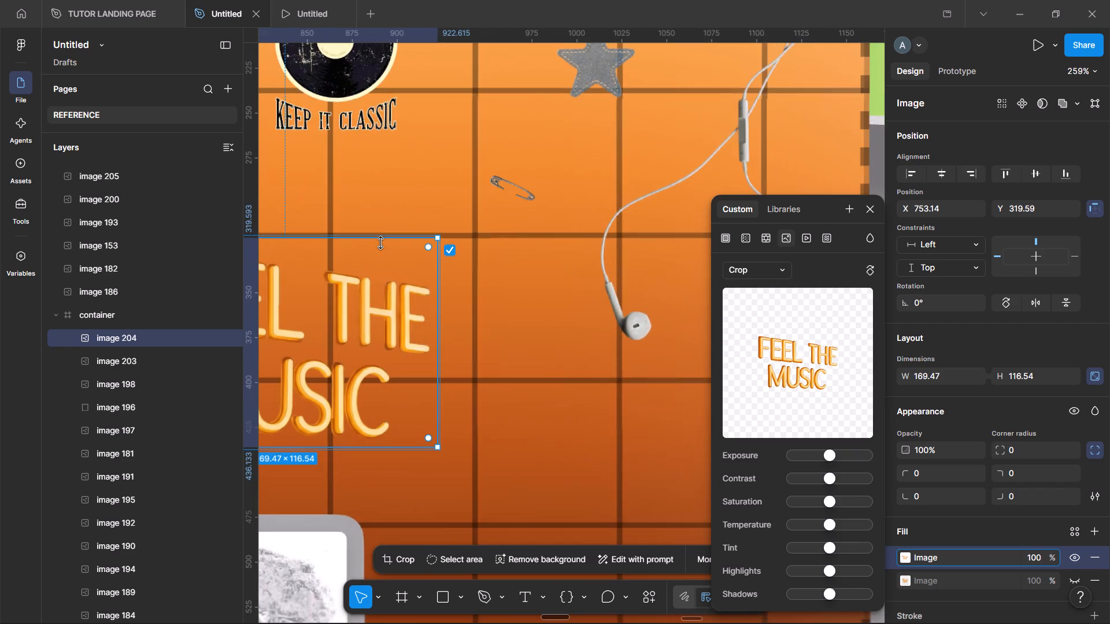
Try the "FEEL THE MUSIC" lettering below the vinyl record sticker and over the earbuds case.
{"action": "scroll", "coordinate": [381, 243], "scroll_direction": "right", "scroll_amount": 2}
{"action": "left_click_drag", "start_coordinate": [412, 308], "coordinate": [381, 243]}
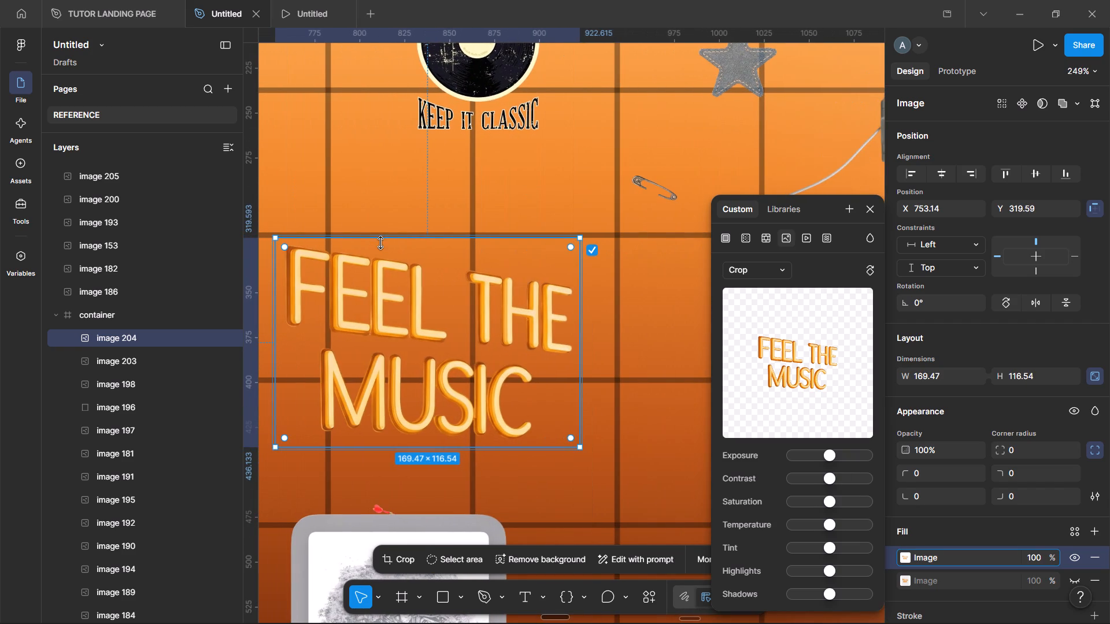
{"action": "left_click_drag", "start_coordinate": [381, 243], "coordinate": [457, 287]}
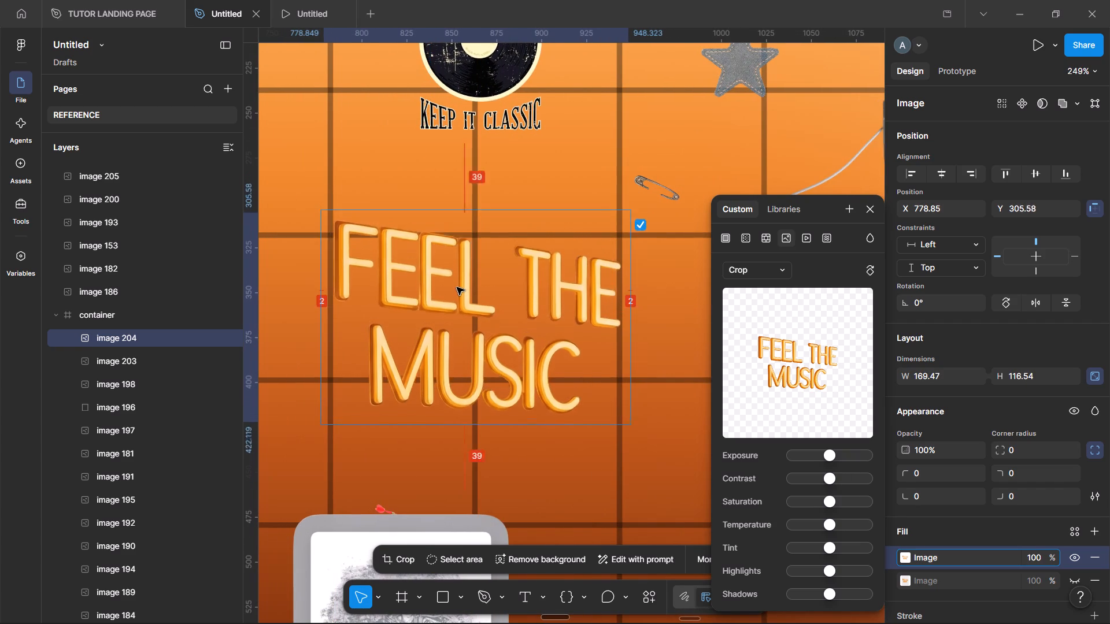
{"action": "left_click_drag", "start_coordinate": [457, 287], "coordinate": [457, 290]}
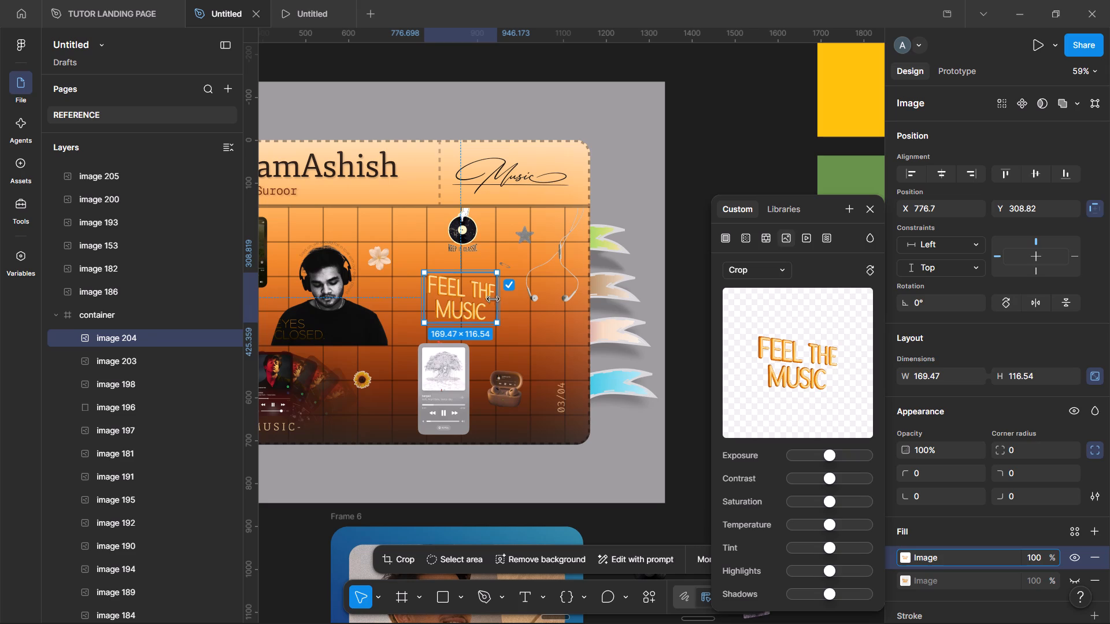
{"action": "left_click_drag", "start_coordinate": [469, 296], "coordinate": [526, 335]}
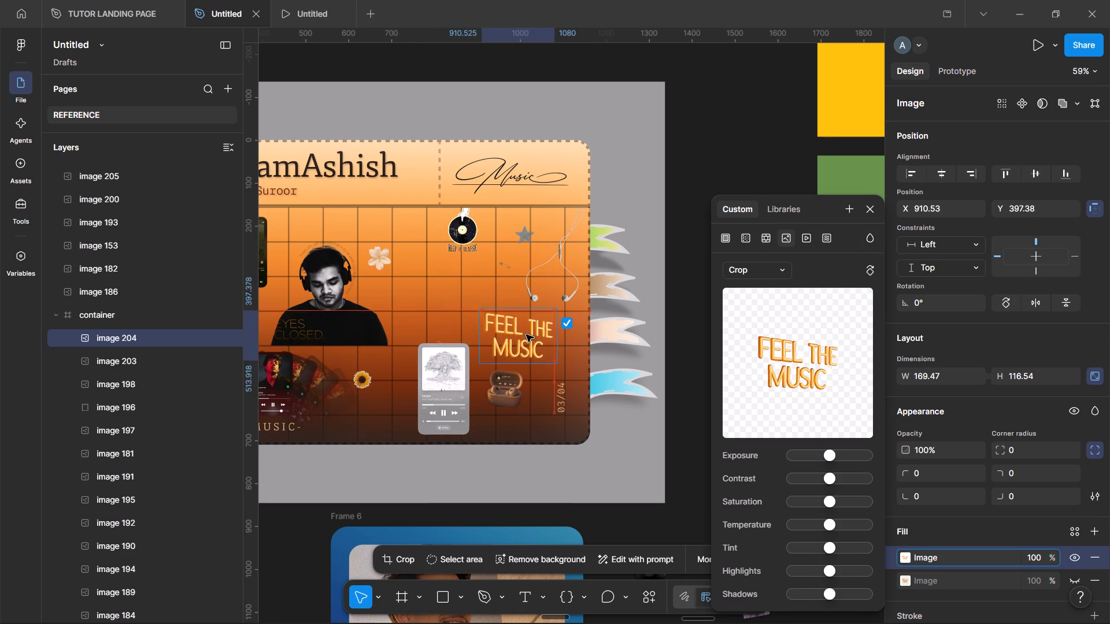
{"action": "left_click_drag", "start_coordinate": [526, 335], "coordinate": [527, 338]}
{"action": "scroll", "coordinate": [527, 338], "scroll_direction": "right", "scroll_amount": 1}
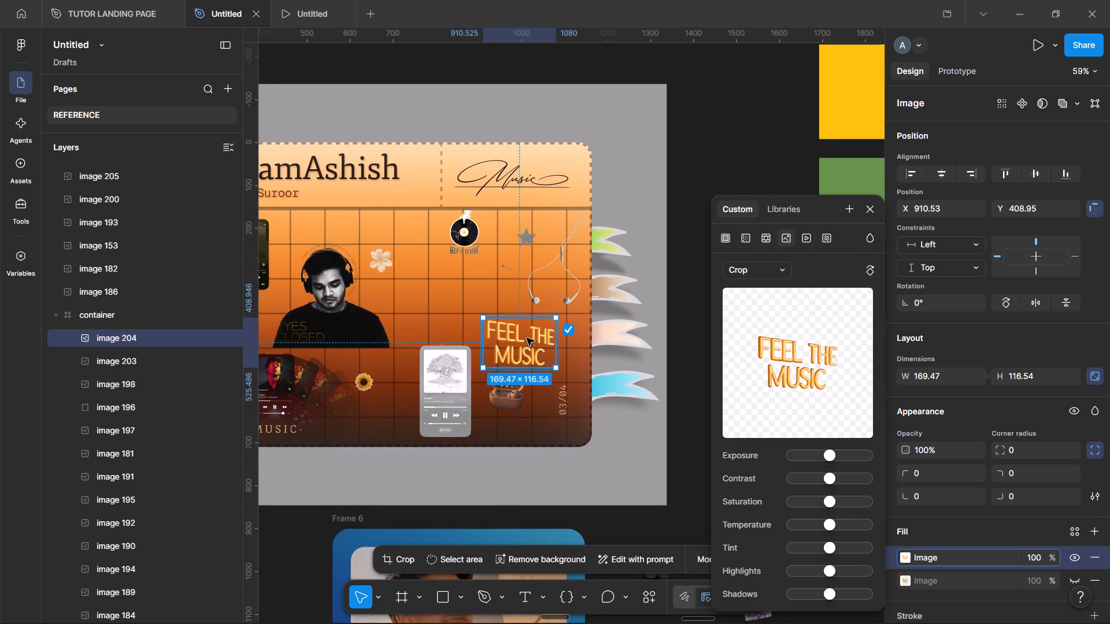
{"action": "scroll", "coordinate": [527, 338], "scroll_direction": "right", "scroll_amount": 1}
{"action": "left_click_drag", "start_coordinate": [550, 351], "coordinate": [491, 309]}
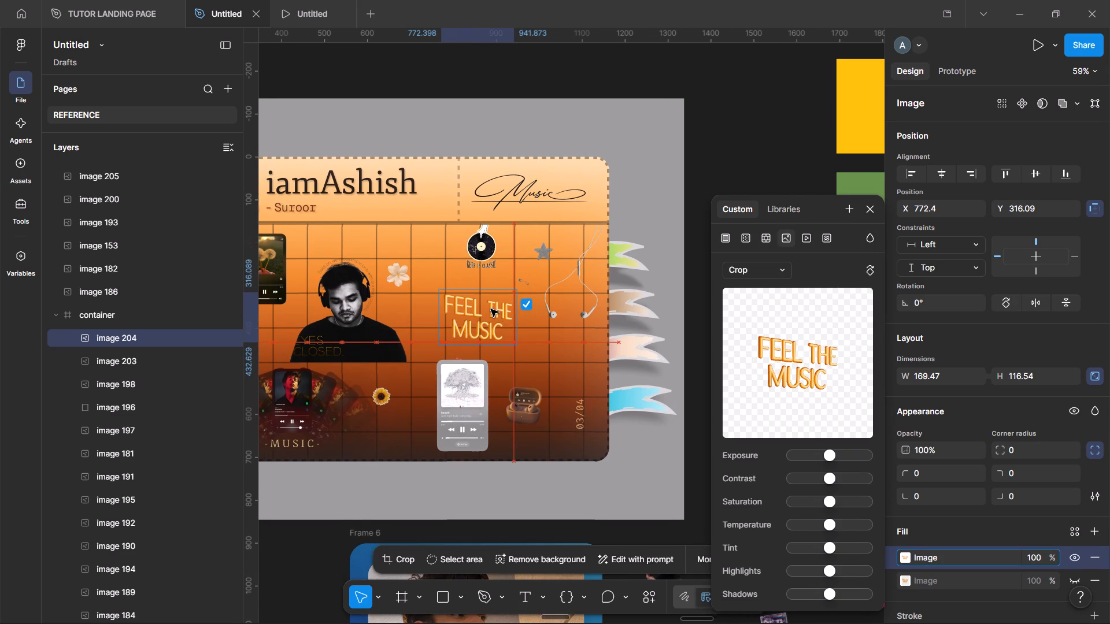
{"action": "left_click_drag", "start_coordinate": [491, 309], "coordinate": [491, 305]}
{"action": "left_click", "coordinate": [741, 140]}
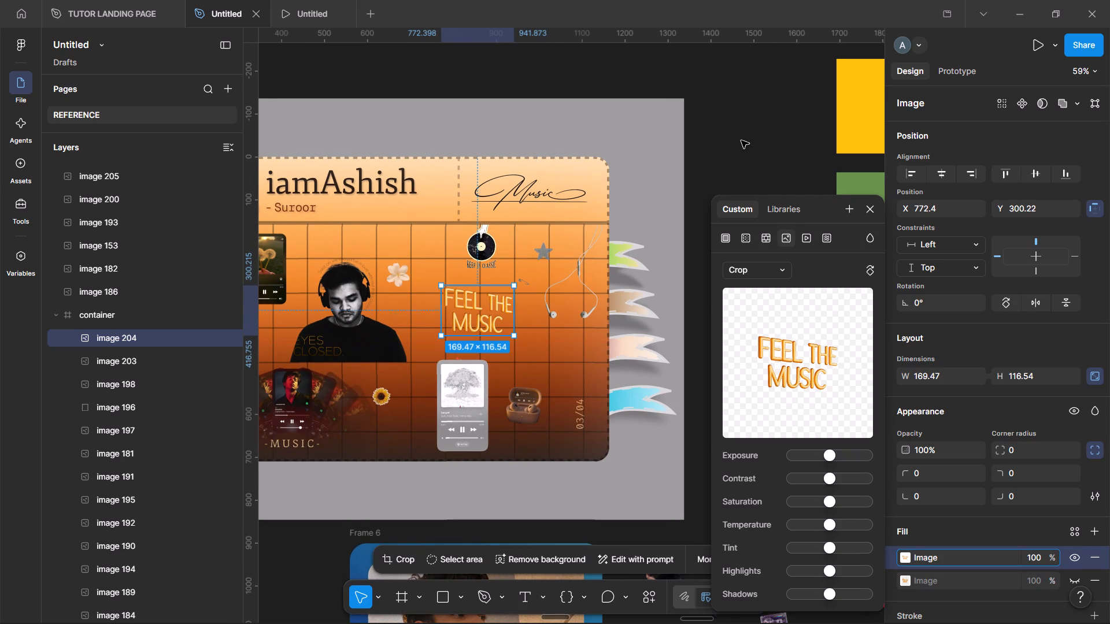
Move the "FEEL THE MUSIC" lettering up between the portrait and the vinyl record sticker, partly over the white flower.
{"action": "scroll", "coordinate": [741, 140], "scroll_direction": "right", "scroll_amount": 2}
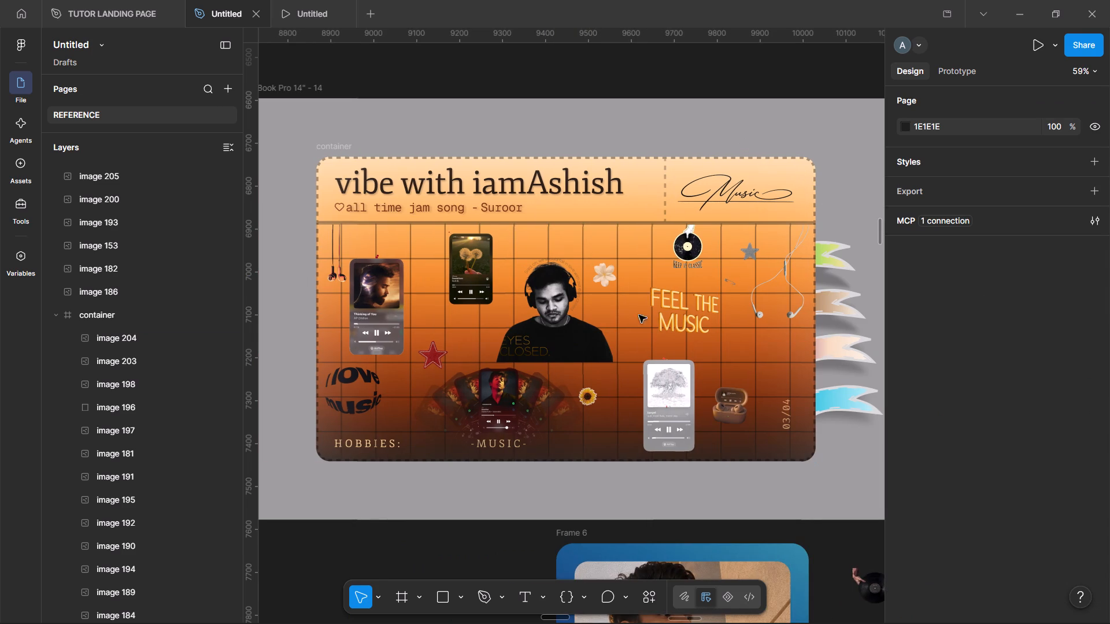
{"action": "left_click_drag", "start_coordinate": [690, 317], "coordinate": [608, 254]}
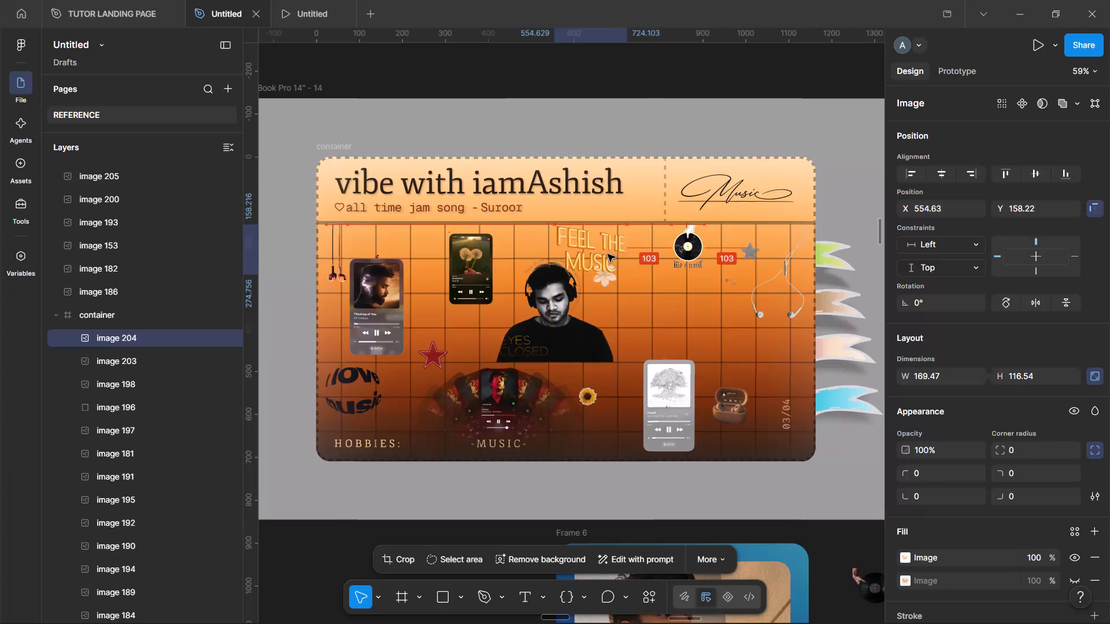
{"action": "left_click_drag", "start_coordinate": [608, 254], "coordinate": [631, 254]}
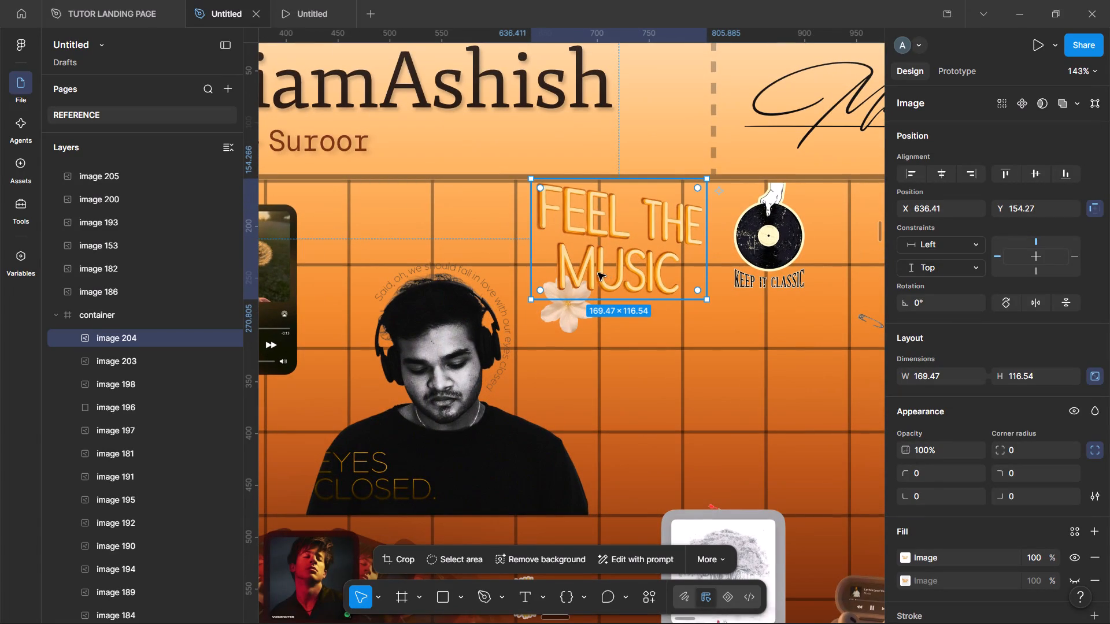
{"action": "left_click_drag", "start_coordinate": [580, 261], "coordinate": [523, 258]}
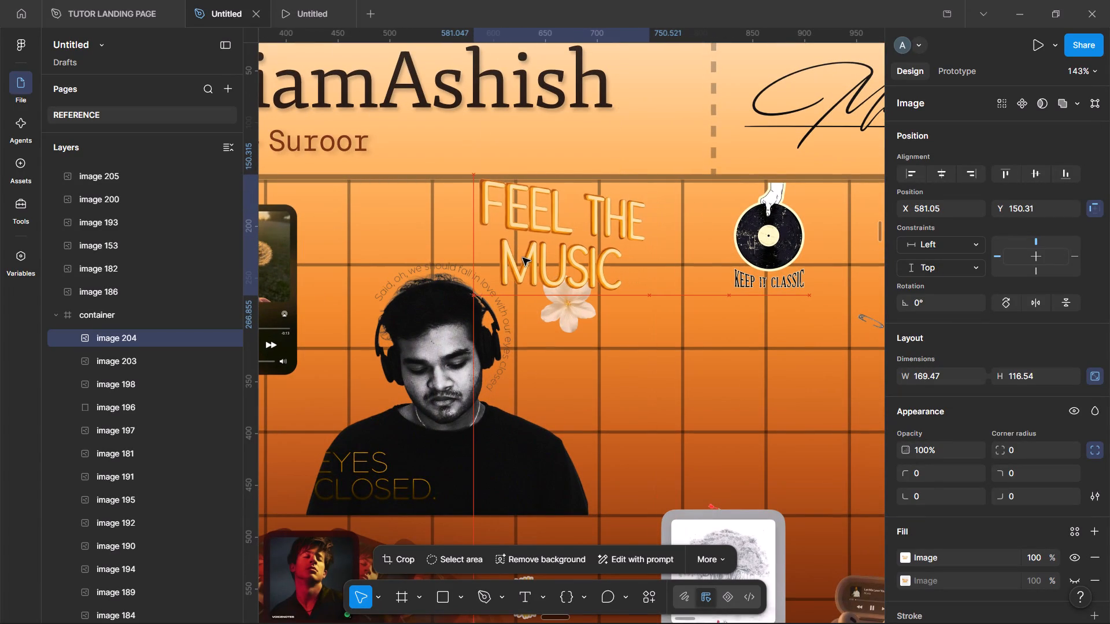
{"action": "left_click_drag", "start_coordinate": [523, 258], "coordinate": [578, 261]}
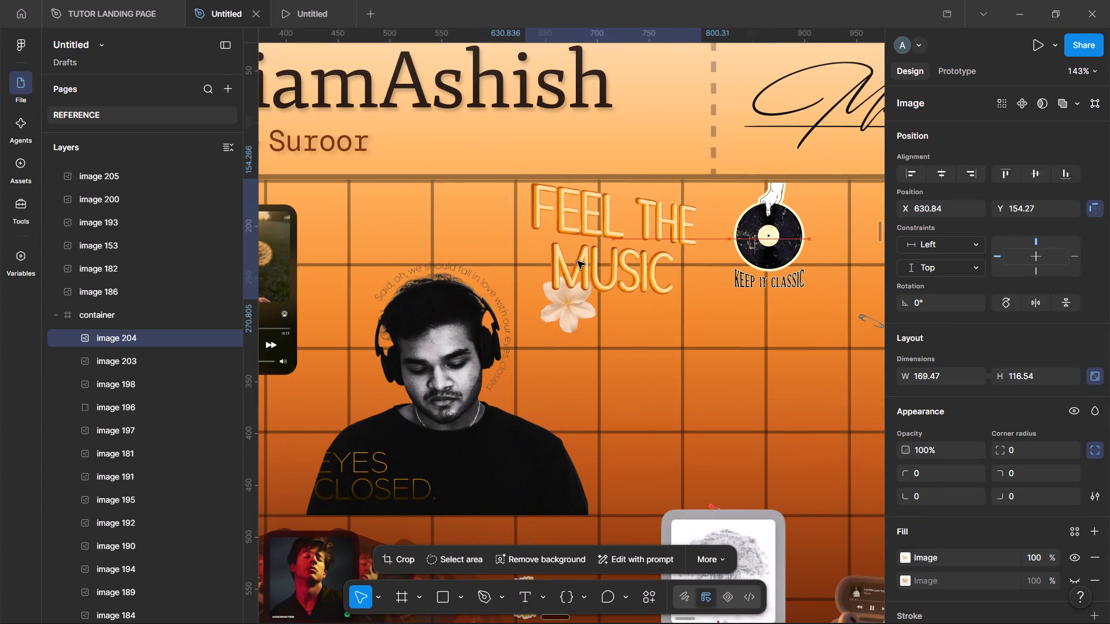
{"action": "left_click_drag", "start_coordinate": [578, 261], "coordinate": [597, 264]}
Rotate the "FEEL THE MUSIC" lettering to -36° and place it between the white flower and the vinyl record sticker.
{"action": "scroll", "coordinate": [597, 264], "scroll_direction": "right", "scroll_amount": 1}
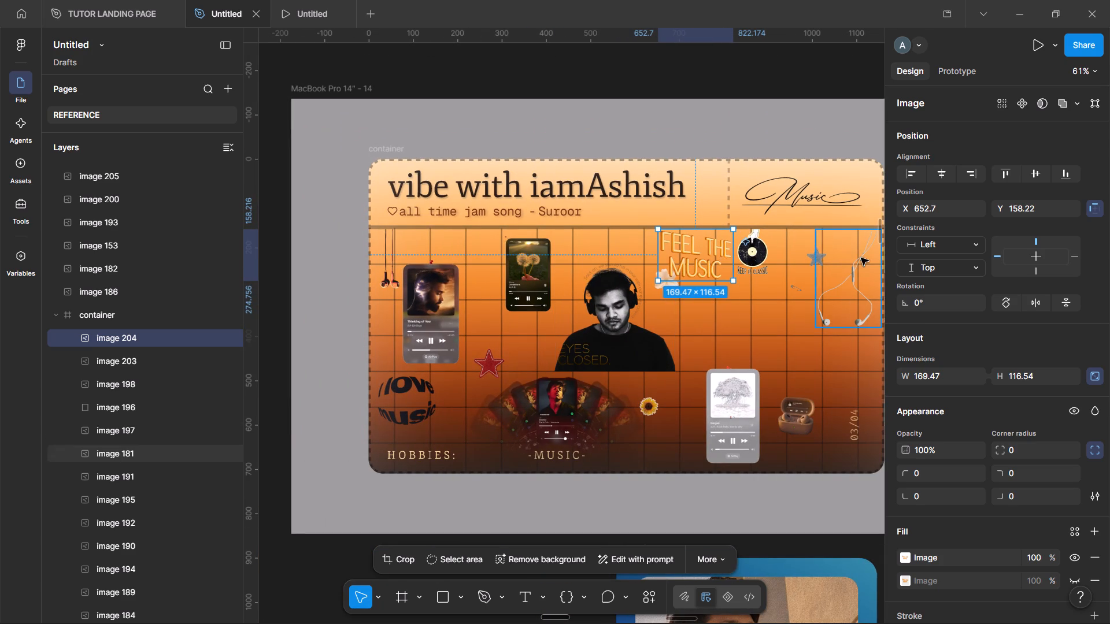
{"action": "left_click_drag", "start_coordinate": [901, 300], "coordinate": [939, 303]}
{"action": "left_click_drag", "start_coordinate": [693, 235], "coordinate": [710, 255]}
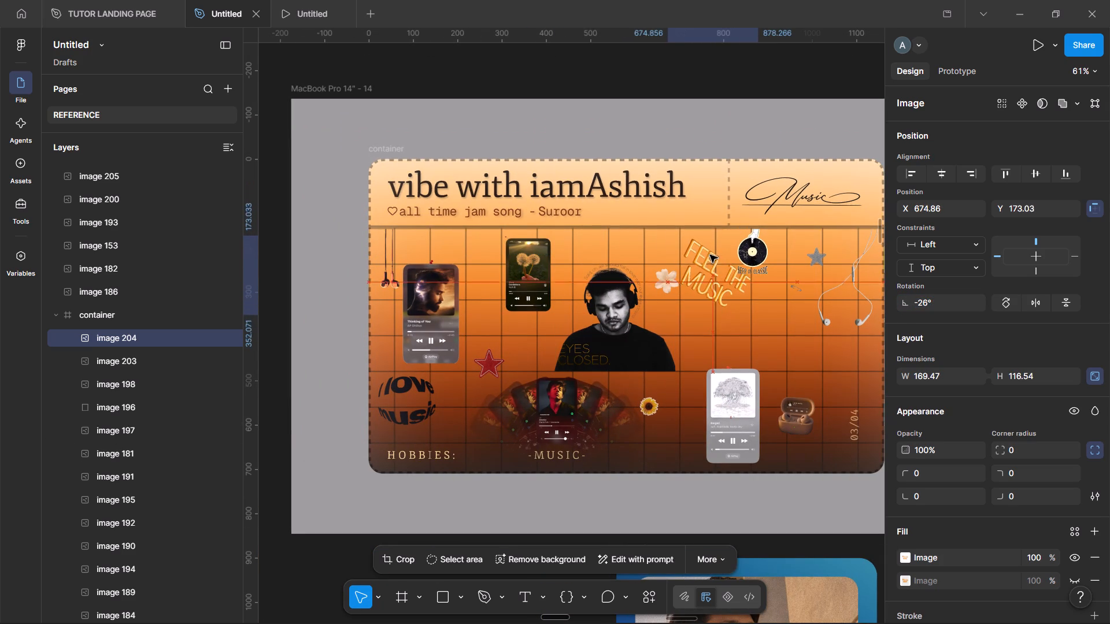
{"action": "left_click_drag", "start_coordinate": [710, 255], "coordinate": [712, 248]}
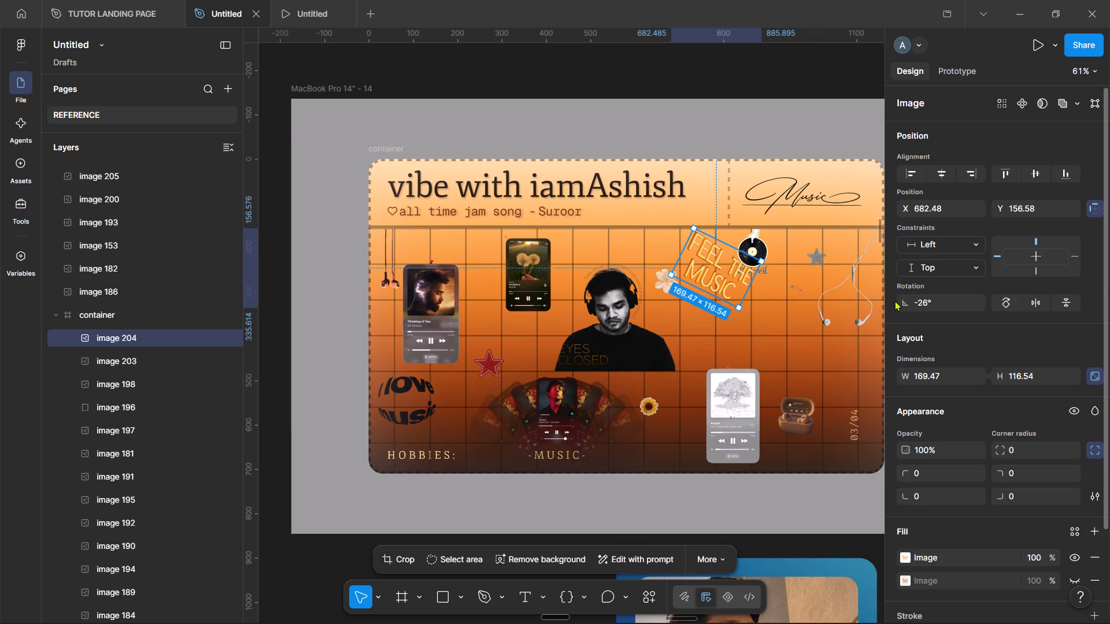
{"action": "left_click_drag", "start_coordinate": [902, 302], "coordinate": [904, 302]}
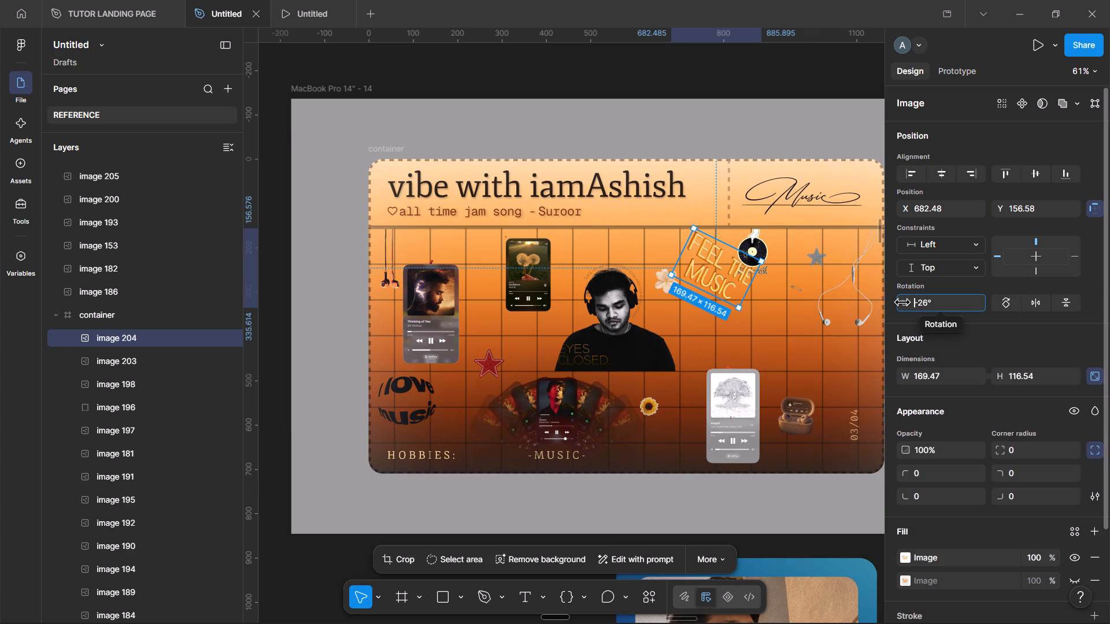
{"action": "left_click_drag", "start_coordinate": [904, 302], "coordinate": [916, 302]}
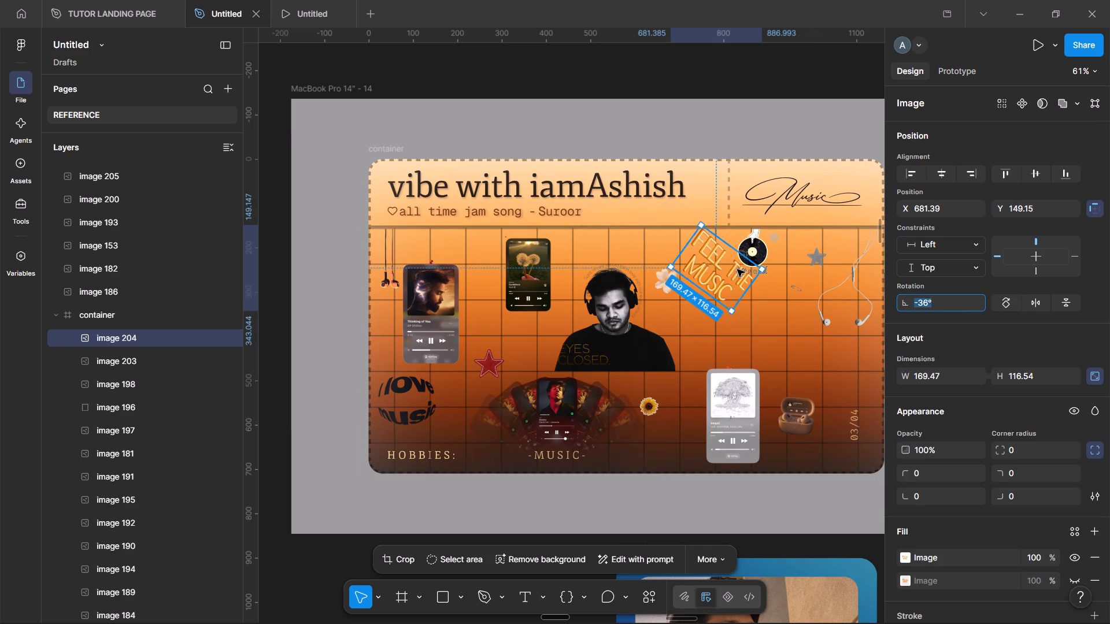
{"action": "left_click_drag", "start_coordinate": [723, 272], "coordinate": [723, 278]}
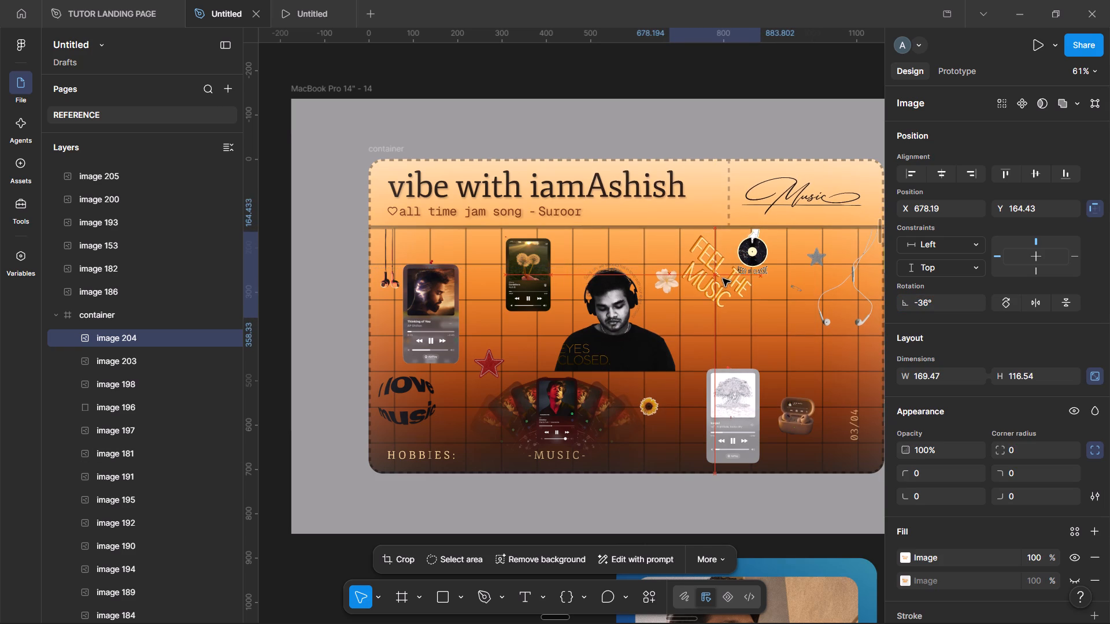
{"action": "left_click_drag", "start_coordinate": [723, 278], "coordinate": [720, 279]}
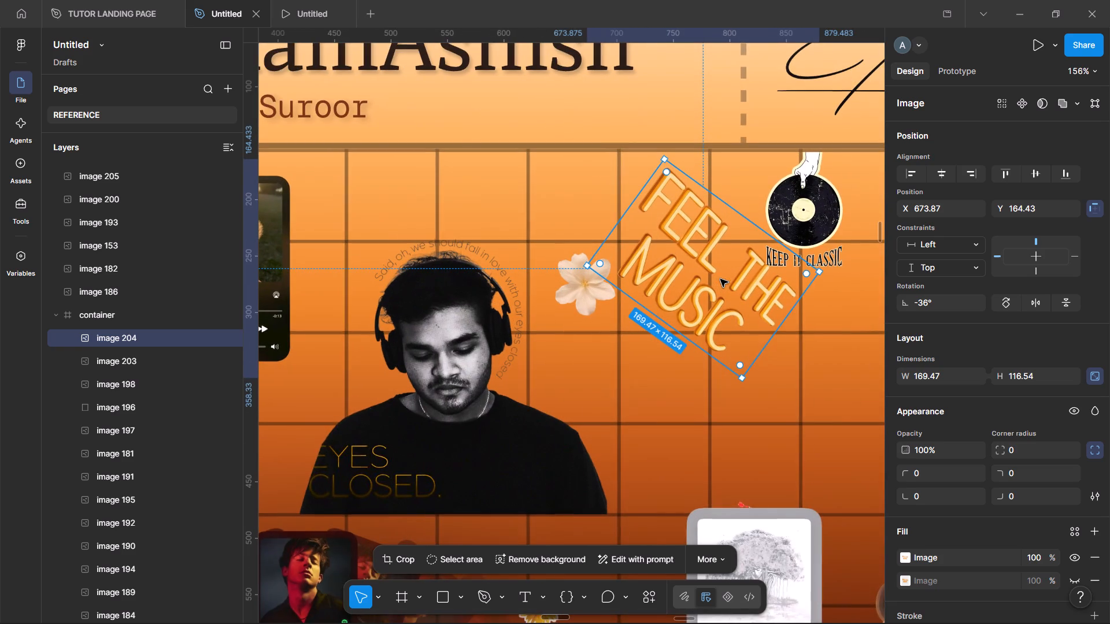
Move the small safety pin onto the top corner of the lettering's "F" and bring it in front of the lettering.
{"action": "scroll", "coordinate": [720, 279], "scroll_direction": "left", "scroll_amount": 1}
{"action": "left_click_drag", "start_coordinate": [800, 303], "coordinate": [633, 243]}
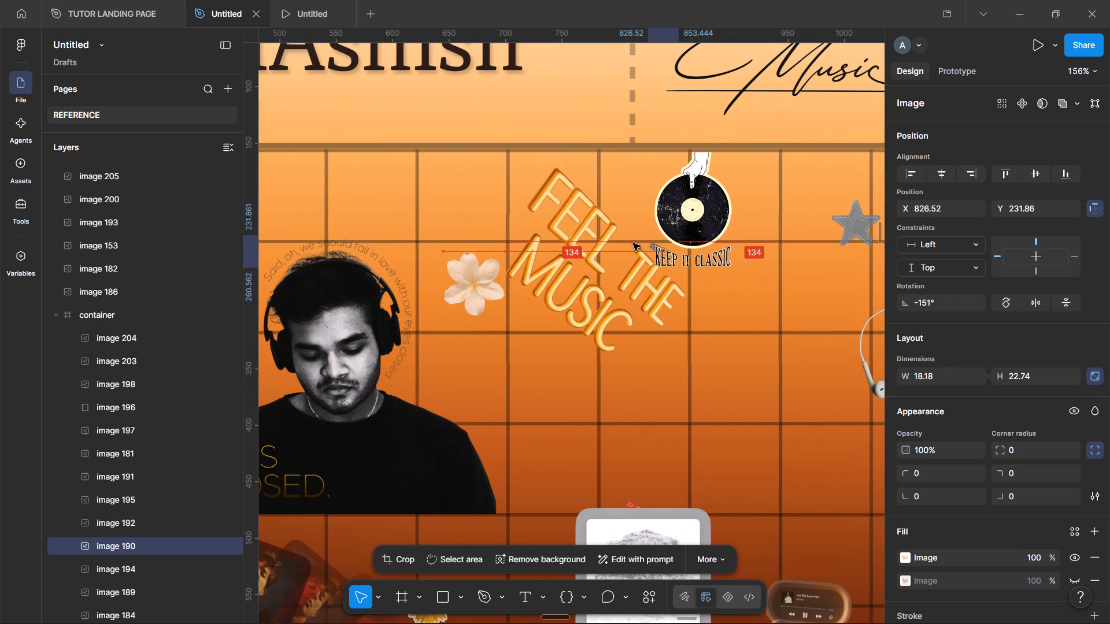
{"action": "left_click_drag", "start_coordinate": [633, 243], "coordinate": [564, 174]}
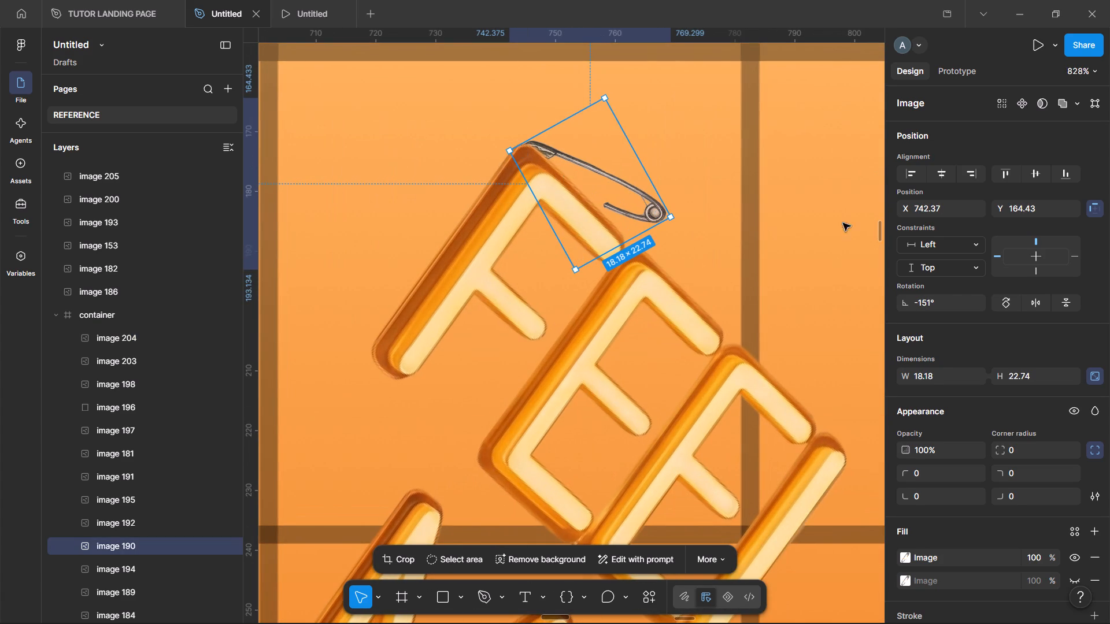
{"action": "key", "text": "bracketright"}
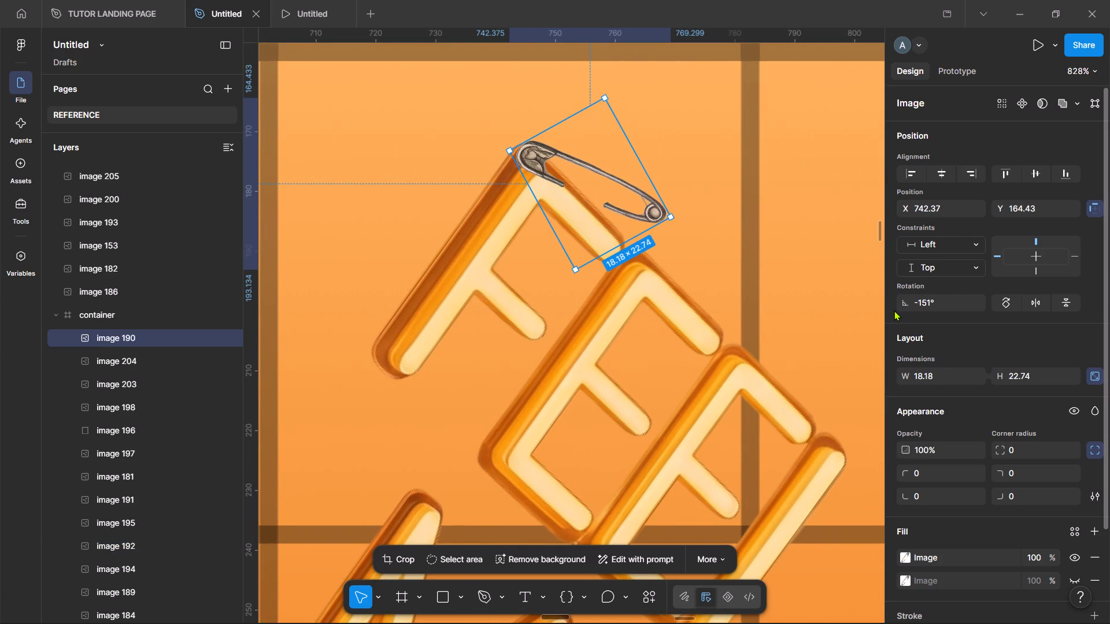
Enlarge the safety pin to 25 × 31.27 above the "F" and rotate it to -125° so it lies nearly level.
{"action": "left_click", "coordinate": [910, 384]}
{"action": "left_click_drag", "start_coordinate": [908, 376], "coordinate": [917, 373]}
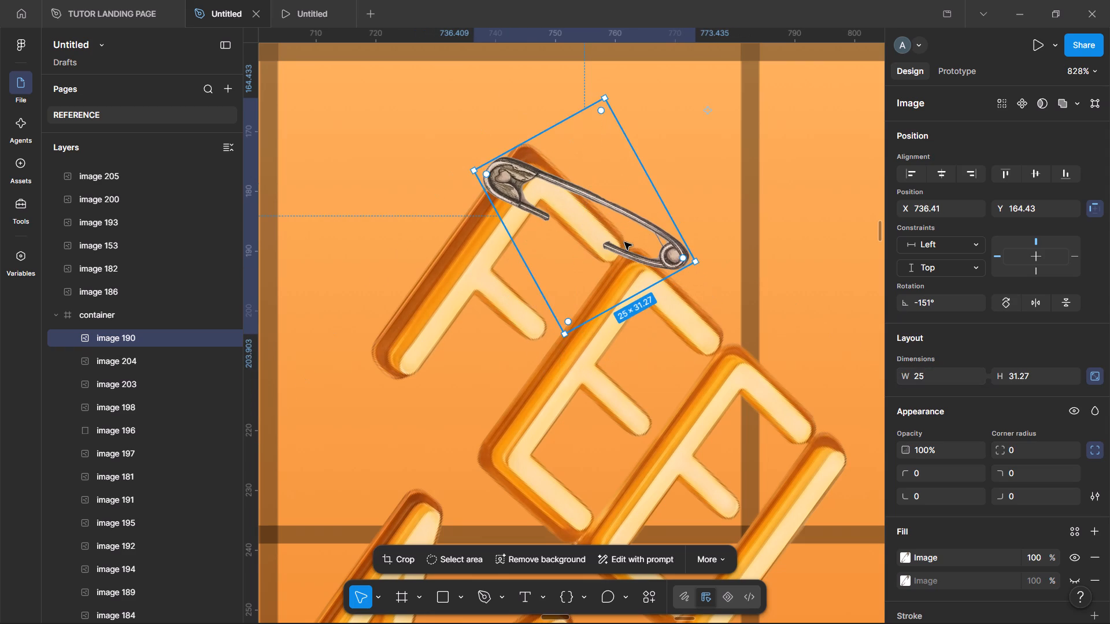
{"action": "left_click_drag", "start_coordinate": [625, 242], "coordinate": [588, 171]}
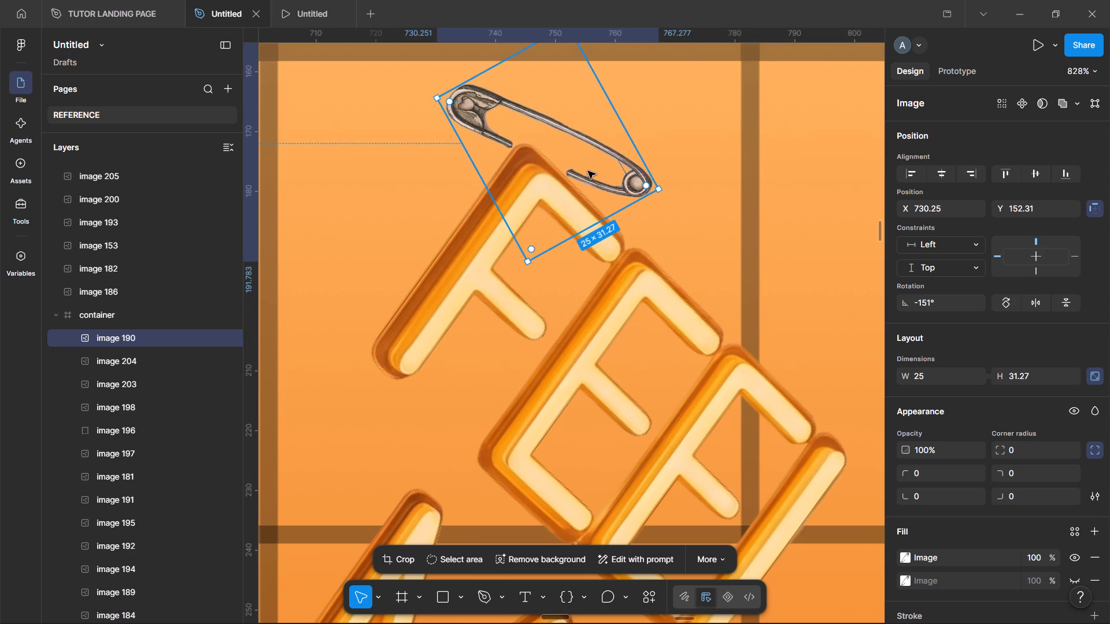
{"action": "left_click_drag", "start_coordinate": [902, 299], "coordinate": [871, 300]}
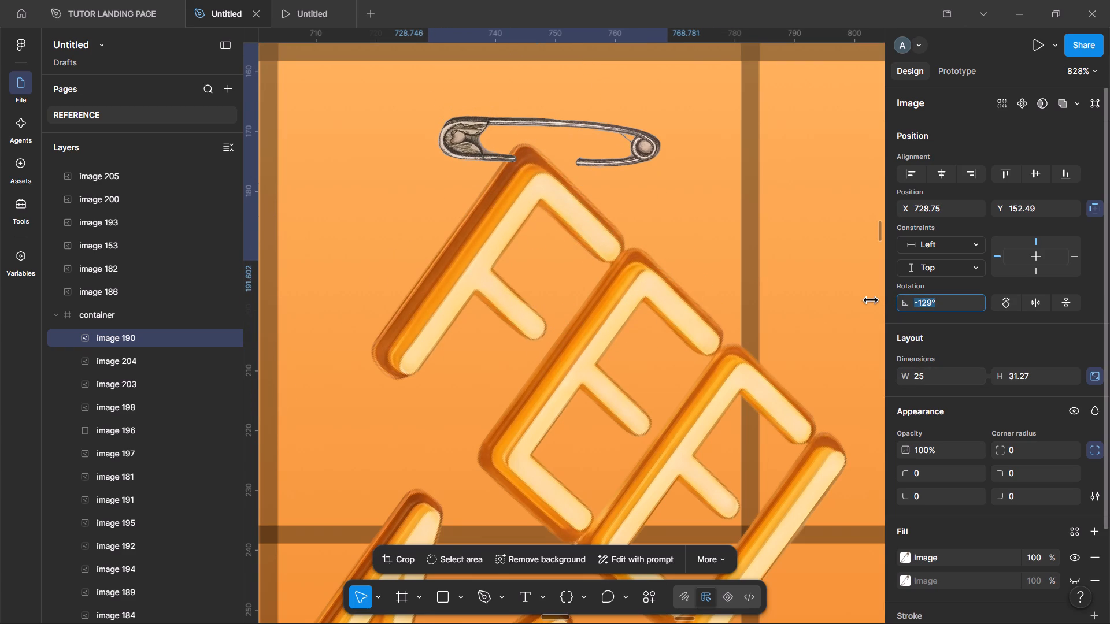
{"action": "left_click_drag", "start_coordinate": [871, 300], "coordinate": [869, 303]}
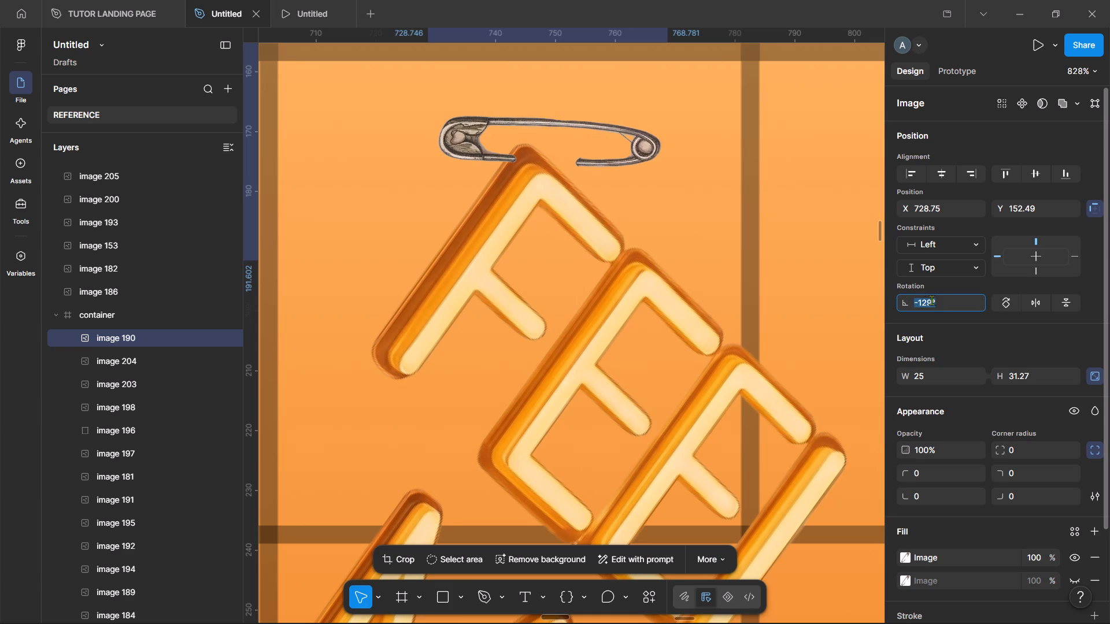
{"action": "left_click", "coordinate": [909, 304]}
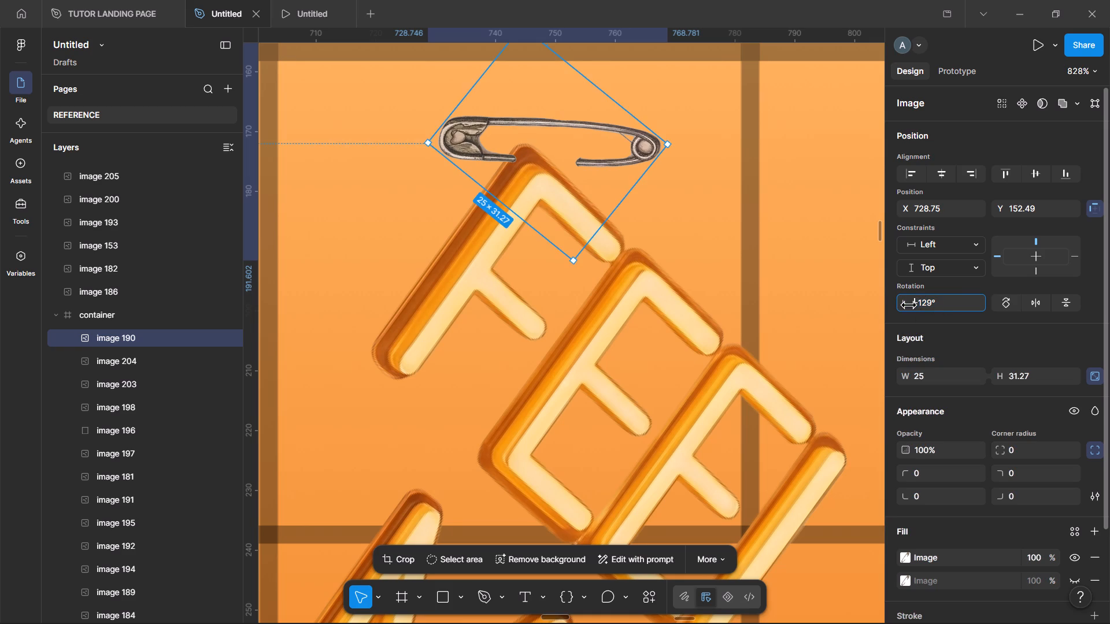
{"action": "left_click_drag", "start_coordinate": [908, 304], "coordinate": [904, 304]}
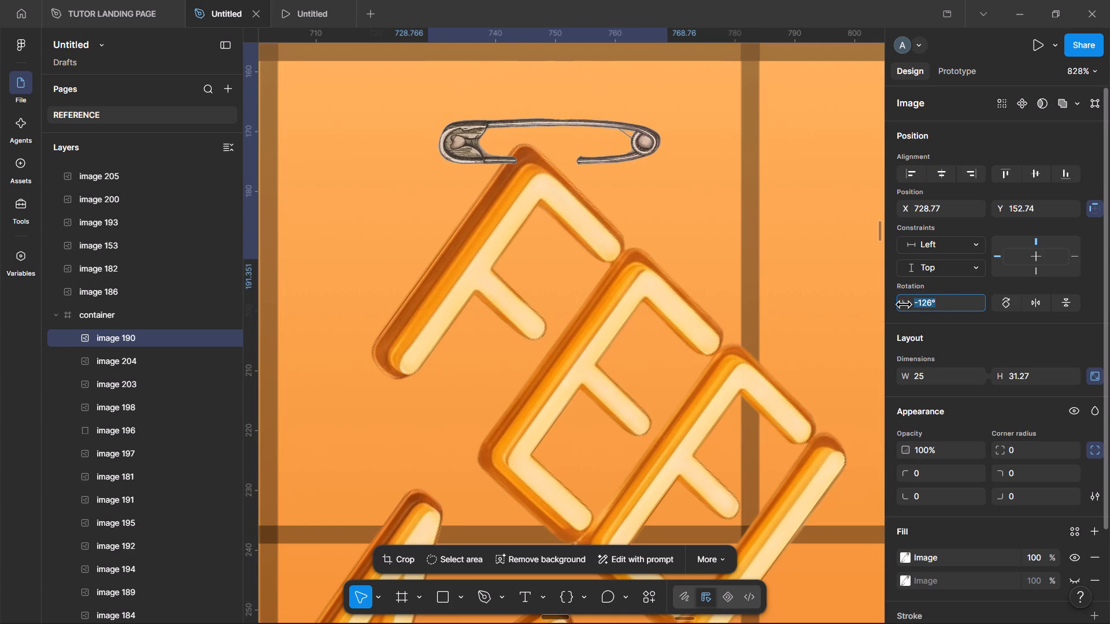
{"action": "left_click_drag", "start_coordinate": [904, 304], "coordinate": [902, 304]}
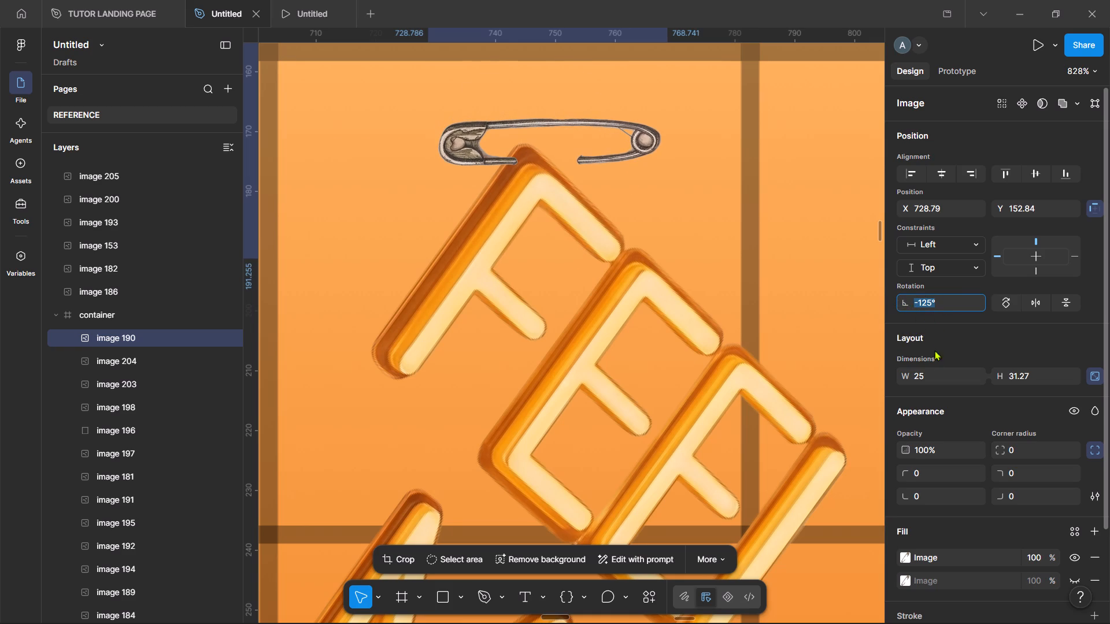
Scale the safety pin down to 17 × 21.26, flip it horizontally and fit its opening over the top corner of the "F".
{"action": "left_click_drag", "start_coordinate": [906, 372], "coordinate": [894, 374]}
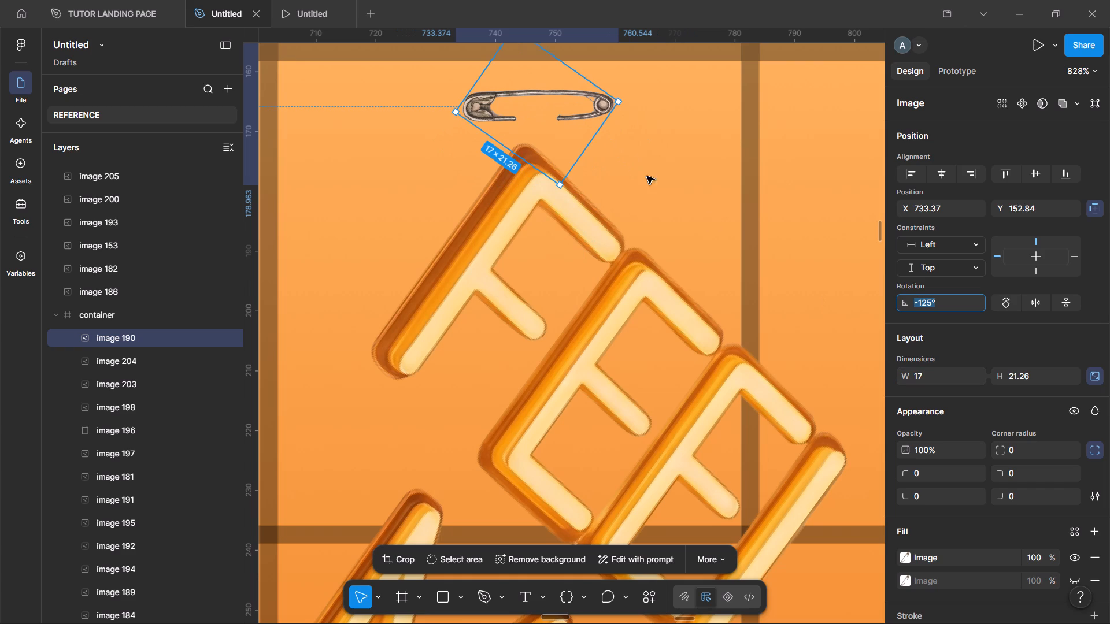
{"action": "left_click_drag", "start_coordinate": [576, 114], "coordinate": [561, 148]}
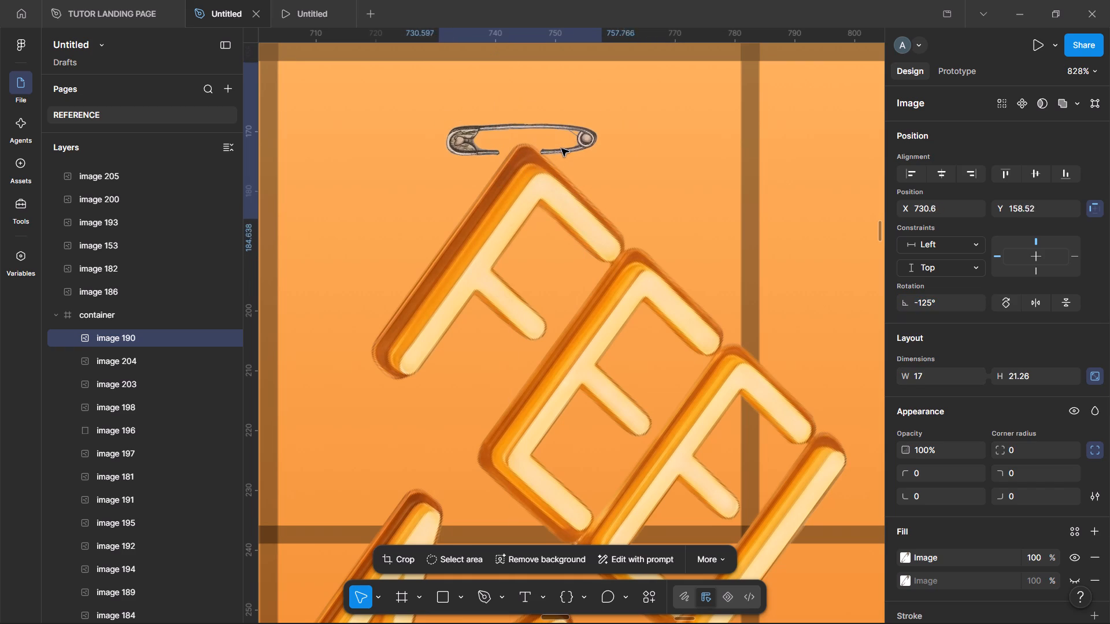
{"action": "left_click_drag", "start_coordinate": [561, 148], "coordinate": [567, 153]}
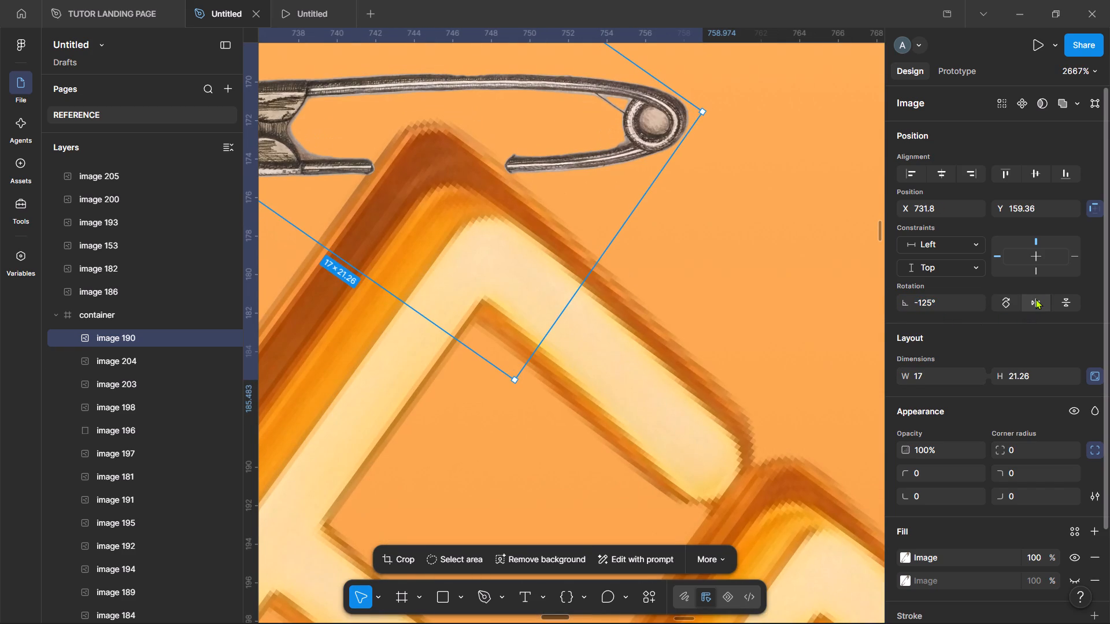
{"action": "left_click", "coordinate": [1035, 299]}
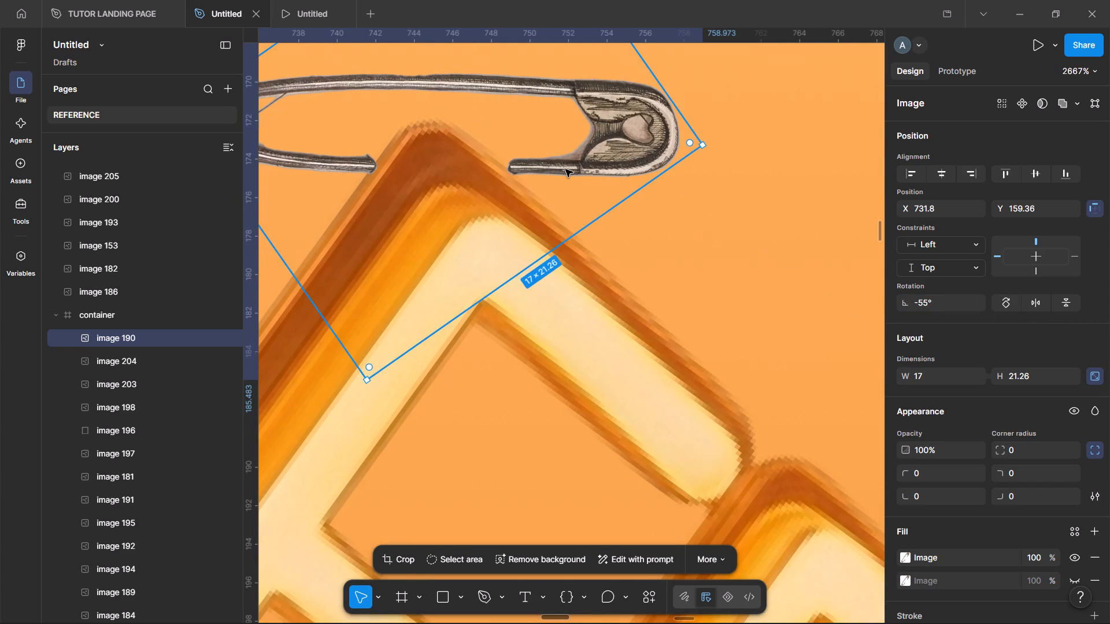
{"action": "left_click_drag", "start_coordinate": [560, 169], "coordinate": [563, 178]}
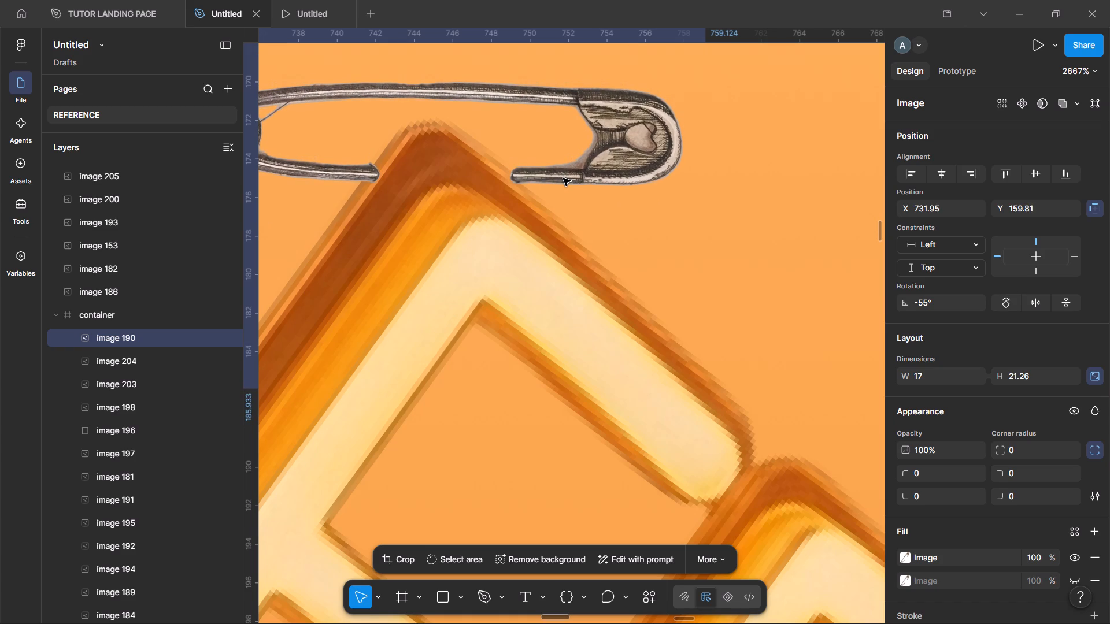
{"action": "left_click_drag", "start_coordinate": [563, 178], "coordinate": [566, 182]}
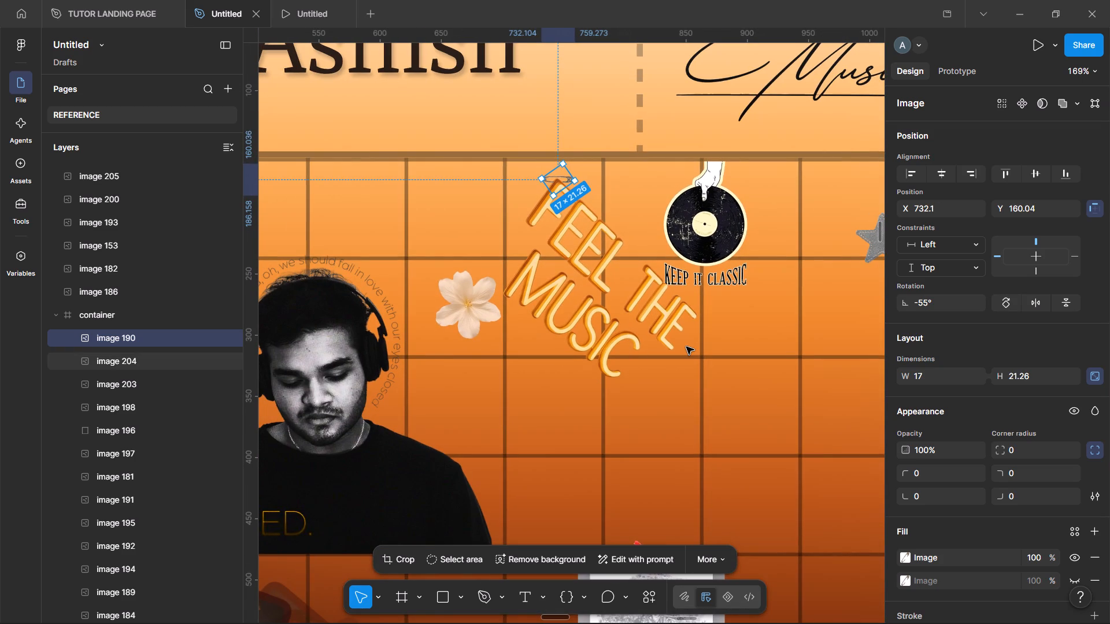
Search Pinterest for "SAFETY PIN" and look through the results, comparing them with the pin on the lettering's "F" in Figma.
{"action": "scroll", "coordinate": [686, 347], "scroll_direction": "down", "scroll_amount": 3}
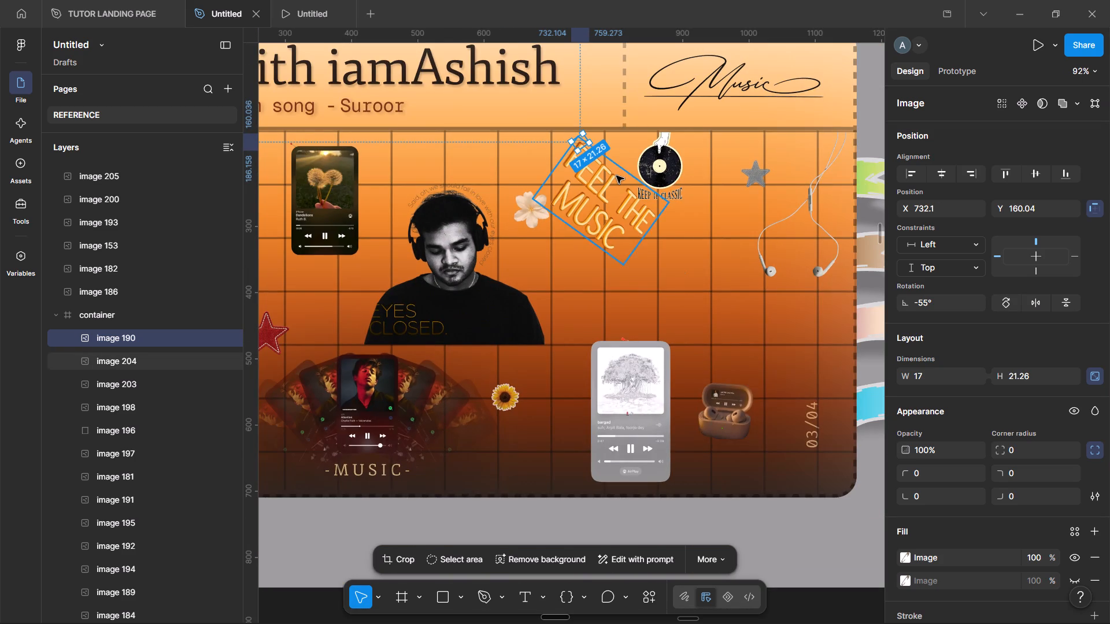
{"action": "key", "text": "alt+Tab"}
{"action": "left_click", "coordinate": [334, 96]}
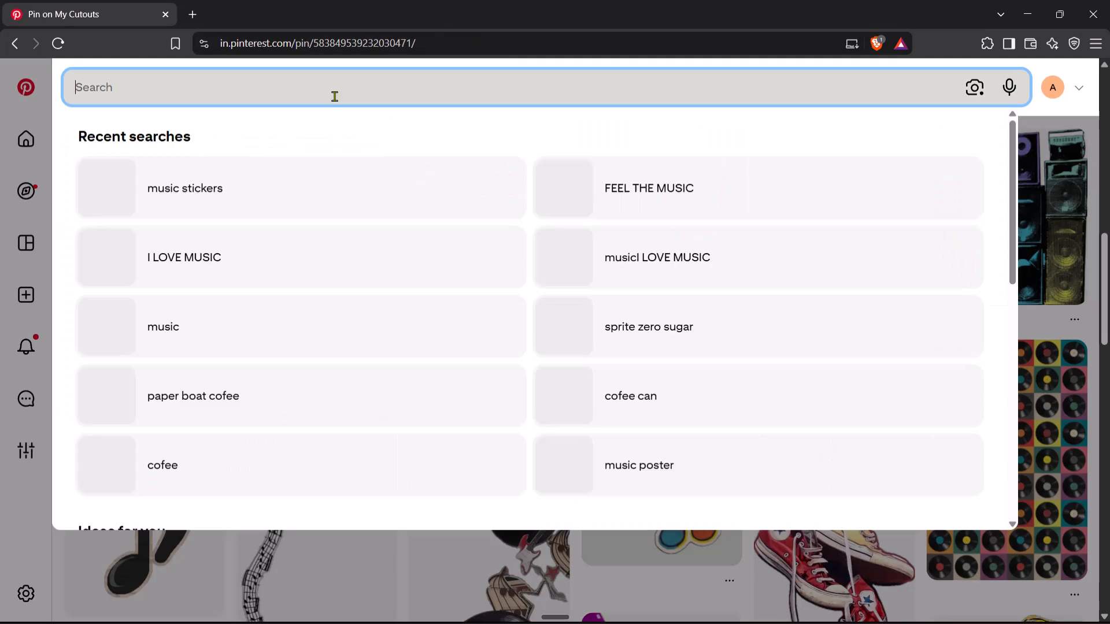
{"action": "type", "text": "SAFETY PIN"}
{"action": "key", "text": "Return"}
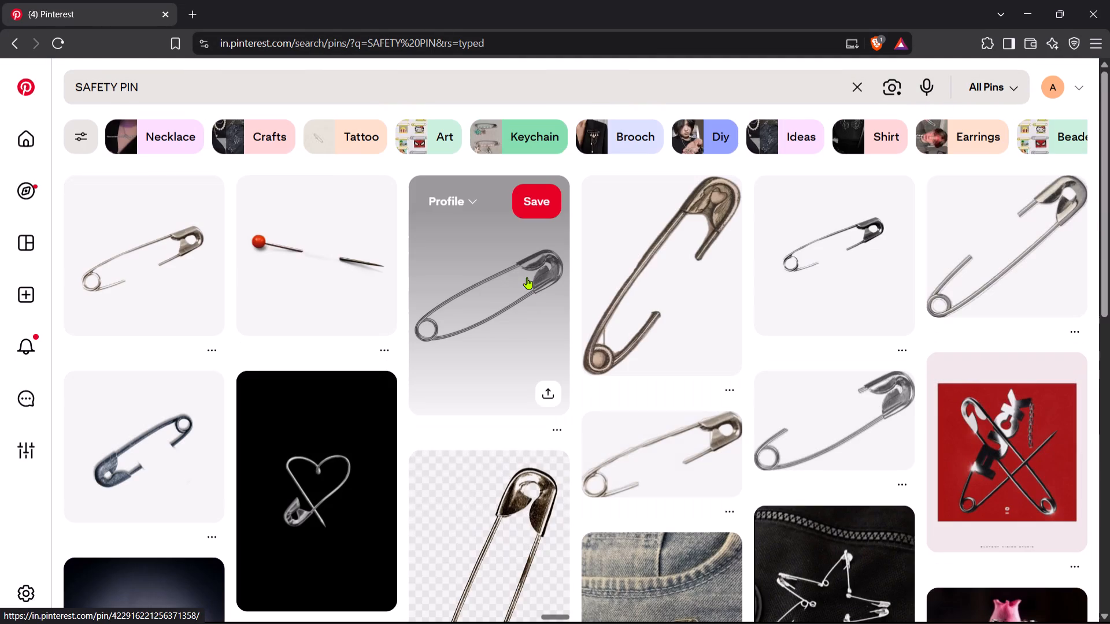
{"action": "scroll", "coordinate": [527, 277], "scroll_direction": "down", "scroll_amount": 1}
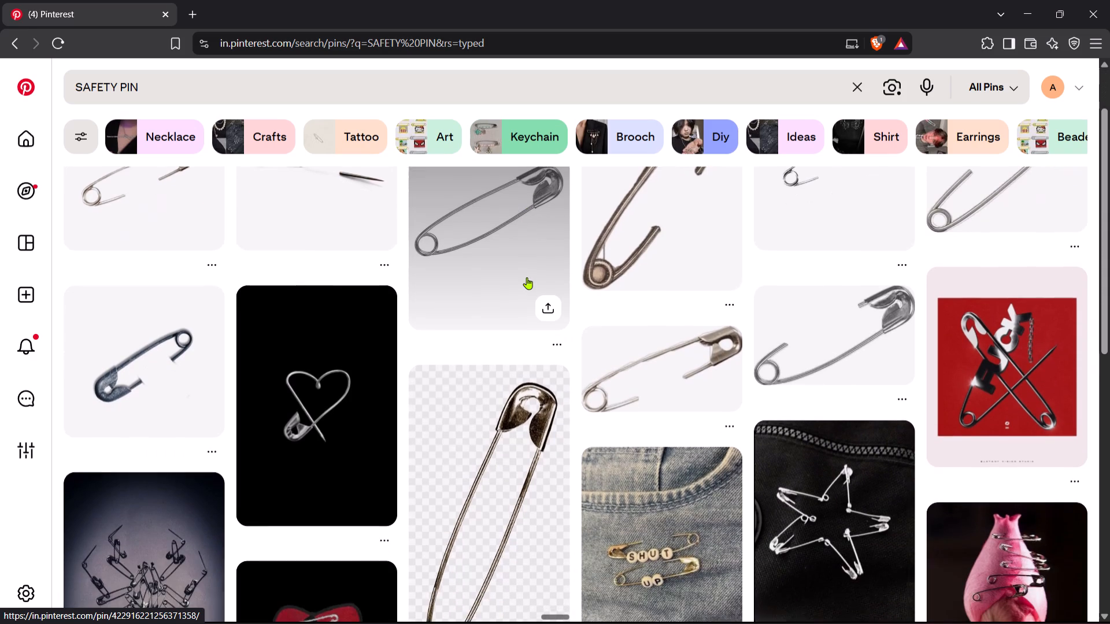
{"action": "scroll", "coordinate": [527, 277], "scroll_direction": "down", "scroll_amount": 2}
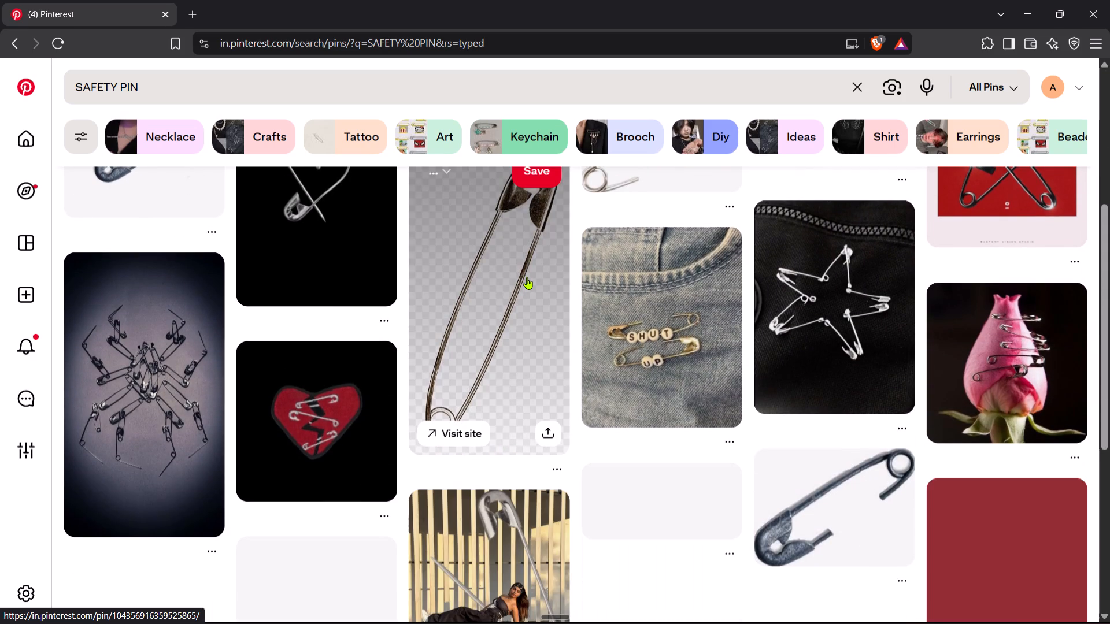
{"action": "scroll", "coordinate": [527, 277], "scroll_direction": "down", "scroll_amount": 1}
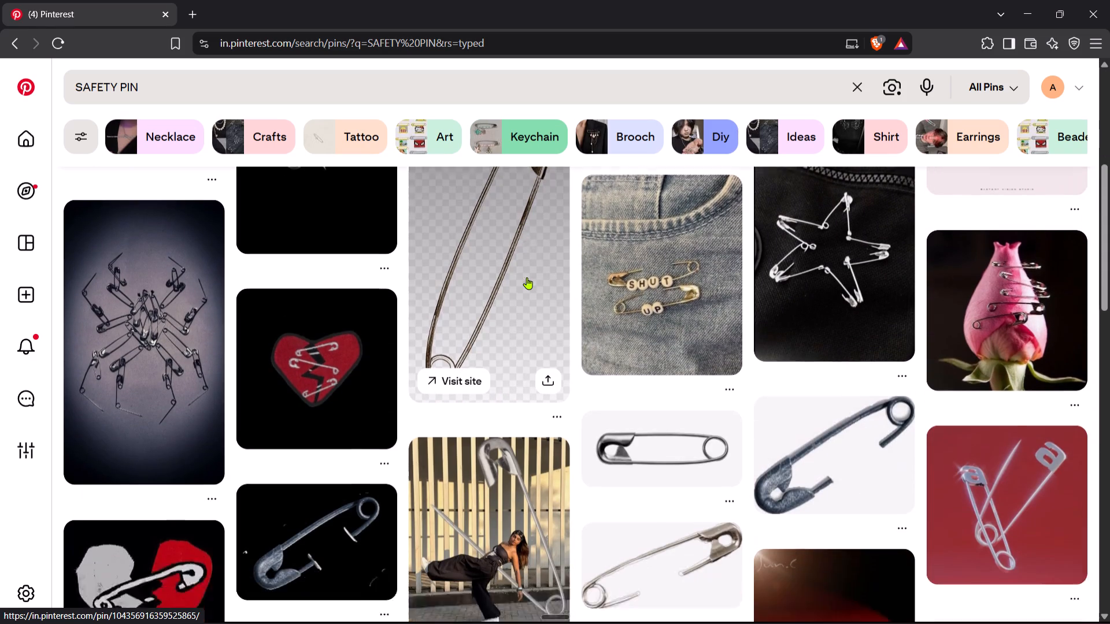
{"action": "scroll", "coordinate": [527, 277], "scroll_direction": "down", "scroll_amount": 4}
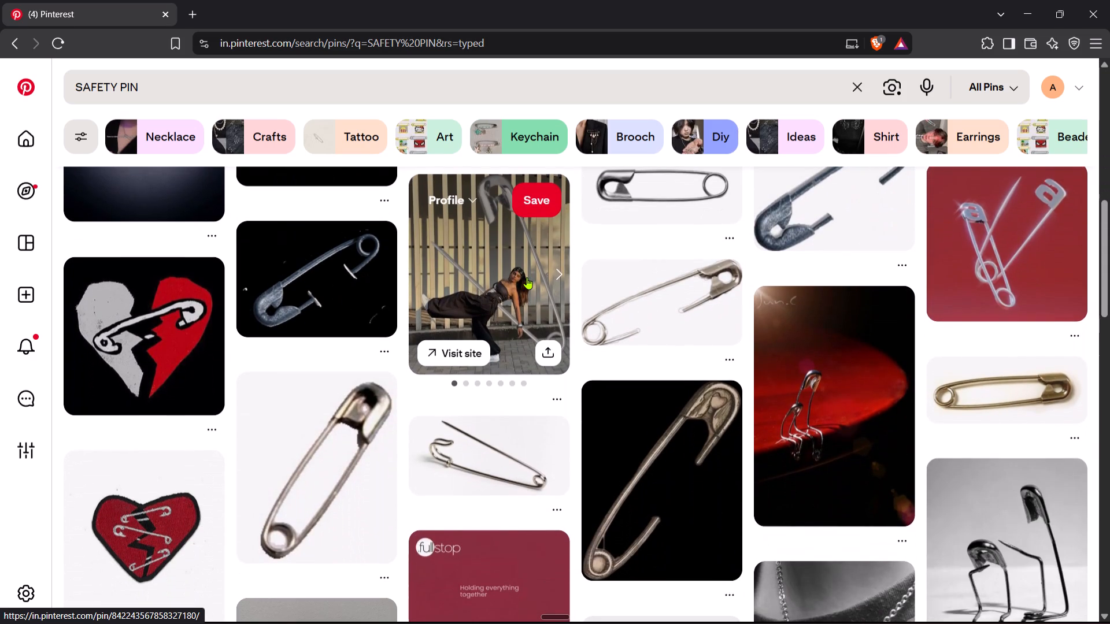
{"action": "scroll", "coordinate": [527, 277], "scroll_direction": "down", "scroll_amount": 2}
{"action": "scroll", "coordinate": [641, 425], "scroll_direction": "down", "scroll_amount": 2}
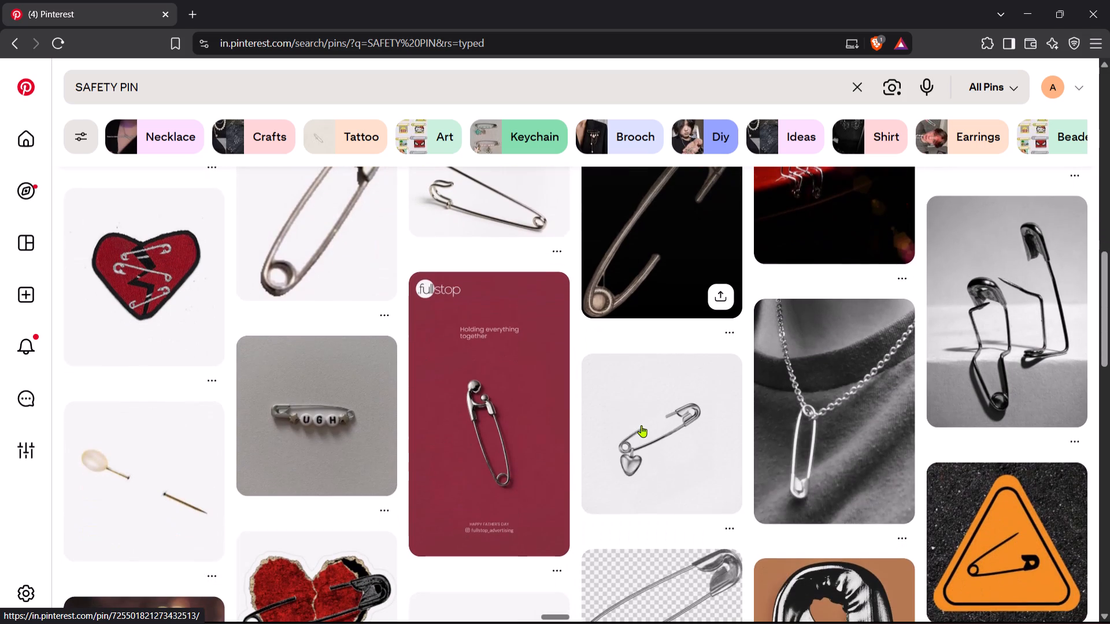
{"action": "scroll", "coordinate": [641, 425], "scroll_direction": "down", "scroll_amount": 2}
{"action": "scroll", "coordinate": [523, 393], "scroll_direction": "down", "scroll_amount": 1}
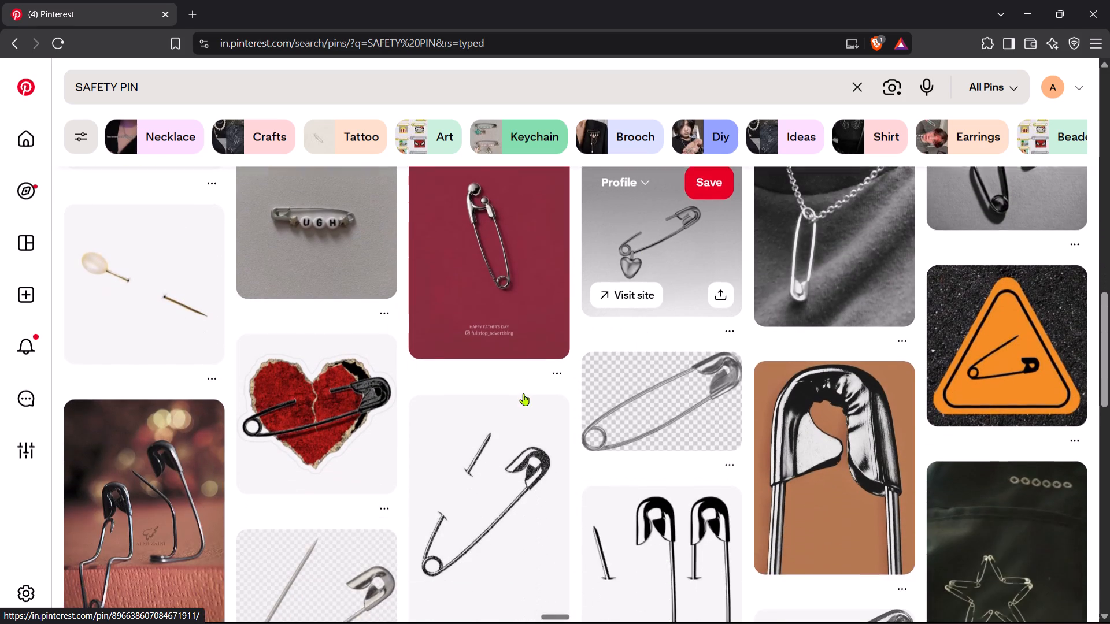
{"action": "scroll", "coordinate": [523, 393], "scroll_direction": "down", "scroll_amount": 1}
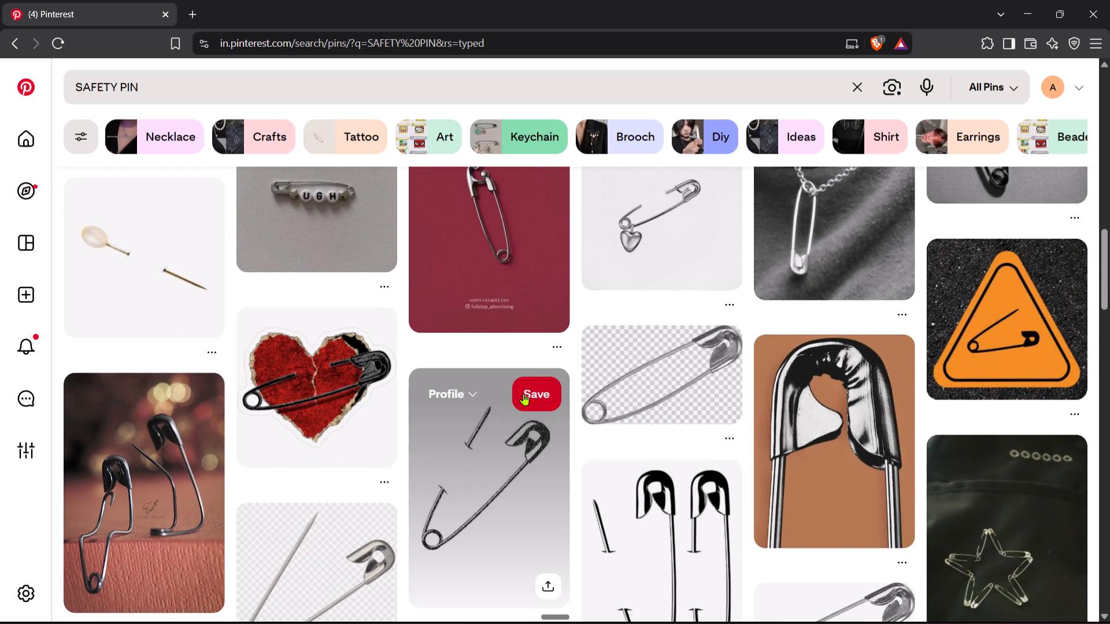
{"action": "key", "text": "alt+Tab"}
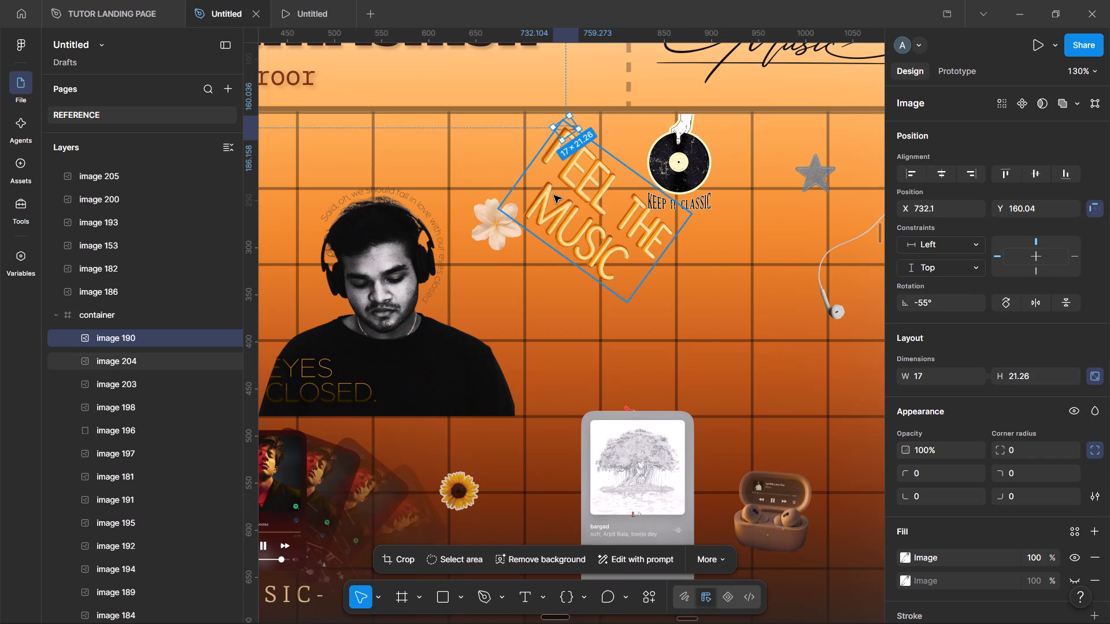
{"action": "scroll", "coordinate": [554, 195], "scroll_direction": "up", "scroll_amount": 2}
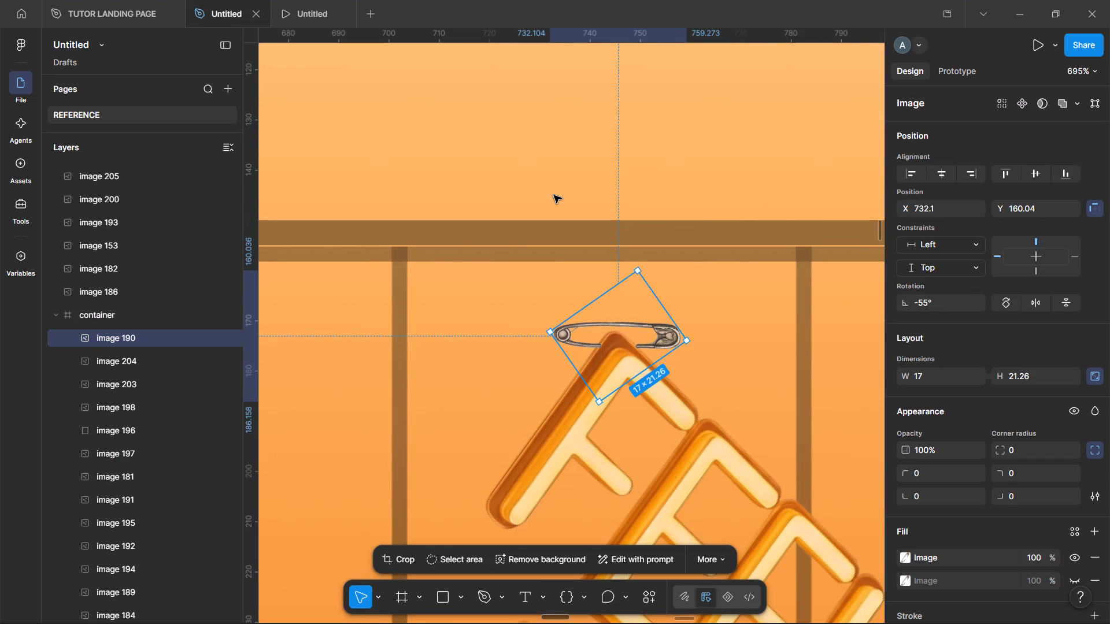
{"action": "key", "text": "alt+Tab"}
{"action": "scroll", "coordinate": [554, 195], "scroll_direction": "down", "scroll_amount": 2}
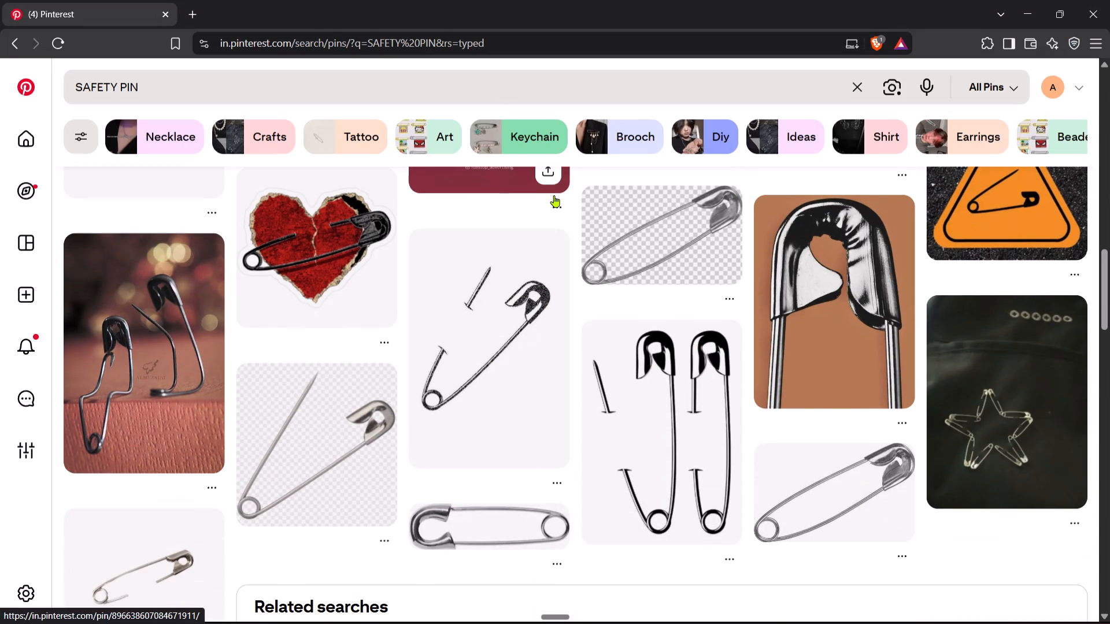
Search Pinterest for "WALL HOOK" and copy the image of the black J-shaped "Charlie Round Hook".
{"action": "left_click", "coordinate": [372, 79]}
{"action": "key", "text": "ctrl+a"}
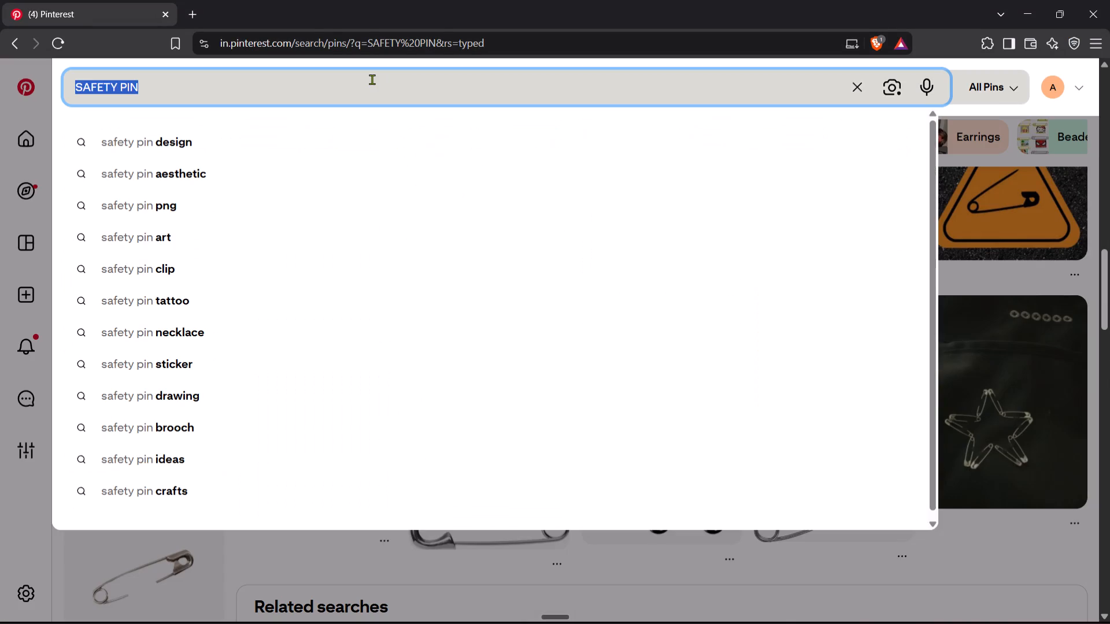
{"action": "type", "text": "WALL HOOK"}
{"action": "key", "text": "Return"}
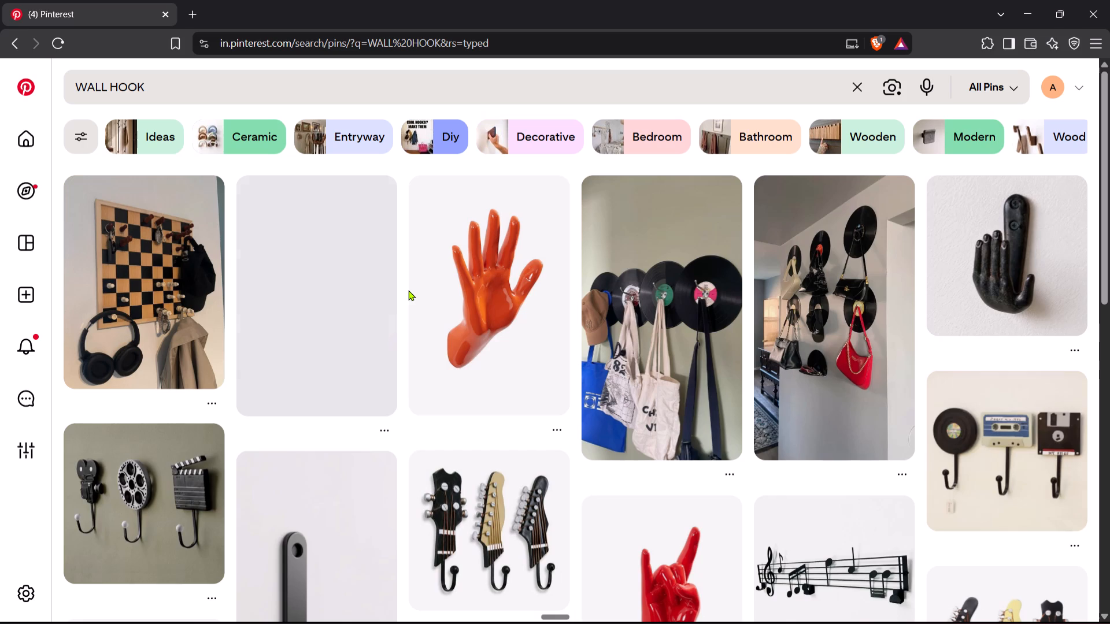
{"action": "scroll", "coordinate": [408, 290], "scroll_direction": "down", "scroll_amount": 5}
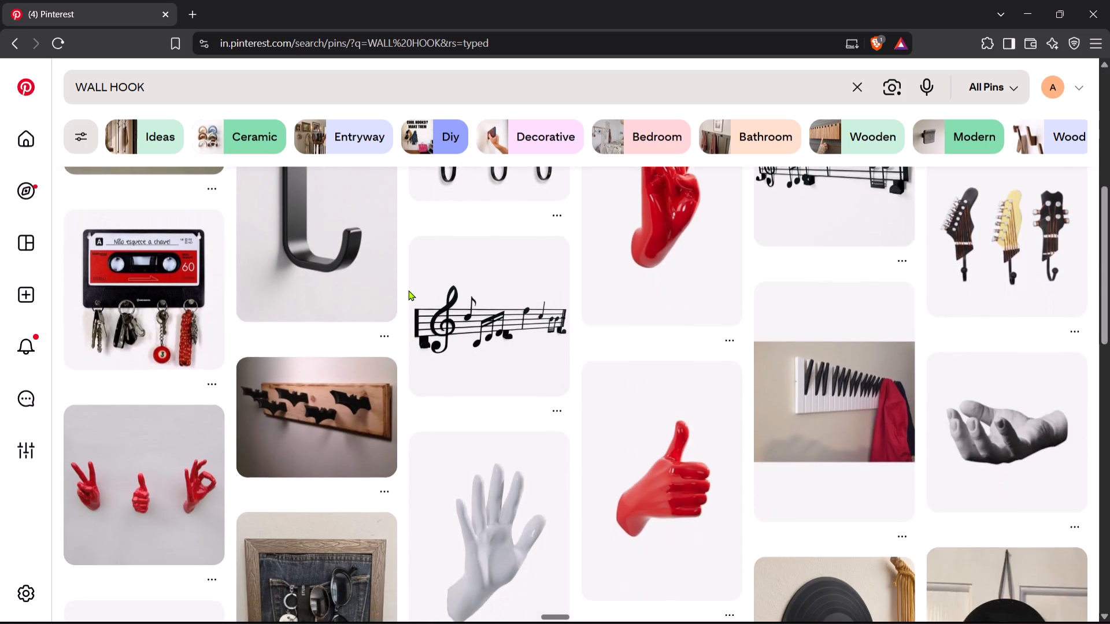
{"action": "scroll", "coordinate": [408, 290], "scroll_direction": "down", "scroll_amount": 5}
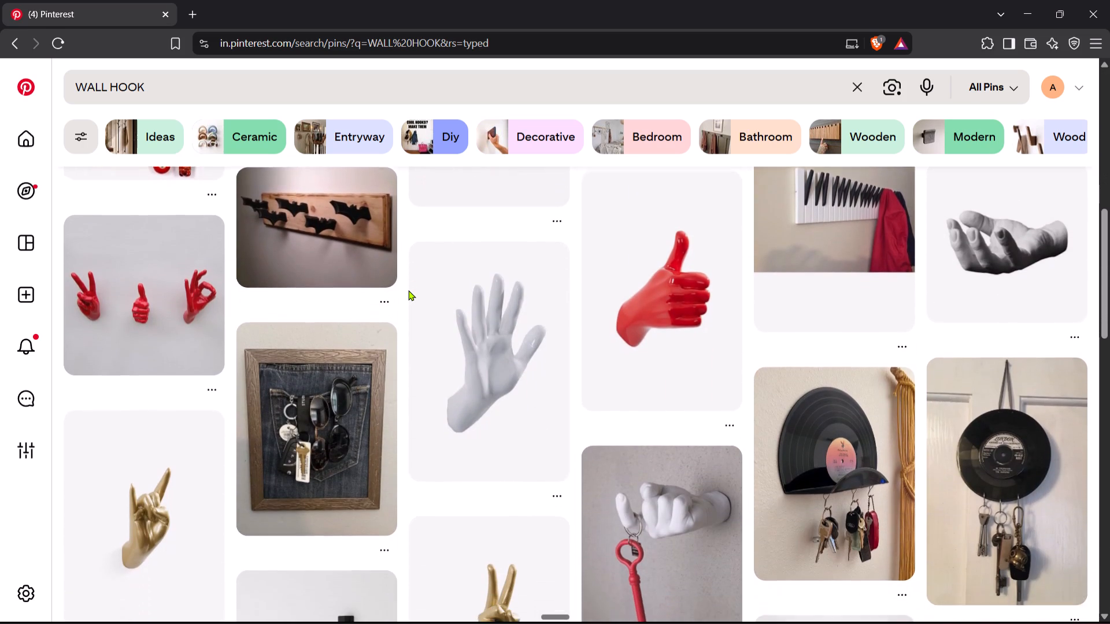
{"action": "scroll", "coordinate": [408, 290], "scroll_direction": "down", "scroll_amount": 3}
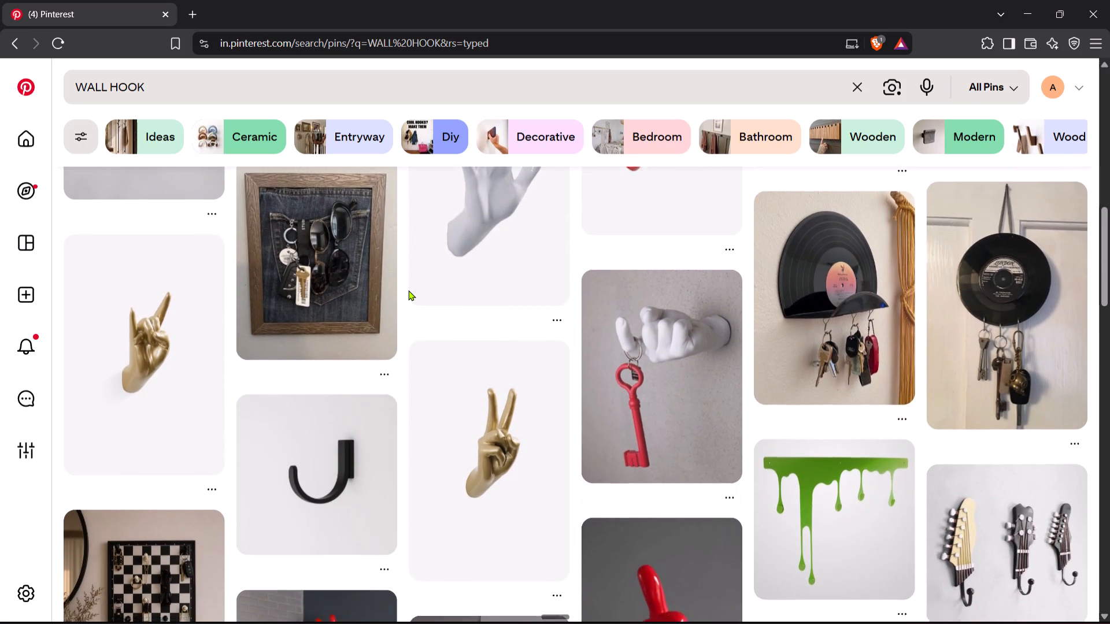
{"action": "scroll", "coordinate": [408, 290], "scroll_direction": "down", "scroll_amount": 1}
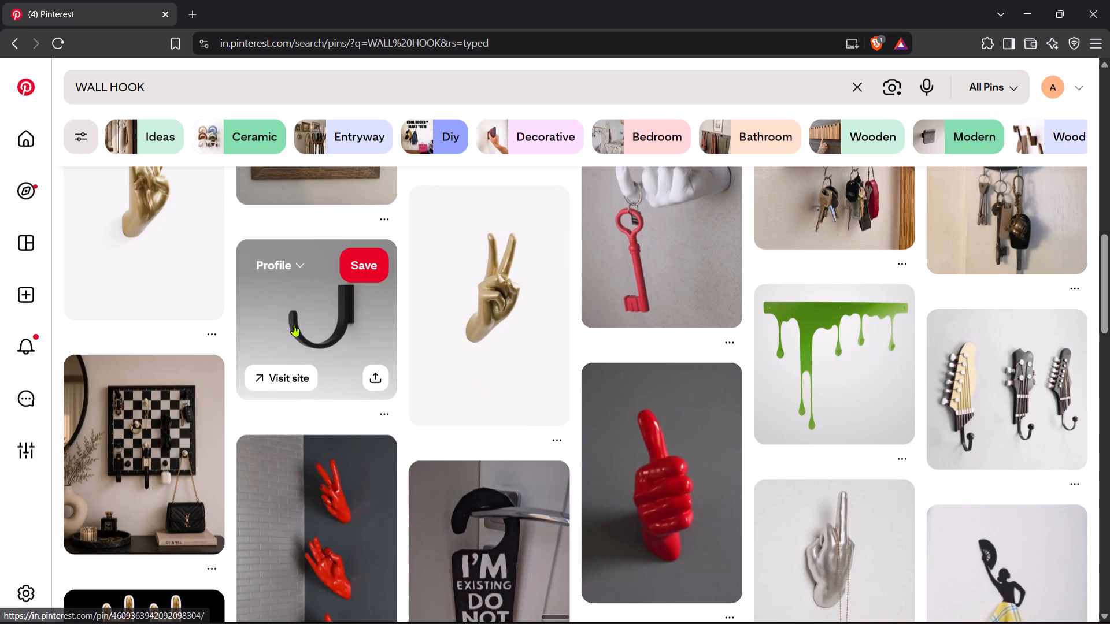
{"action": "left_click", "coordinate": [317, 319]}
{"action": "right_click", "coordinate": [207, 286]}
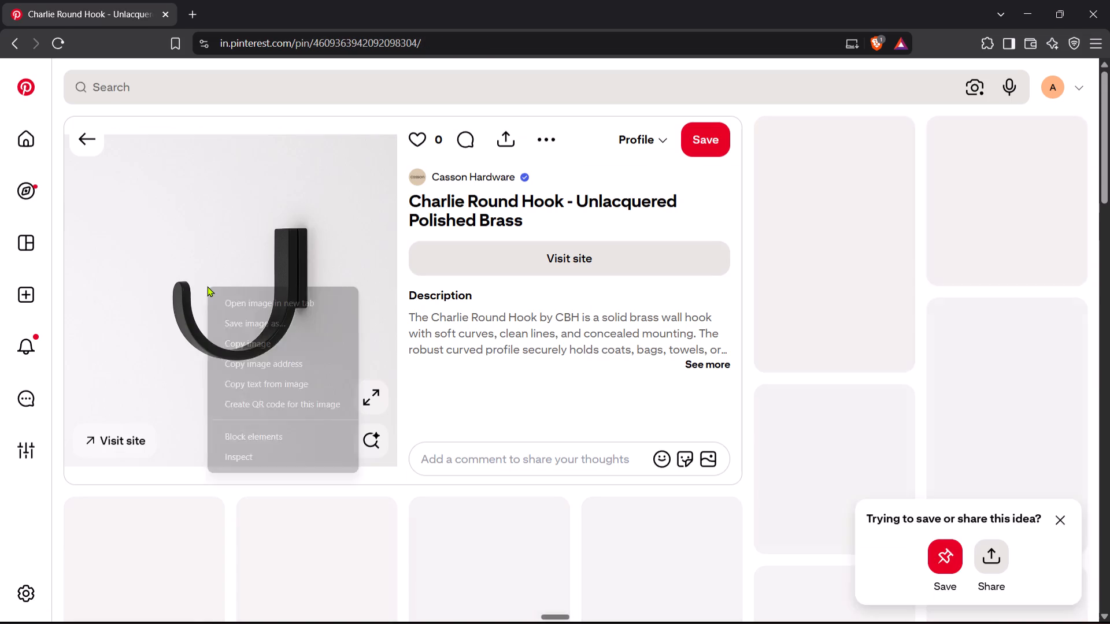
{"action": "left_click", "coordinate": [272, 341]}
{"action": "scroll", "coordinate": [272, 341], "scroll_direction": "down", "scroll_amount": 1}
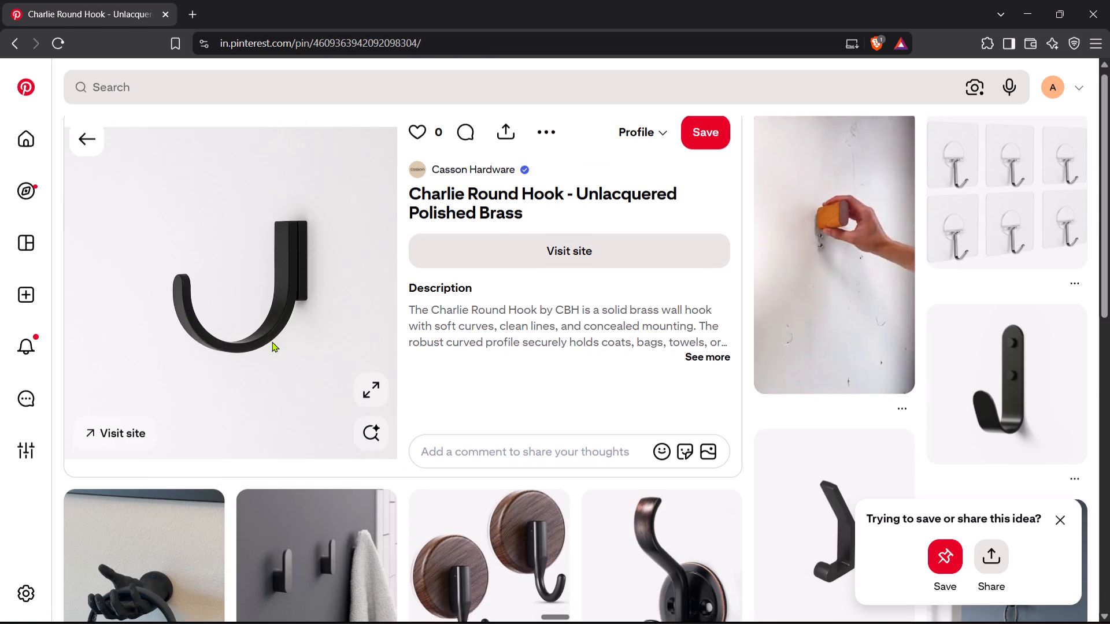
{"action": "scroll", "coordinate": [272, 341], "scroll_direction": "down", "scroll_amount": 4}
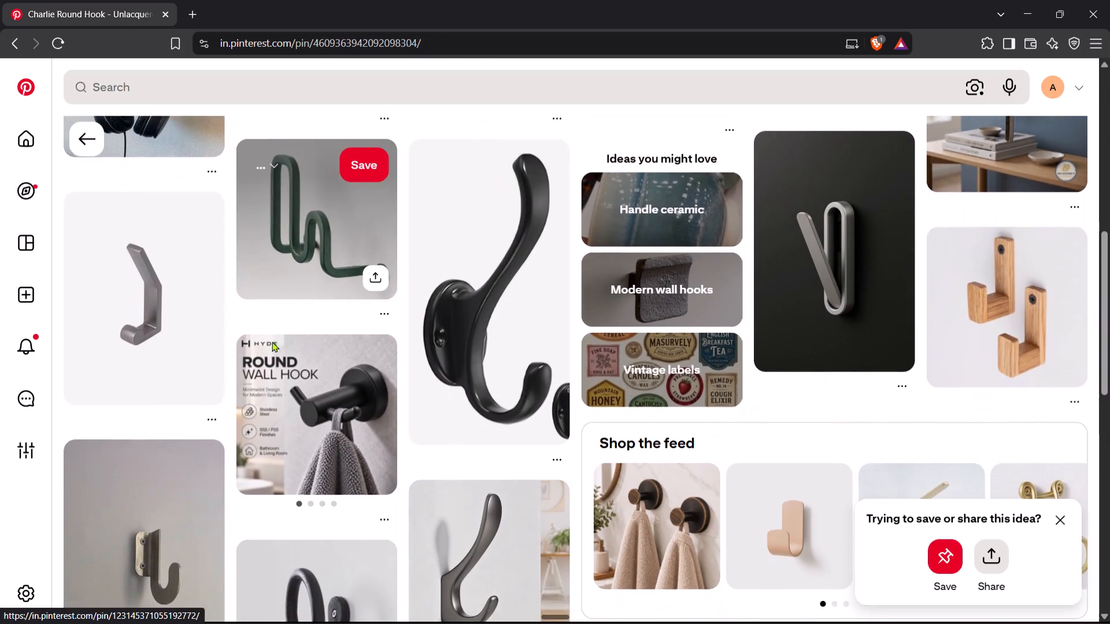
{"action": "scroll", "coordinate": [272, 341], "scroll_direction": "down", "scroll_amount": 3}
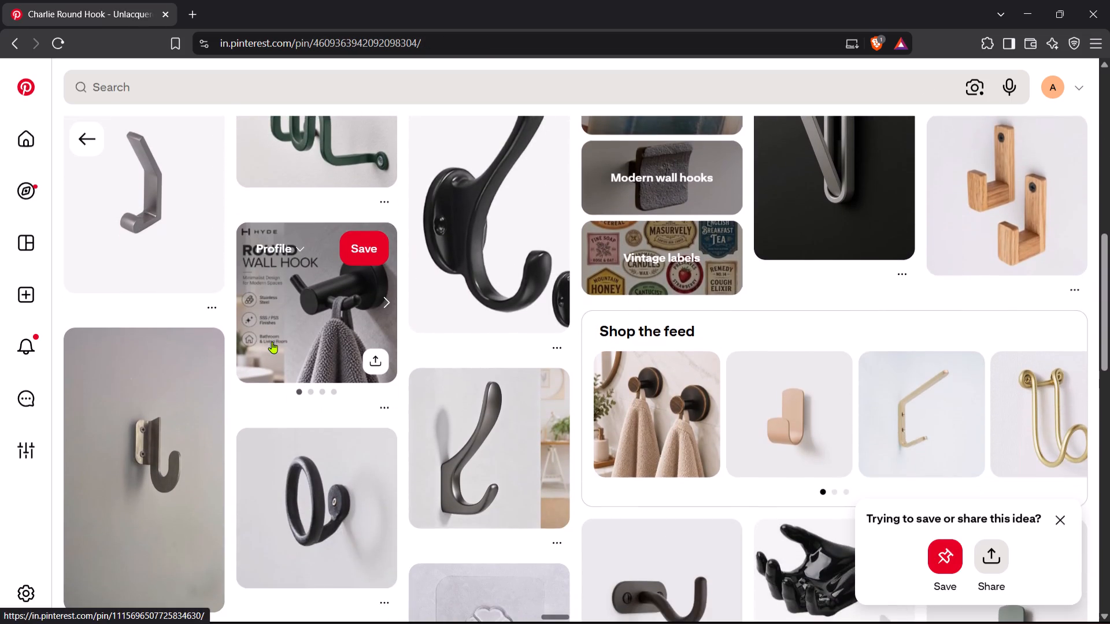
Paste the black wall hook image onto the Figma page outside any frame and remove its background.
{"action": "key", "text": "alt+Tab"}
{"action": "left_click", "coordinate": [574, 192]}
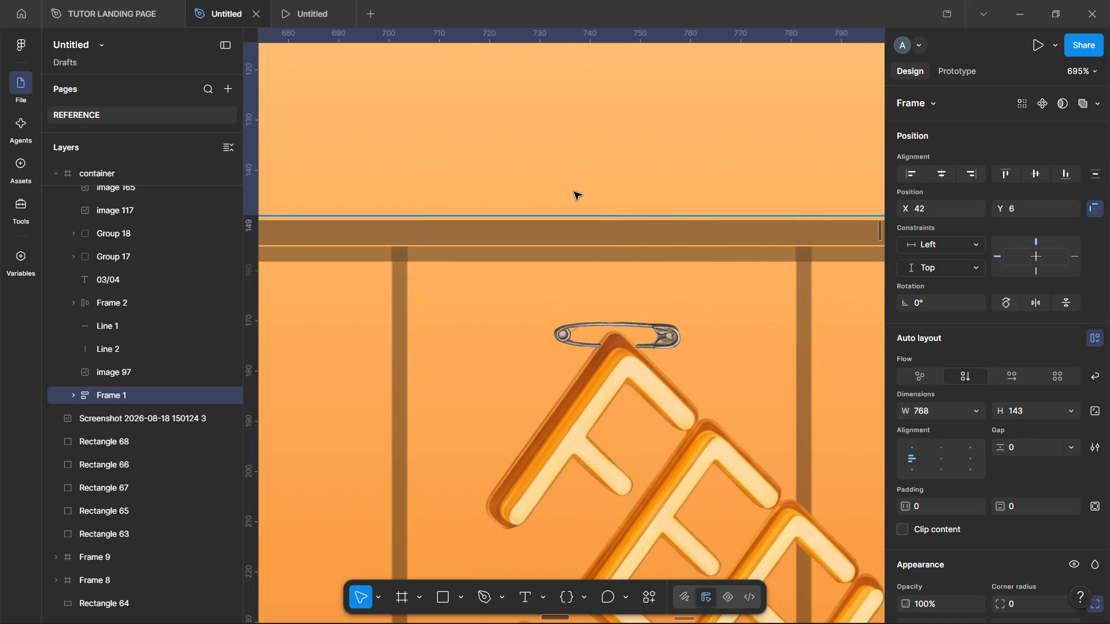
{"action": "key", "text": "Escape"}
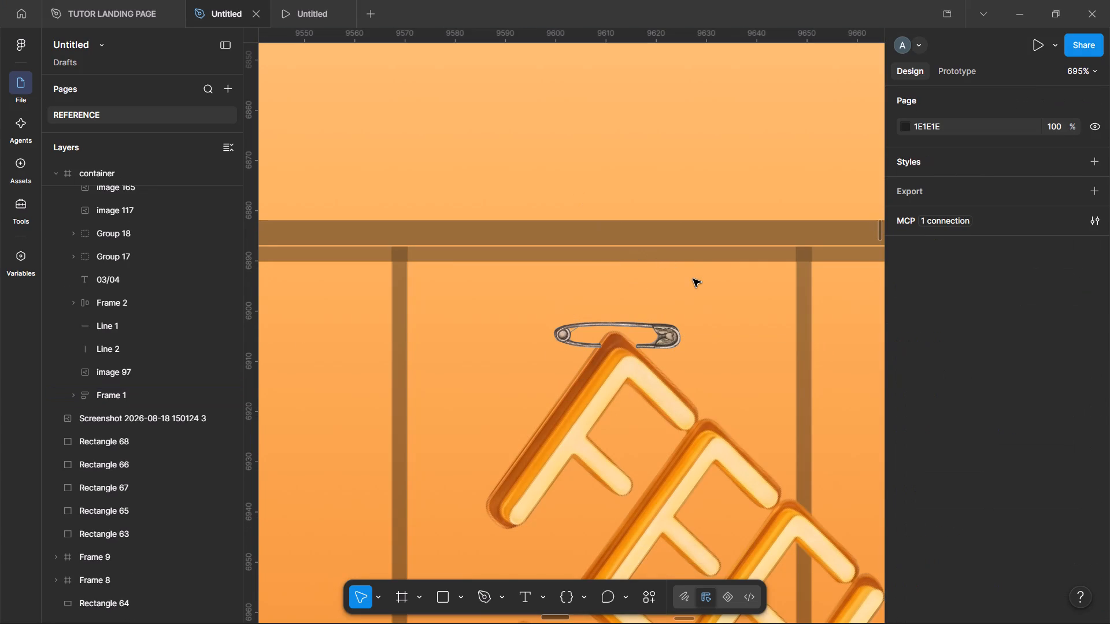
{"action": "key", "text": "ctrl+v"}
{"action": "left_click", "coordinate": [552, 554]}
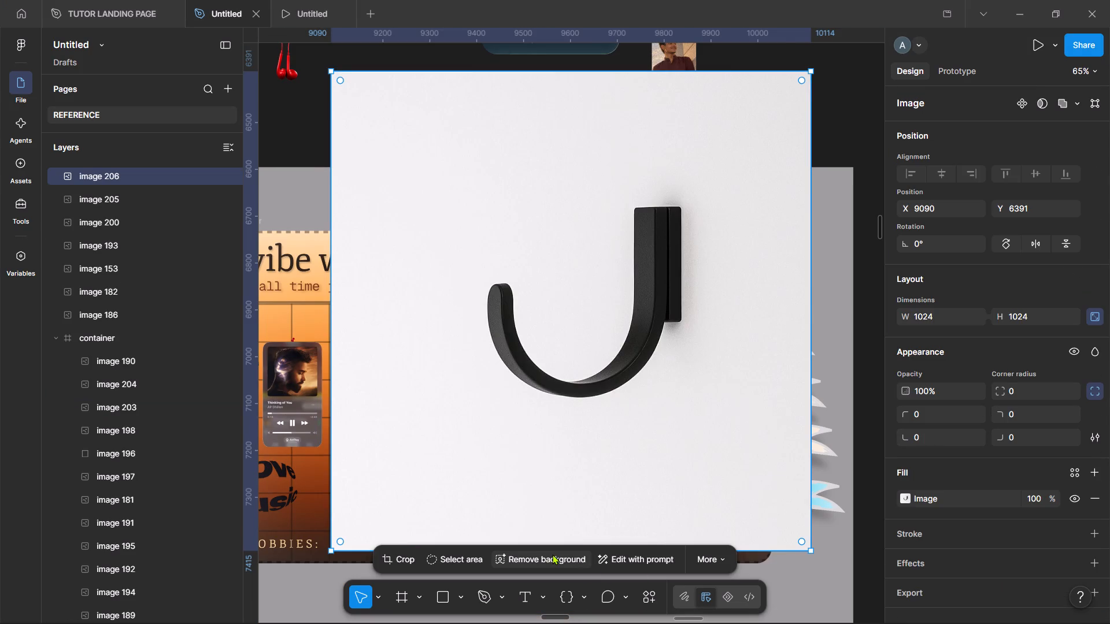
Search Pinterest for "MUSIC WALL HOOK", examine the treble-clef "Music Note Iron Hook" pin and return to Figma.
{"action": "key", "text": "alt+Tab"}
{"action": "scroll", "coordinate": [627, 443], "scroll_direction": "right", "scroll_amount": 1}
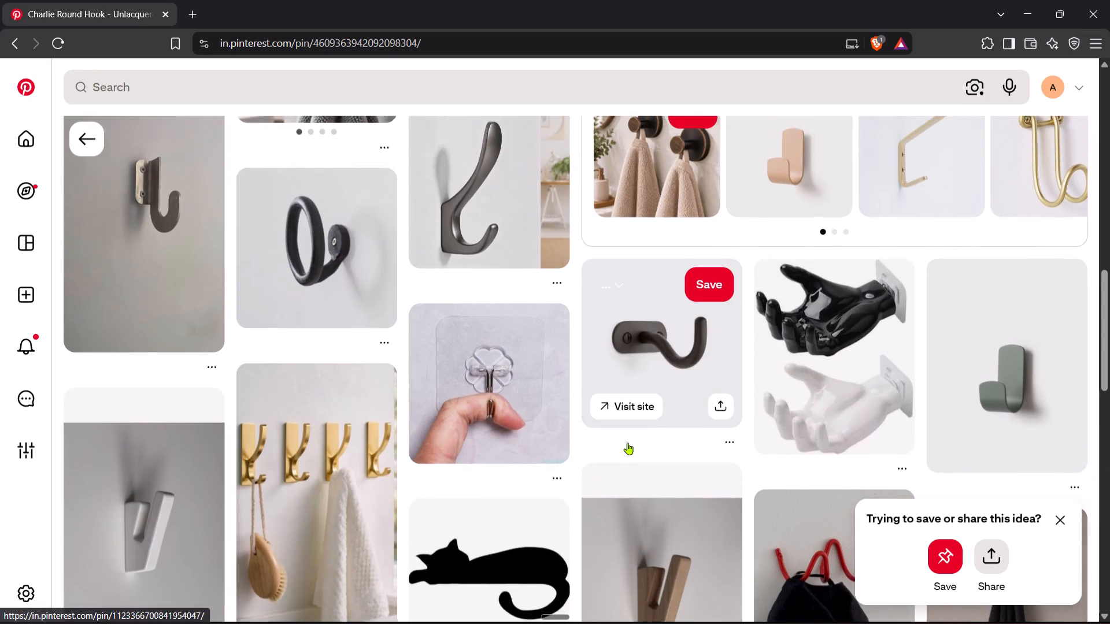
{"action": "scroll", "coordinate": [627, 443], "scroll_direction": "right", "scroll_amount": 1}
{"action": "left_click", "coordinate": [102, 90]}
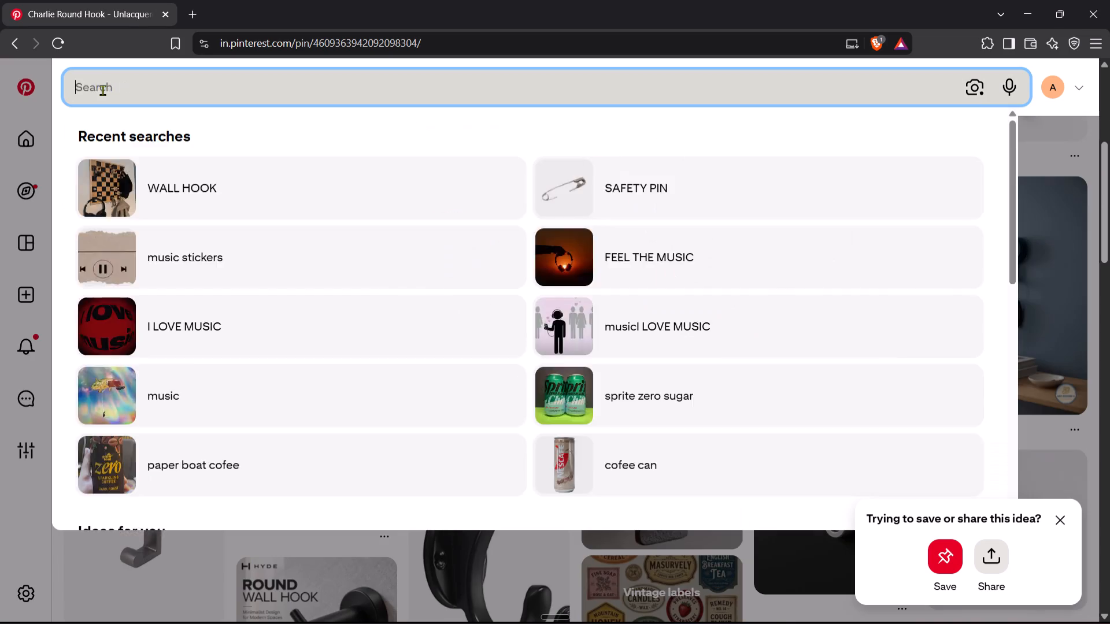
{"action": "type", "text": "MSUIC"}
{"action": "key", "text": "space"}
{"action": "key", "text": "BackSpace"}
{"action": "key", "text": "BackSpace"}
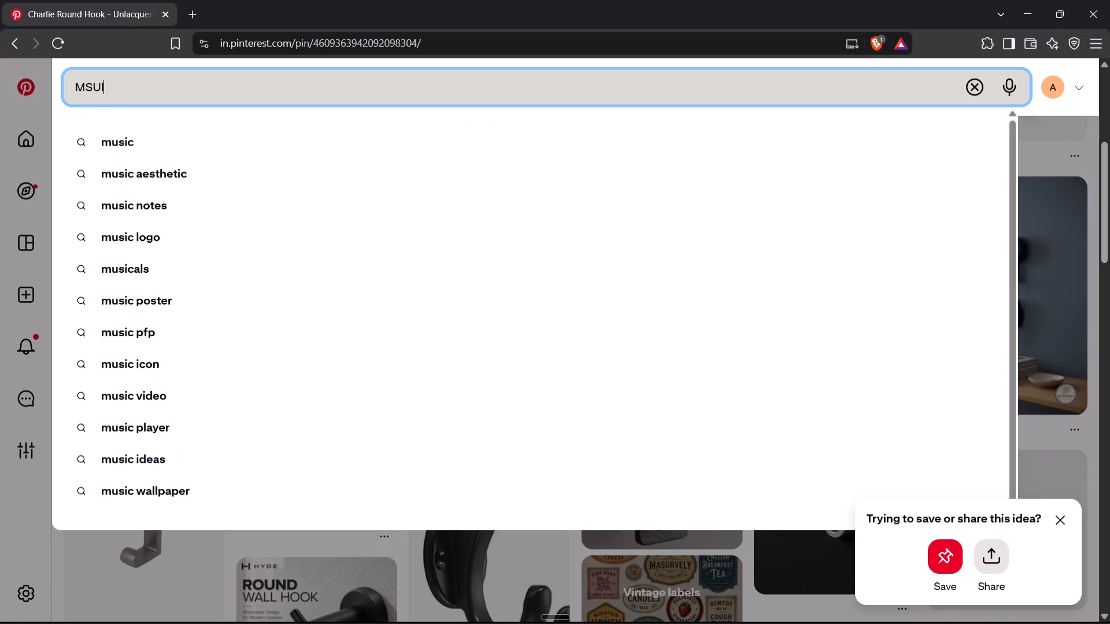
{"action": "key", "text": "BackSpace"}
{"action": "key", "text": "BackSpace"}
{"action": "key", "text": "BackSpace"}
{"action": "type", "text": "USIC WALL HOOK"}
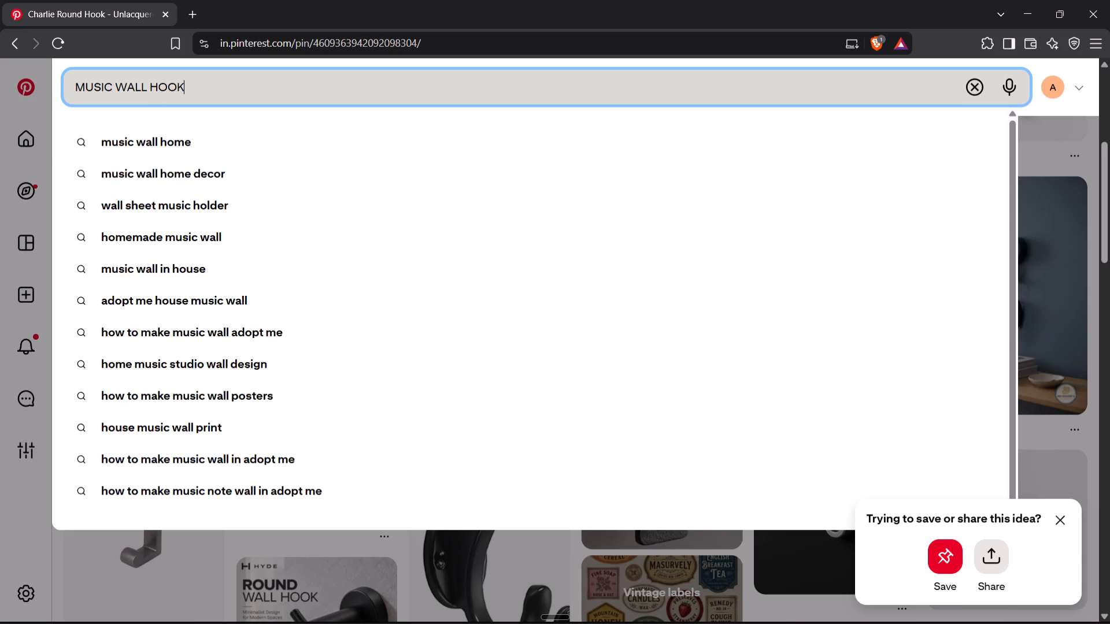
{"action": "key", "text": "Return"}
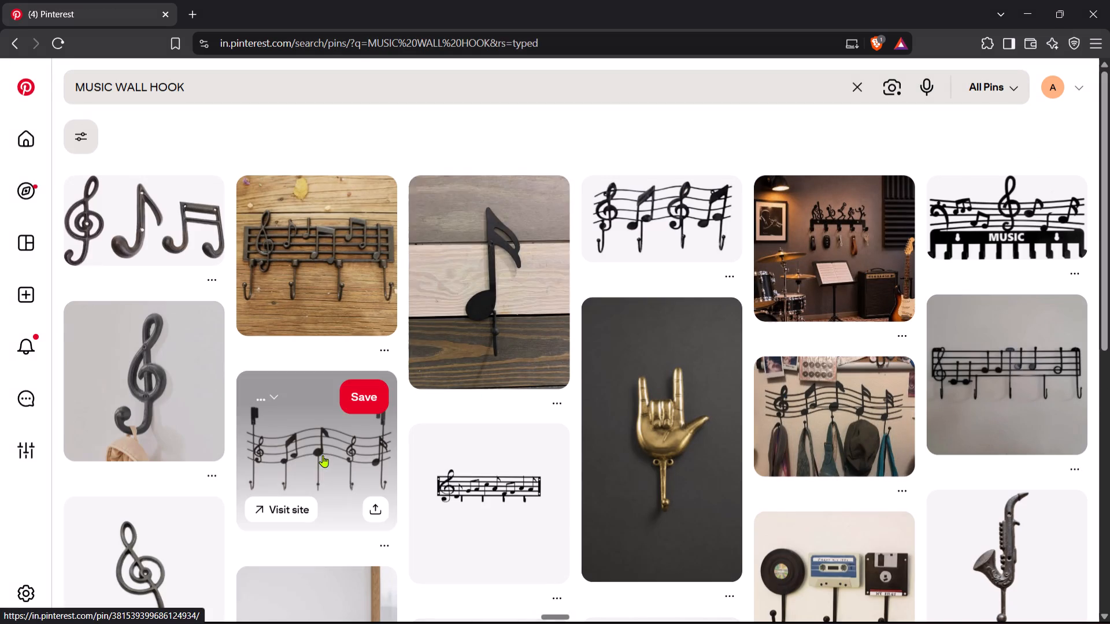
{"action": "scroll", "coordinate": [323, 455], "scroll_direction": "down", "scroll_amount": 4}
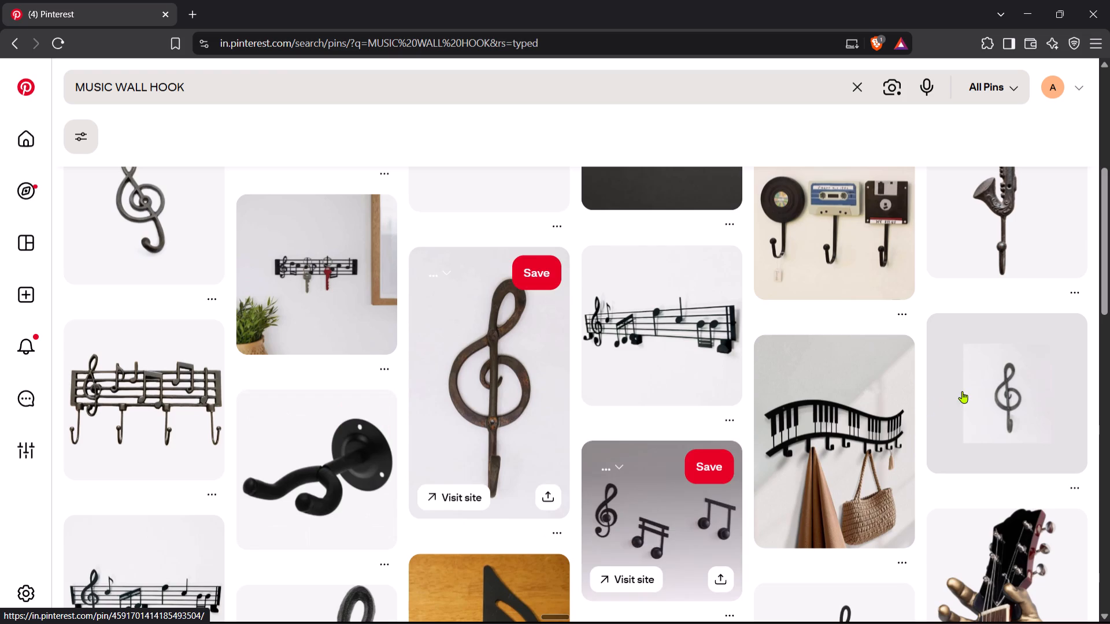
{"action": "left_click", "coordinate": [1064, 407]}
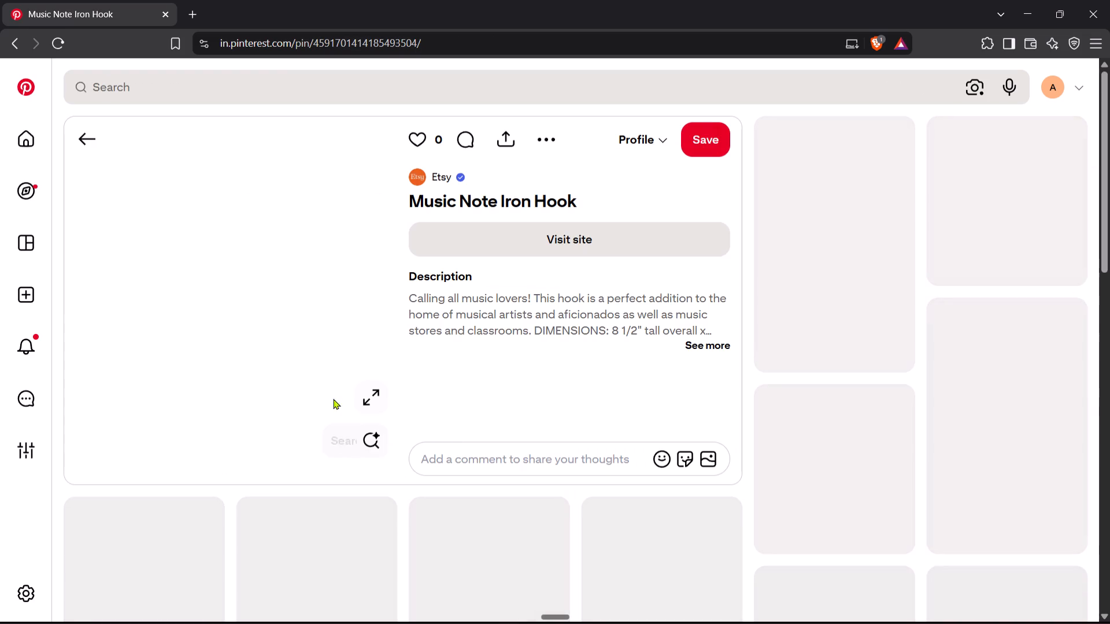
{"action": "right_click", "coordinate": [235, 301]}
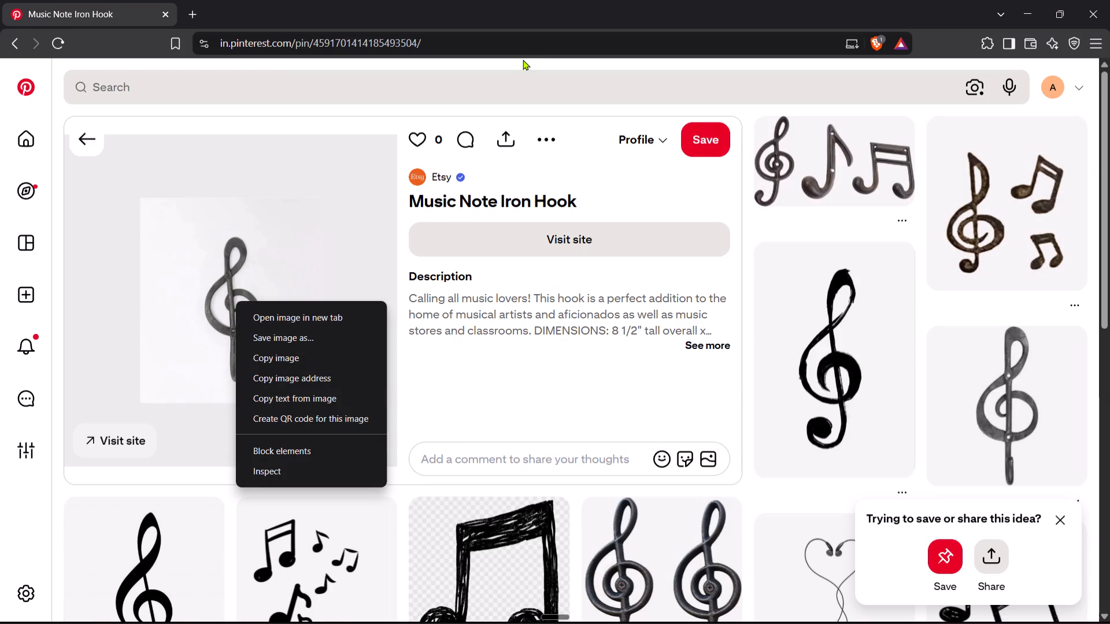
{"action": "left_click", "coordinate": [620, 8]}
{"action": "key", "text": "alt+Tab"}
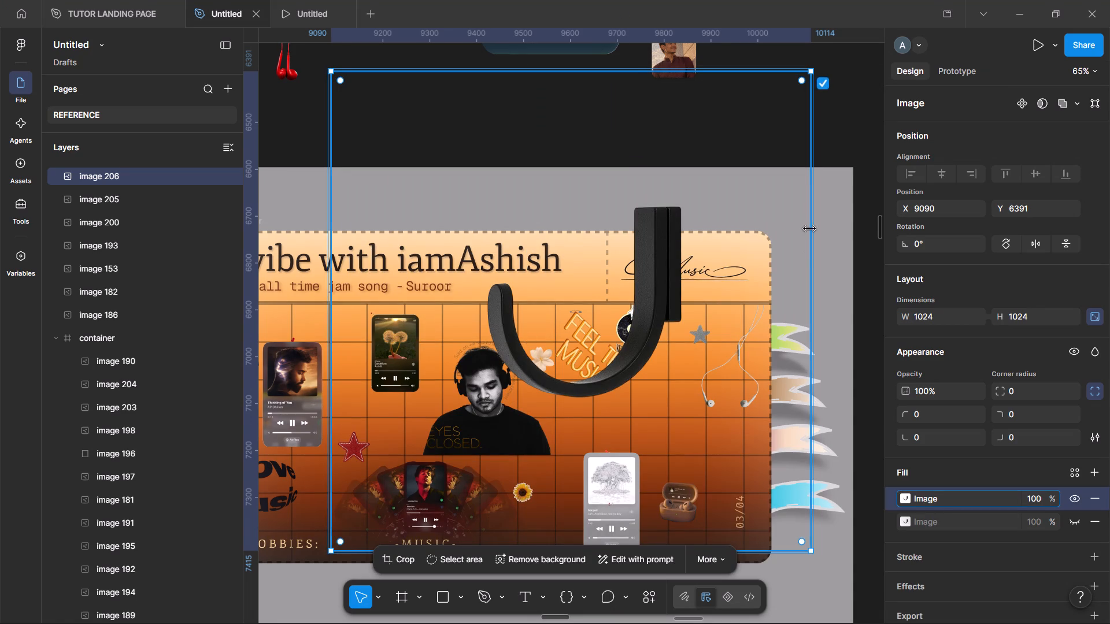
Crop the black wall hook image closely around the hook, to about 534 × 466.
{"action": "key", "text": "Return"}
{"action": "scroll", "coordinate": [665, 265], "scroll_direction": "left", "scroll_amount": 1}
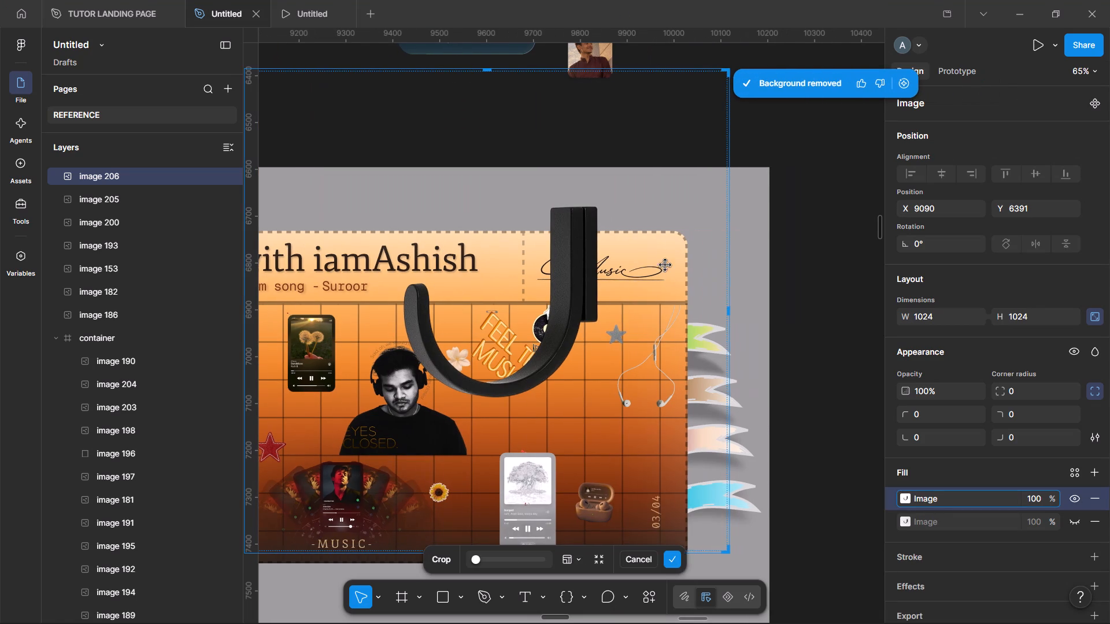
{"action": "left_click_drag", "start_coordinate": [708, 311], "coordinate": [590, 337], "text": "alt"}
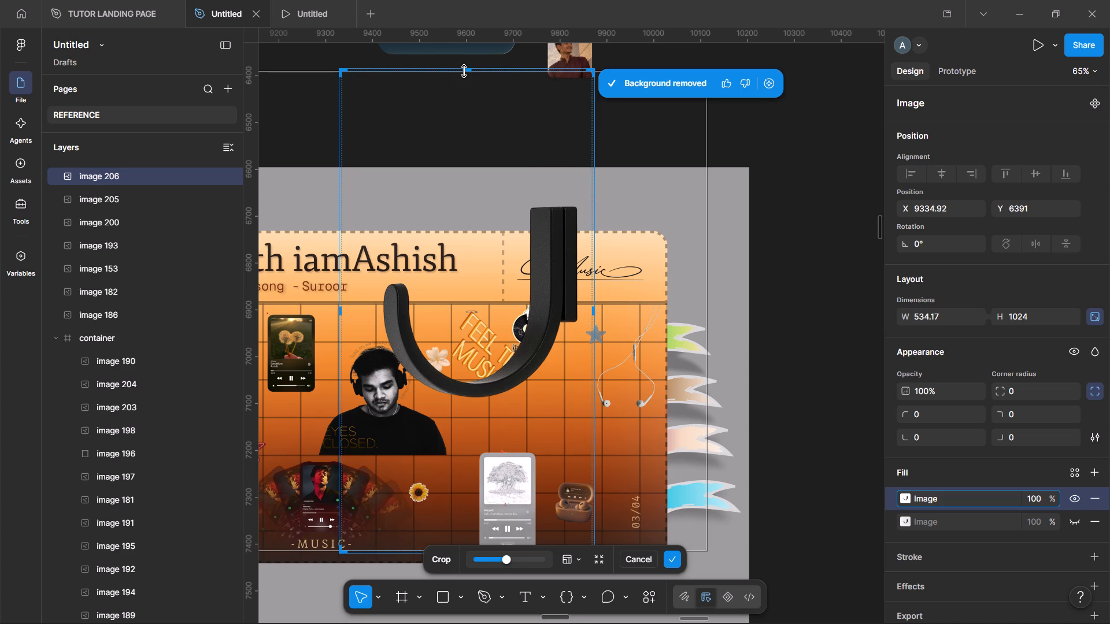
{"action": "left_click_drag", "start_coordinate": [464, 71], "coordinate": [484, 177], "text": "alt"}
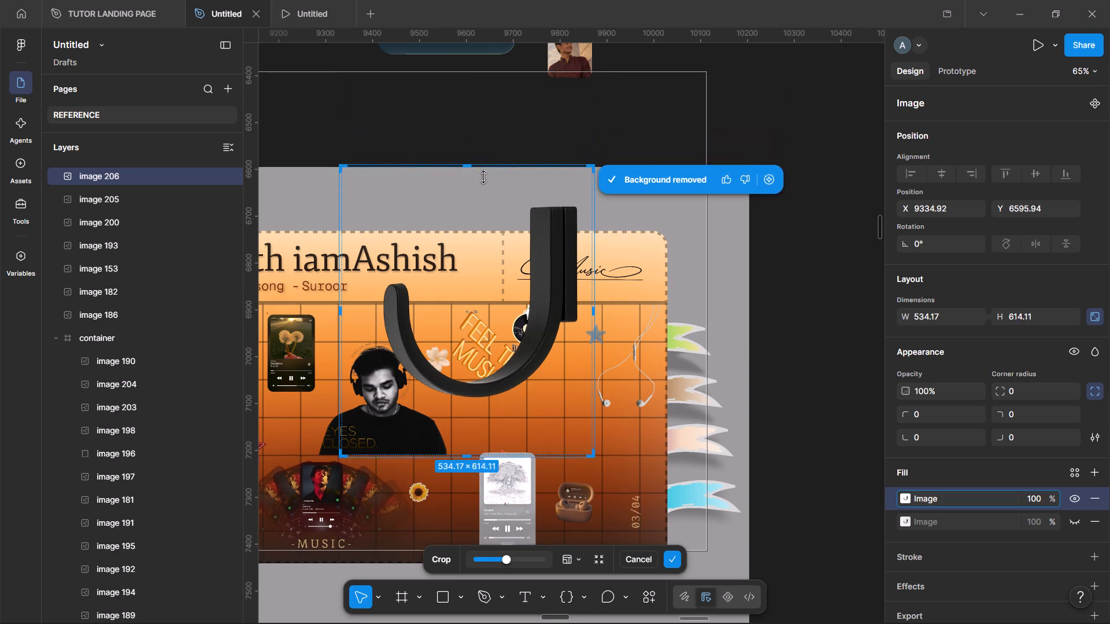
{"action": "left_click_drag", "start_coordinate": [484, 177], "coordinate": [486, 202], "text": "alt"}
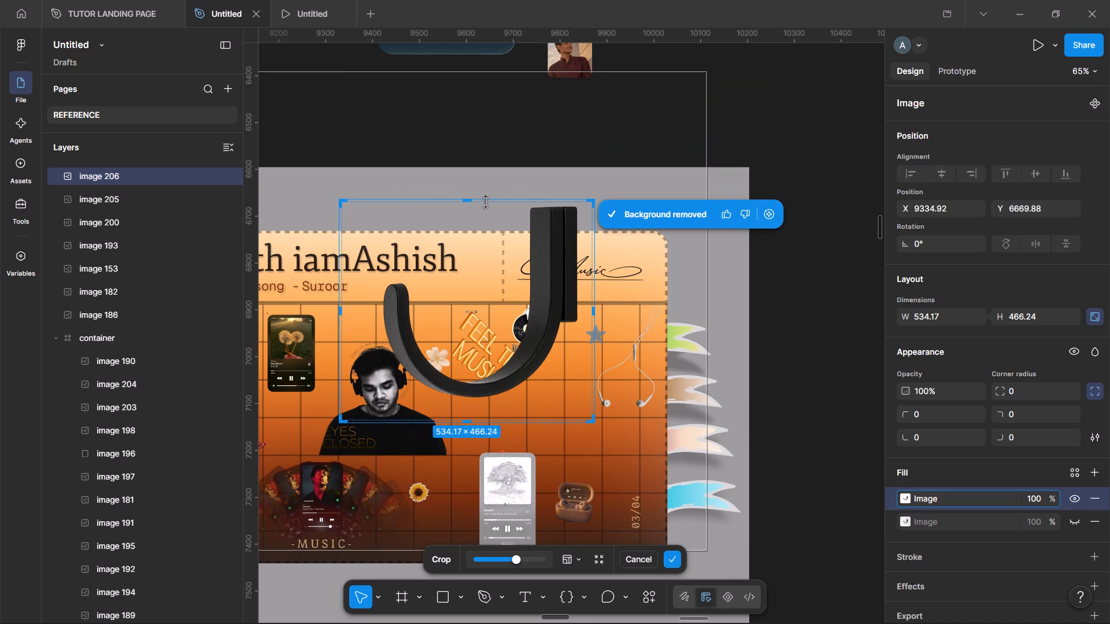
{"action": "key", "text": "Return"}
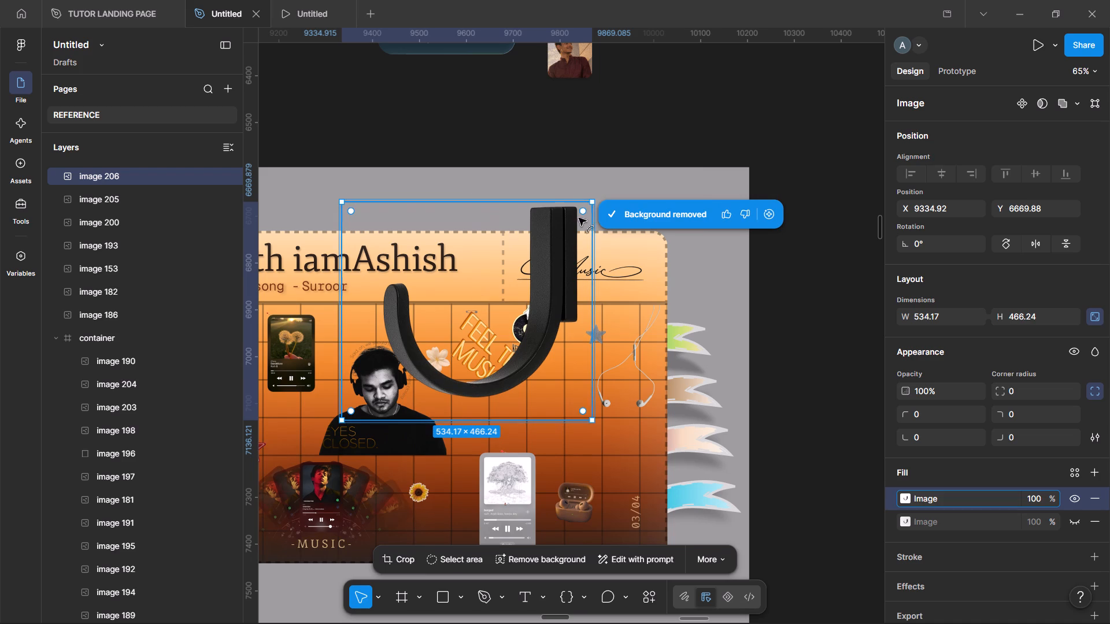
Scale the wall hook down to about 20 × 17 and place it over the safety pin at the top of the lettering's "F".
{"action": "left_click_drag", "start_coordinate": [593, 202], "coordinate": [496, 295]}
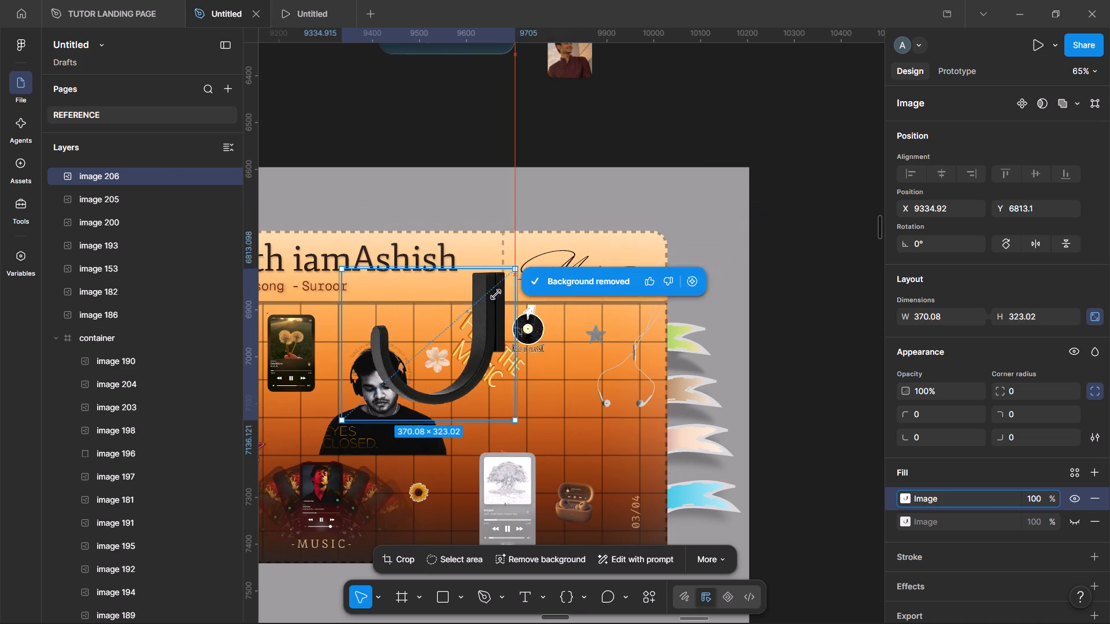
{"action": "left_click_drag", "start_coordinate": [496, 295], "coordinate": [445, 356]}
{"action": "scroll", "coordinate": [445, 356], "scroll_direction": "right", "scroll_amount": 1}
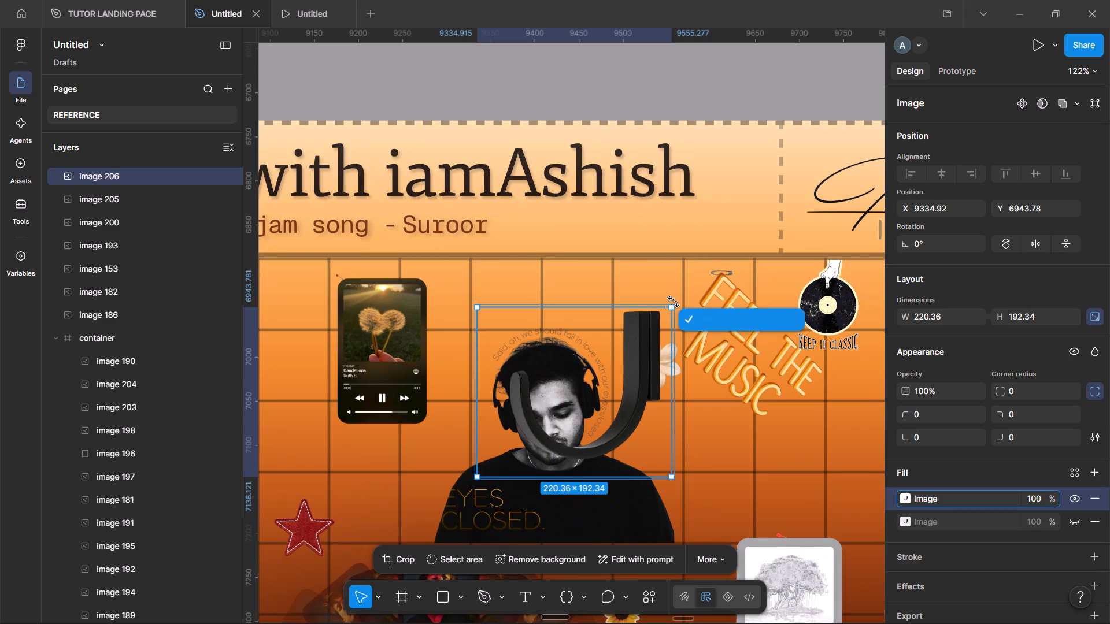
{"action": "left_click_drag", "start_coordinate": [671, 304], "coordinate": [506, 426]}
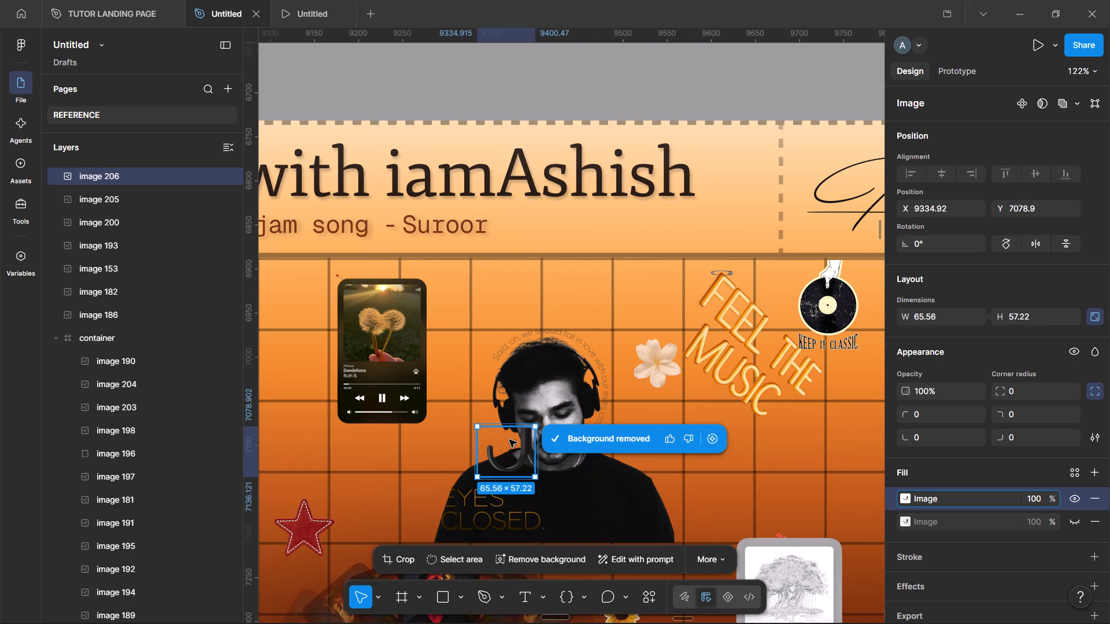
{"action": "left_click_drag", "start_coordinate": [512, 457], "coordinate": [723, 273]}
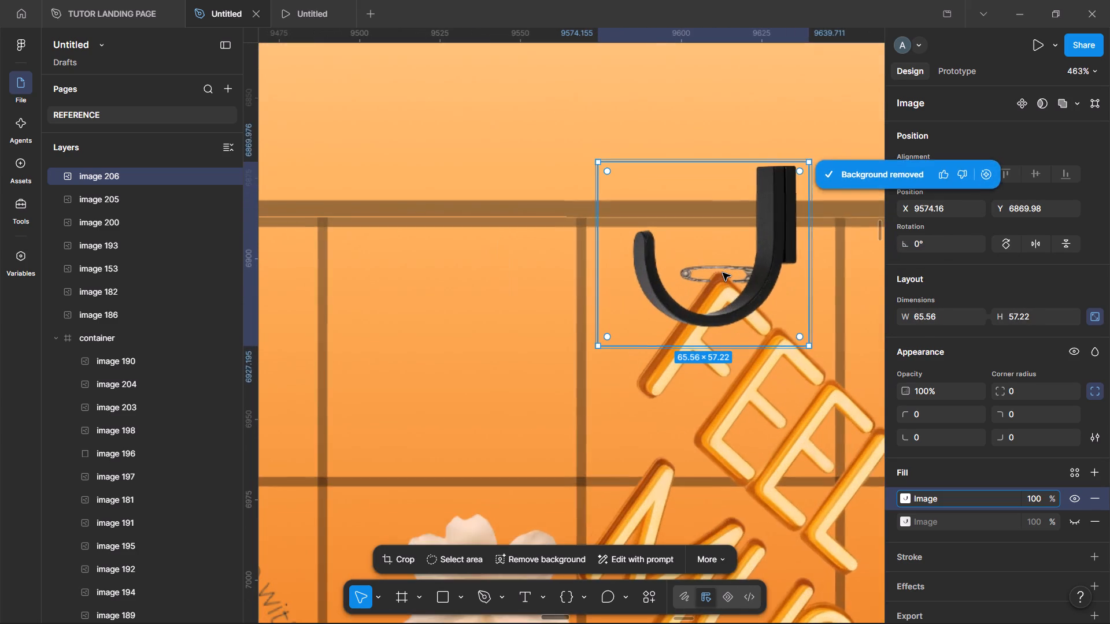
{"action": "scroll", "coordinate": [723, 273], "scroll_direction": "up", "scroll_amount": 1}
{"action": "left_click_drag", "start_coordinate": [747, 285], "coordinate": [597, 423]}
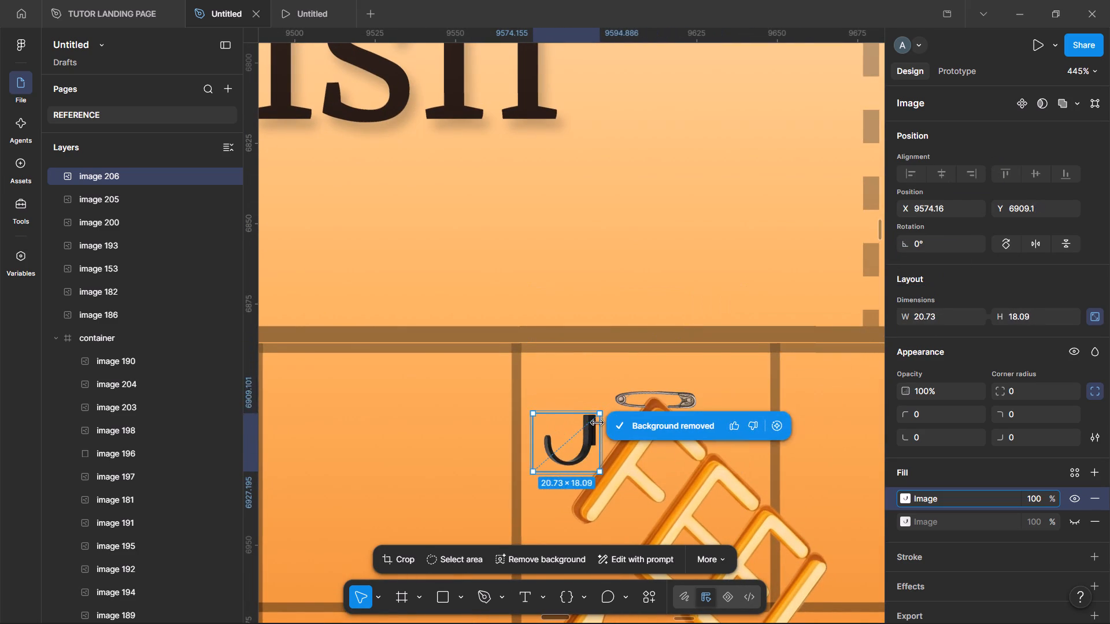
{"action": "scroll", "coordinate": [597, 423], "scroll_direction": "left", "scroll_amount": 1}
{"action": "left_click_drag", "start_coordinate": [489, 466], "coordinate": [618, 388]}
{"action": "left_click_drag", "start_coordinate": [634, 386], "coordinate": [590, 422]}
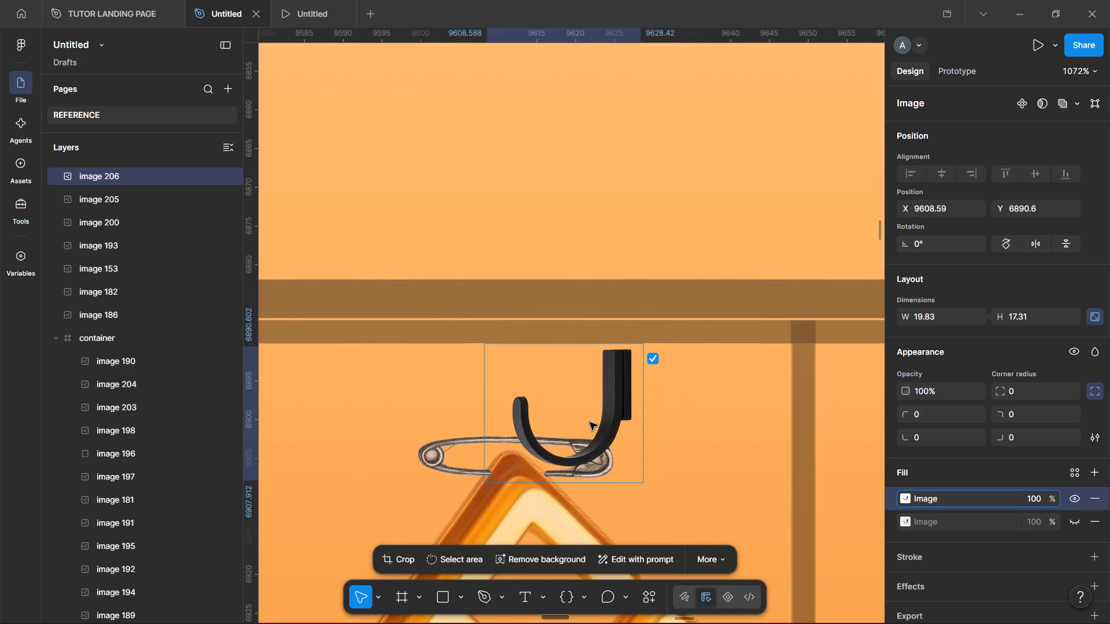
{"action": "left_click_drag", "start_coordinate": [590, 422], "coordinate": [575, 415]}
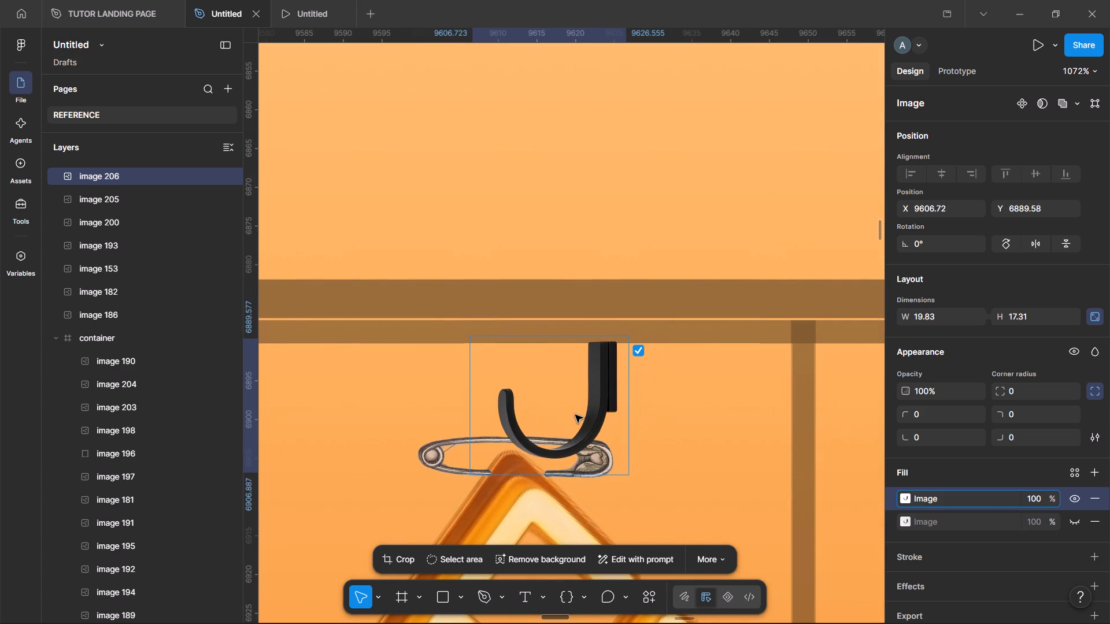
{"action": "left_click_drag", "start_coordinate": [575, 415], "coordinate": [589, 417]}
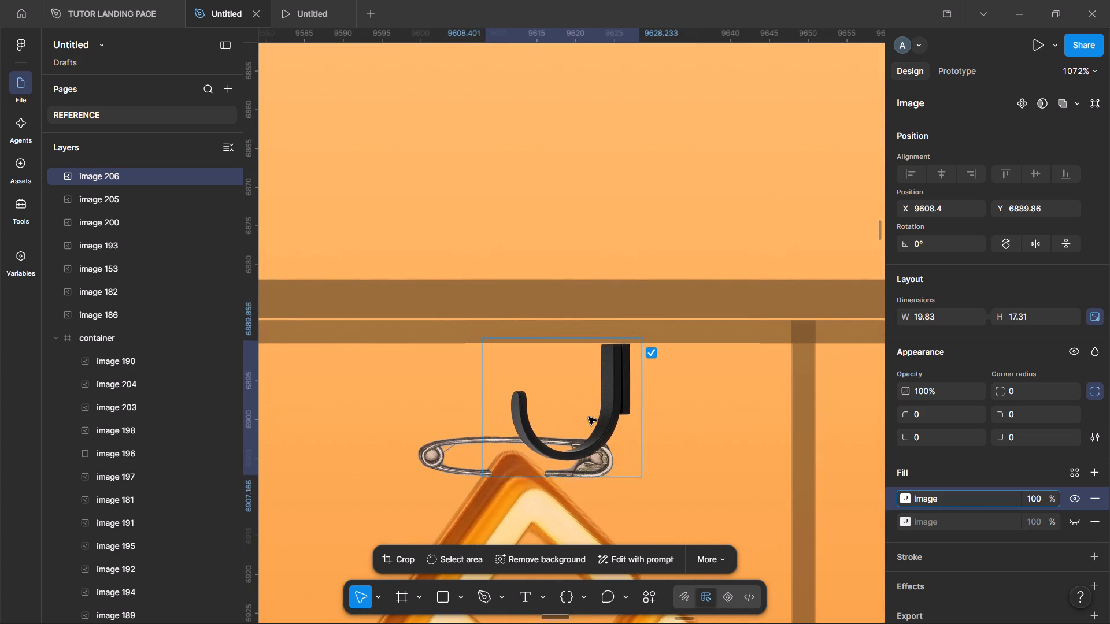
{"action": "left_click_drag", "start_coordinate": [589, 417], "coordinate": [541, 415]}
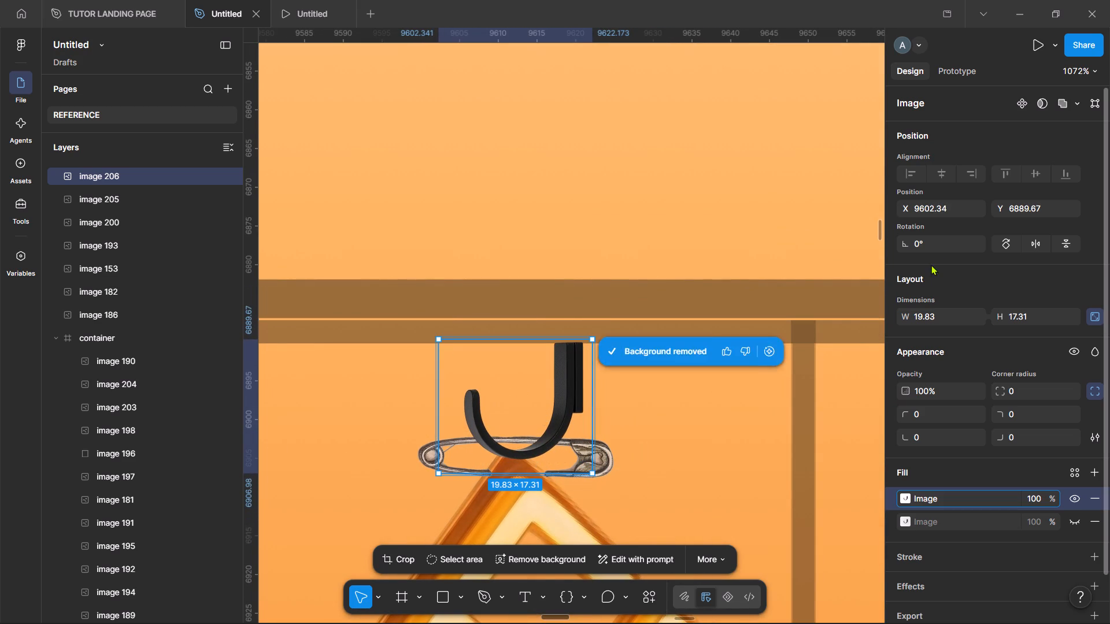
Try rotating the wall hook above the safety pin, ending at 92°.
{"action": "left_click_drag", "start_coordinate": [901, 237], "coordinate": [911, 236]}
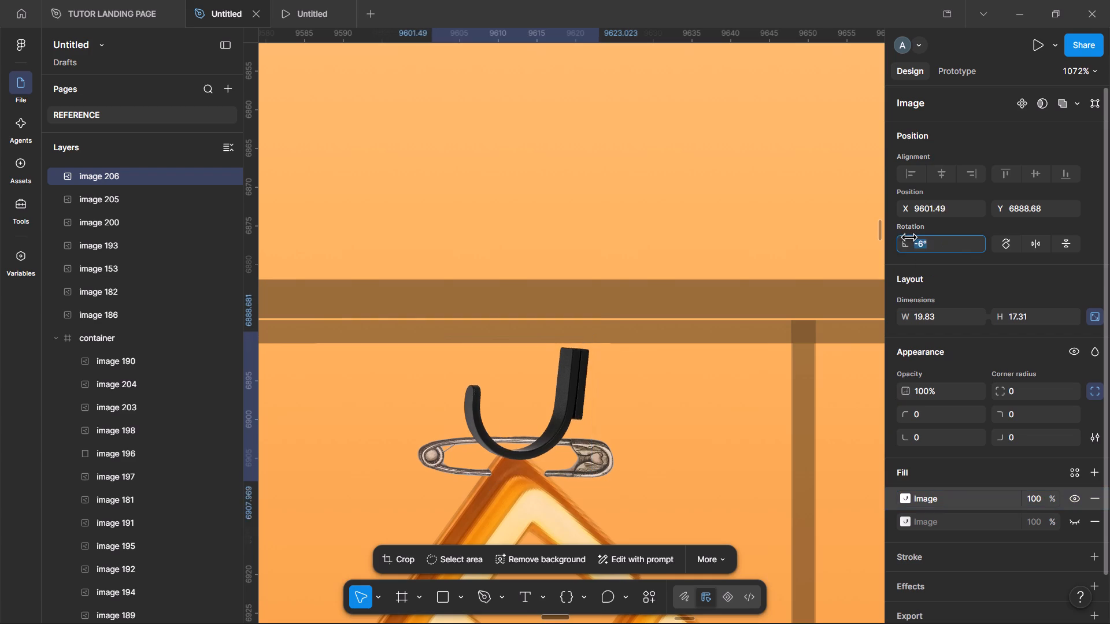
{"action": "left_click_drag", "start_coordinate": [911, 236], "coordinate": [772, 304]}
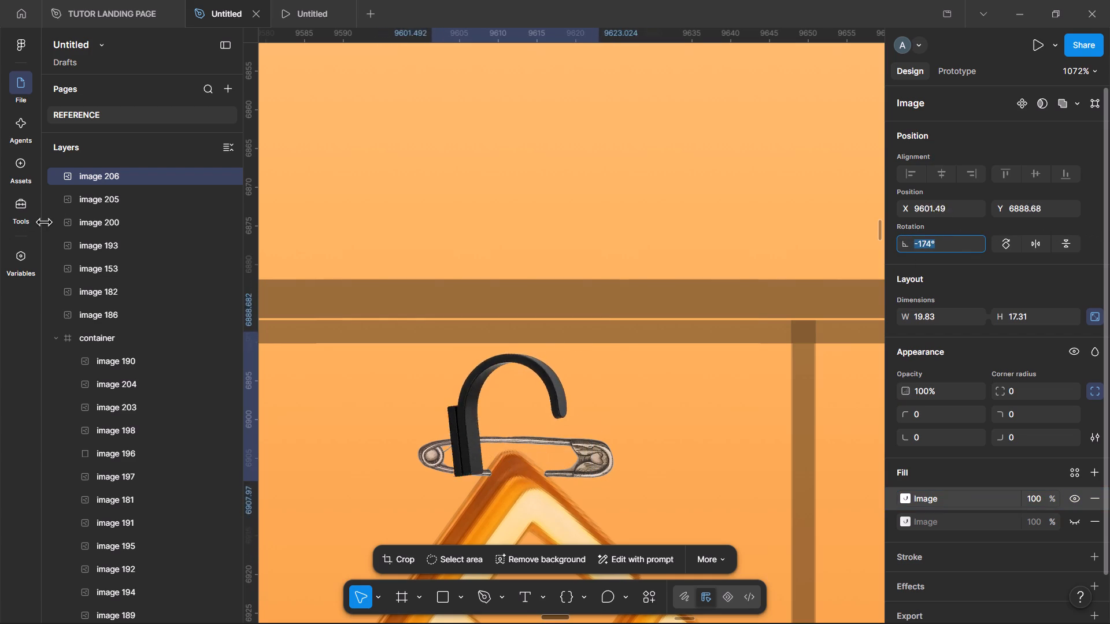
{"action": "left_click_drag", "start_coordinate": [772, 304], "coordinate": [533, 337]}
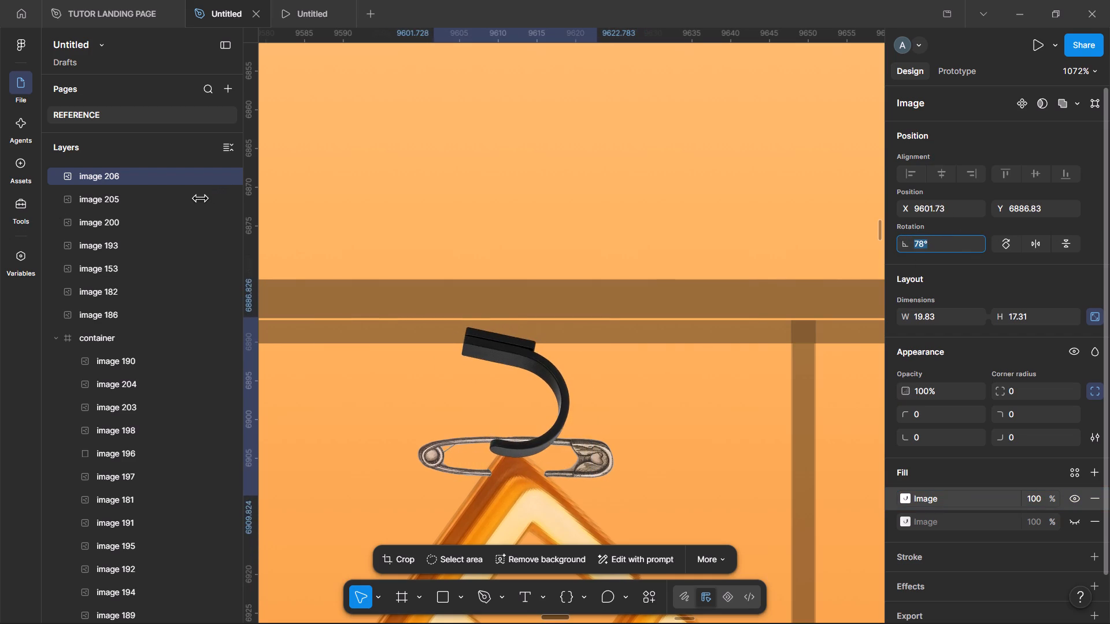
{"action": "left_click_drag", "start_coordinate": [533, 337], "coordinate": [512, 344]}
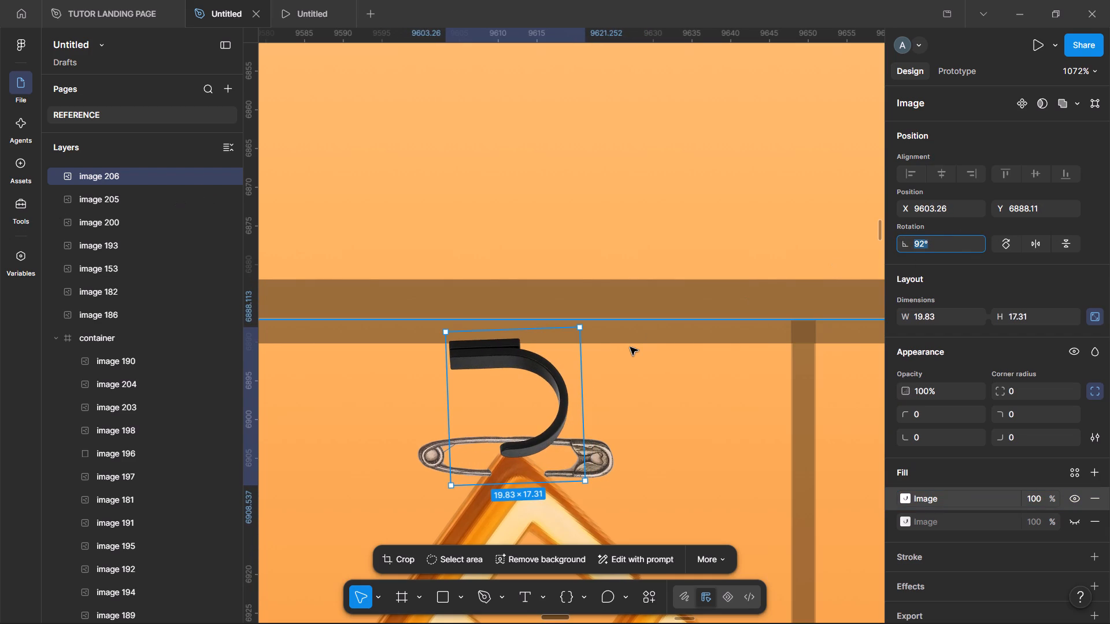
Delete the black wall hook image from above the lettering.
{"action": "key", "text": "Delete"}
{"action": "key", "text": "Delete"}
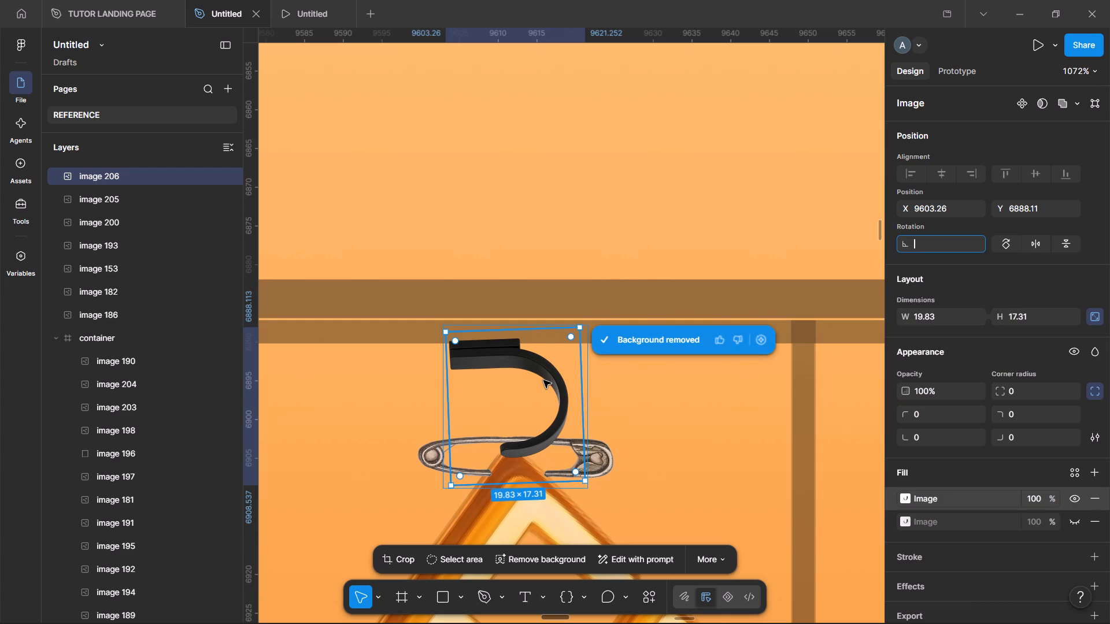
{"action": "left_click", "coordinate": [742, 299]}
{"action": "left_click", "coordinate": [526, 352]}
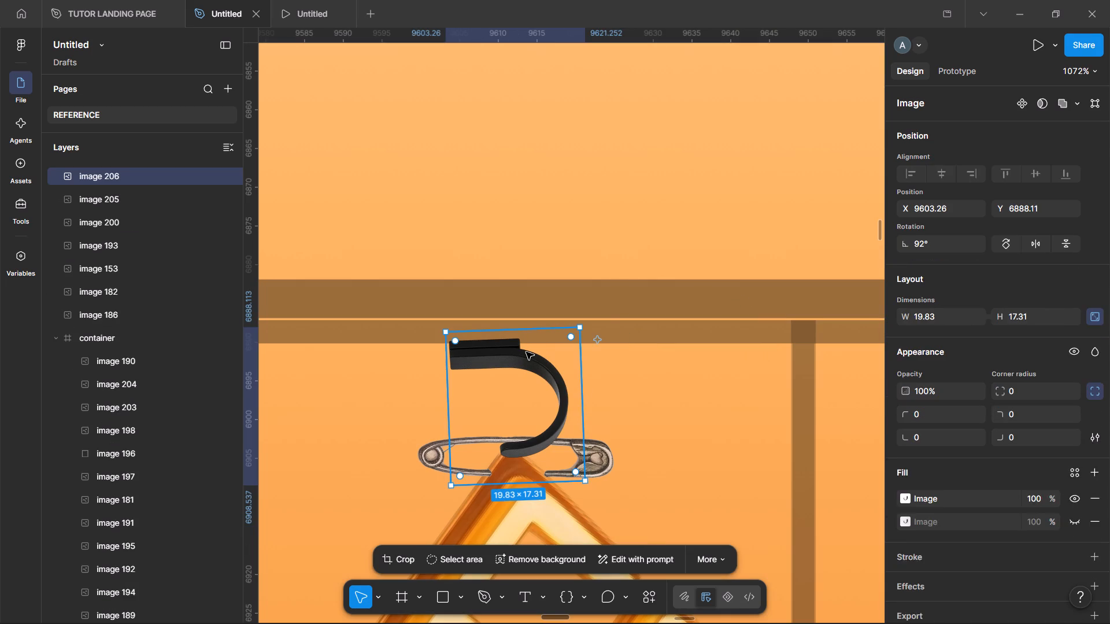
{"action": "key", "text": "Delete"}
Switch to Pinterest, search for "WALL PIN" and open the gold star push pins result.
{"action": "key", "text": "alt+Tab"}
{"action": "left_click", "coordinate": [371, 94]}
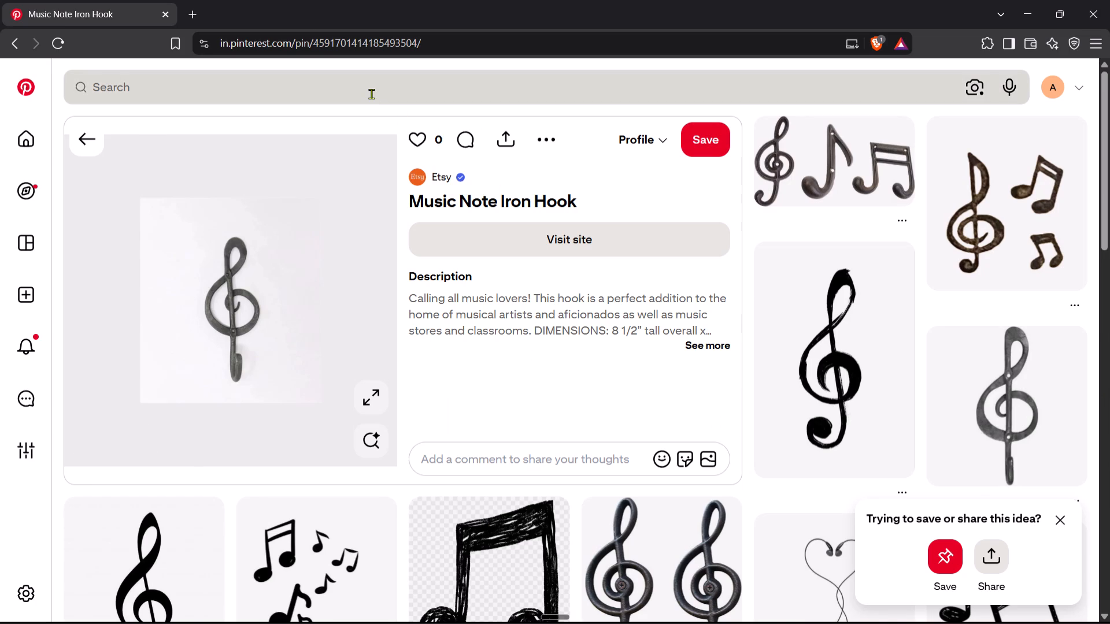
{"action": "type", "text": "WALL PIN"}
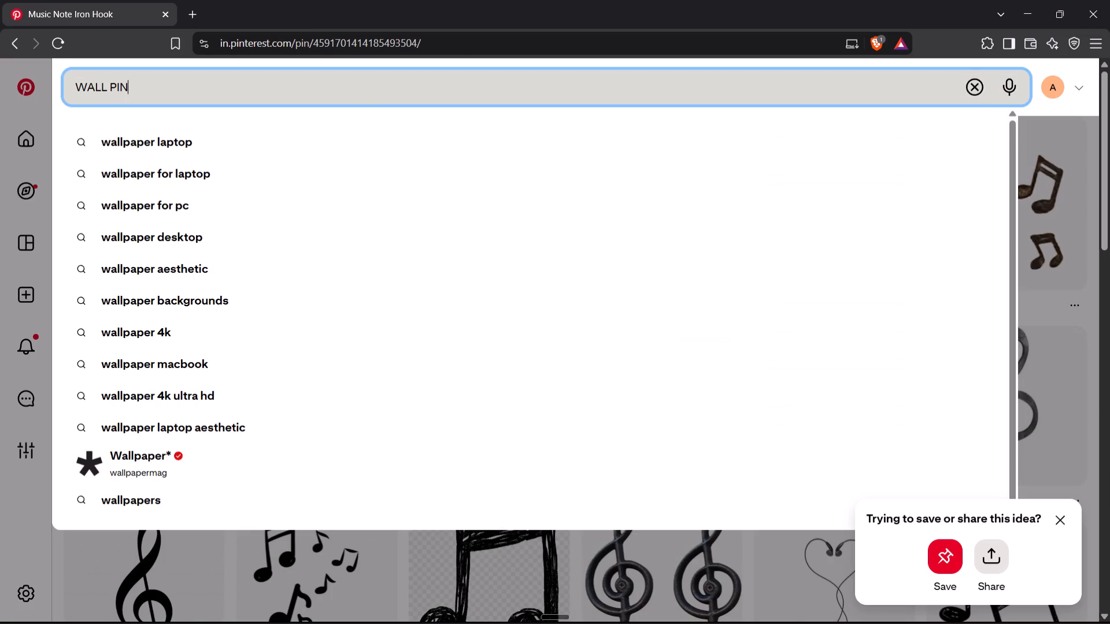
{"action": "key", "text": "Return"}
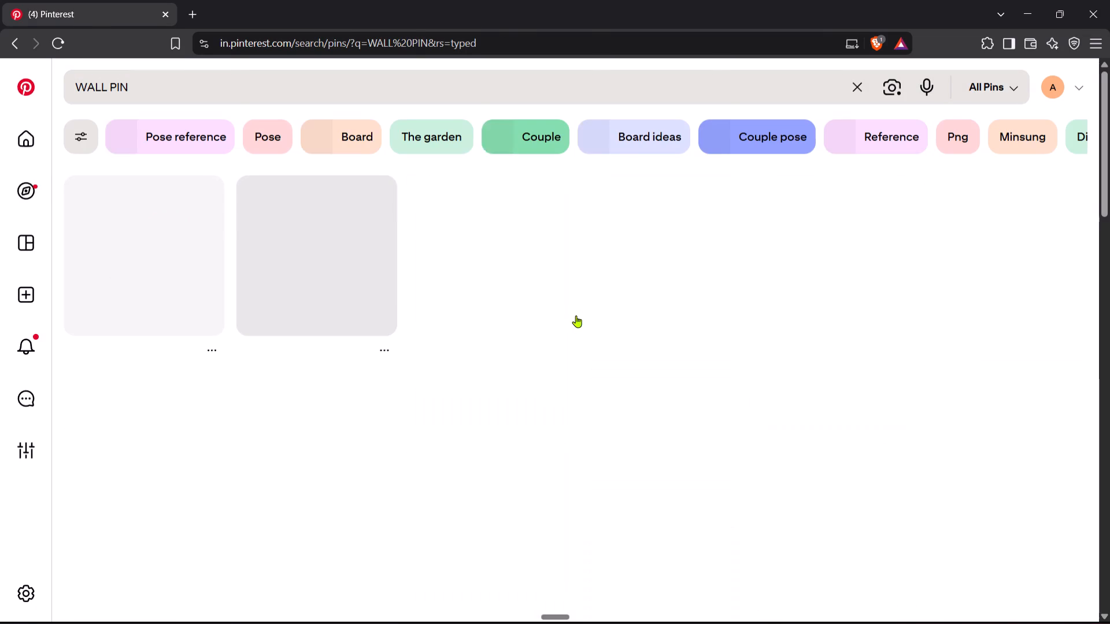
{"action": "scroll", "coordinate": [576, 315], "scroll_direction": "down", "scroll_amount": 4}
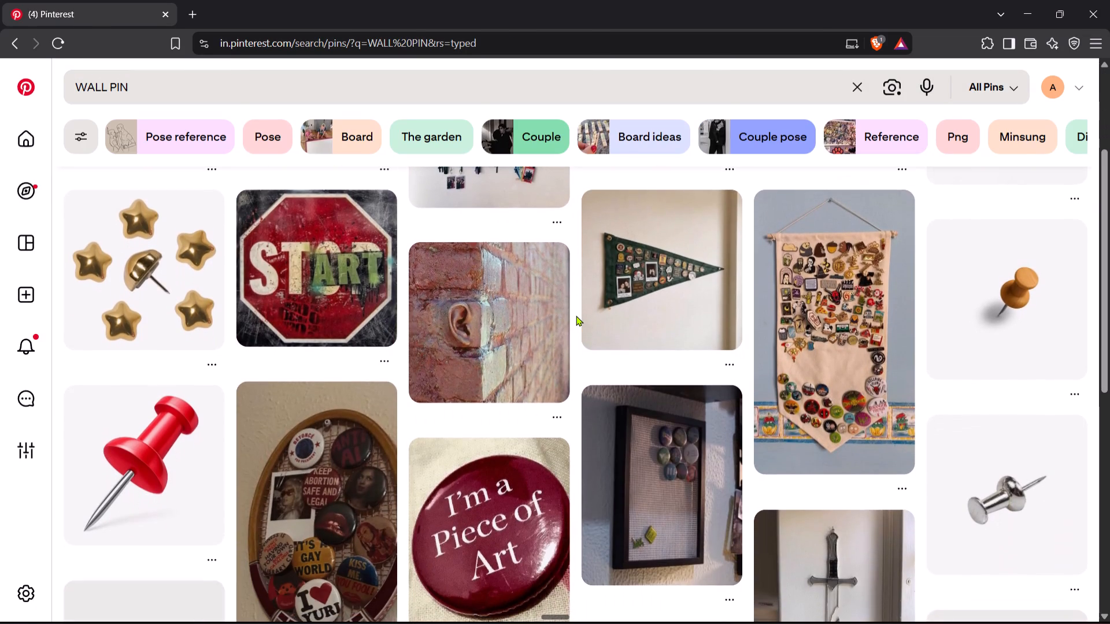
{"action": "scroll", "coordinate": [576, 315], "scroll_direction": "right", "scroll_amount": 2}
{"action": "left_click", "coordinate": [121, 211]}
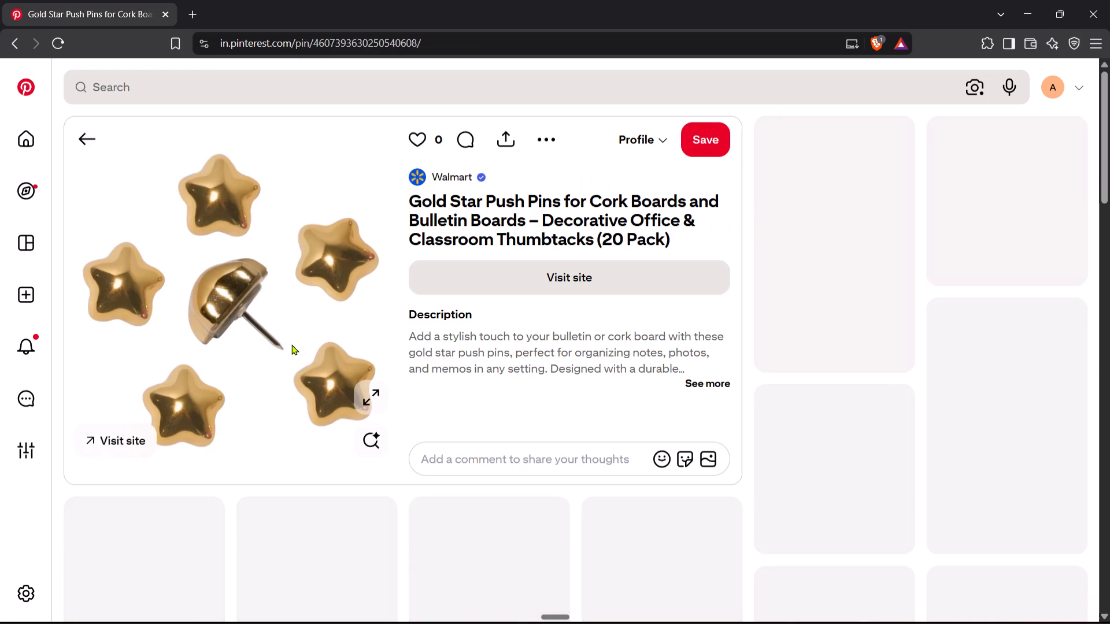
Examine the pins related to the gold star push pins result for one suited to hanging the "FEEL THE MUSIC" lettering.
{"action": "scroll", "coordinate": [291, 344], "scroll_direction": "down", "scroll_amount": 1}
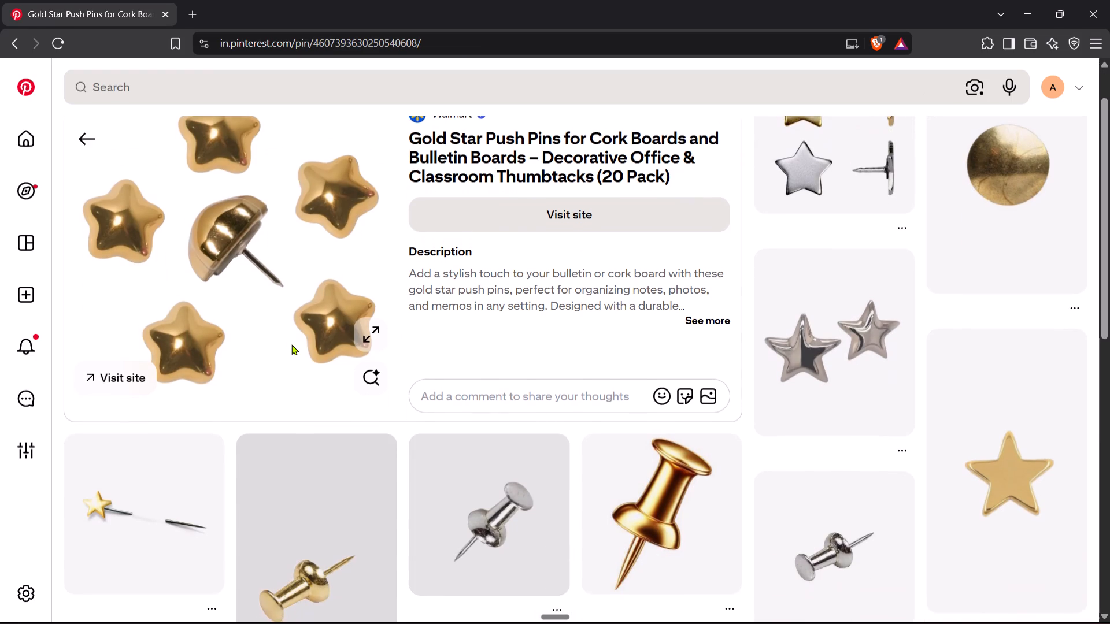
{"action": "scroll", "coordinate": [291, 344], "scroll_direction": "down", "scroll_amount": 7}
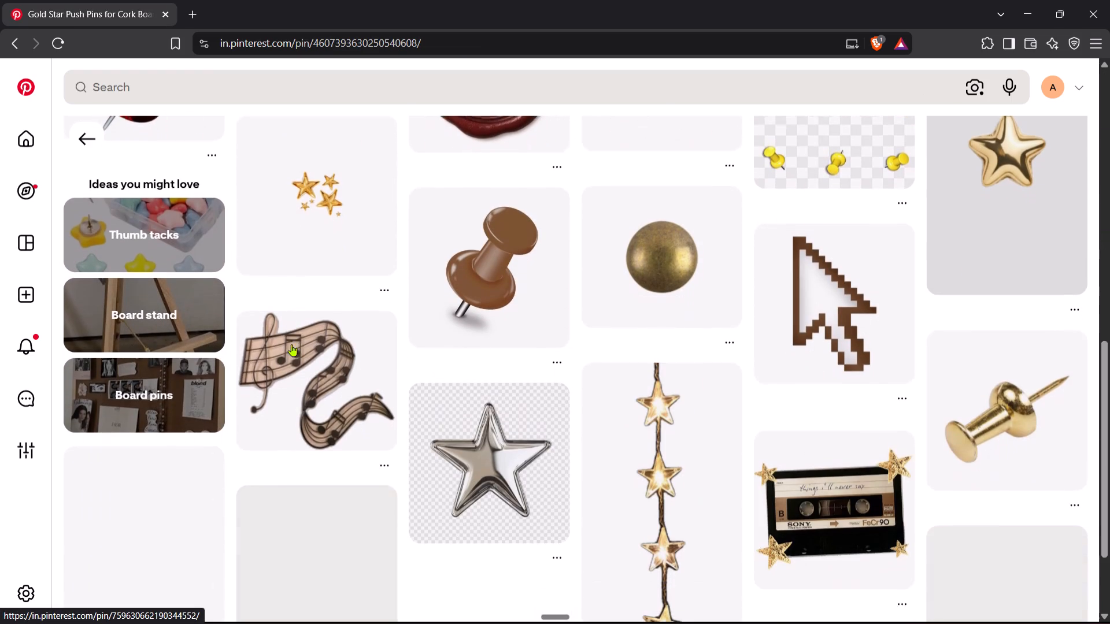
{"action": "scroll", "coordinate": [291, 344], "scroll_direction": "down", "scroll_amount": 1}
{"action": "key", "text": "alt+Tab"}
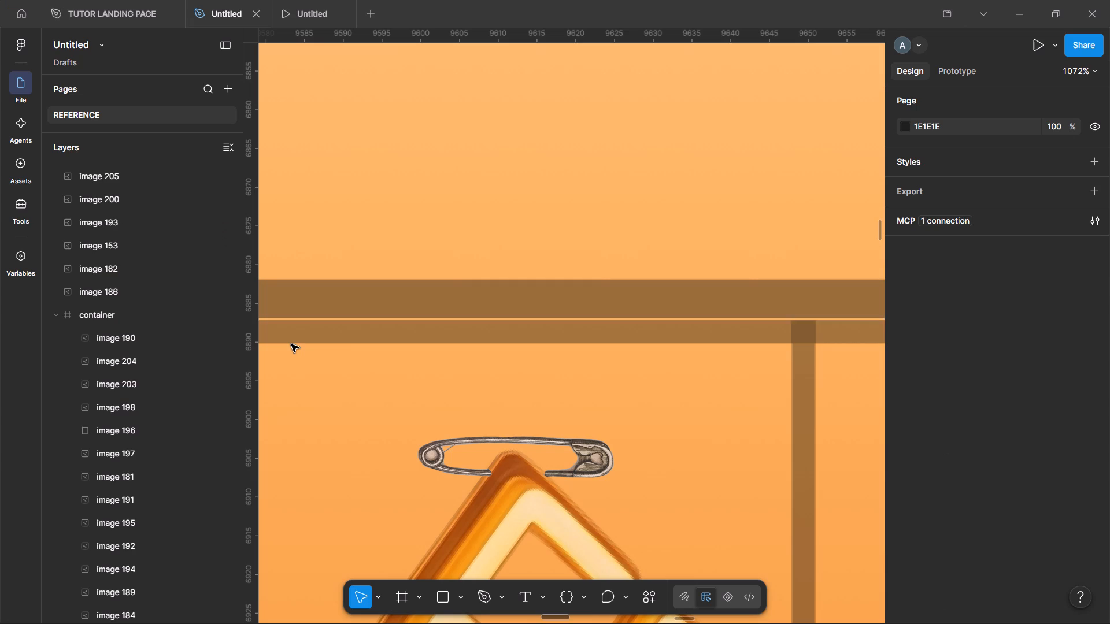
{"action": "key", "text": "alt+Tab"}
{"action": "scroll", "coordinate": [584, 428], "scroll_direction": "down", "scroll_amount": 1}
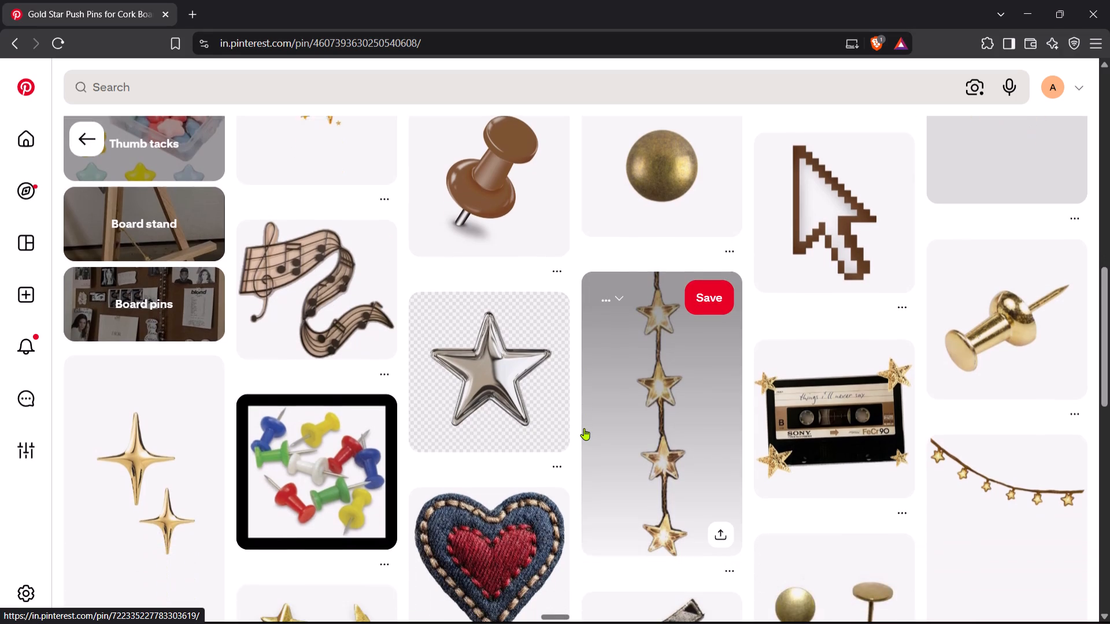
{"action": "scroll", "coordinate": [584, 428], "scroll_direction": "down", "scroll_amount": 5}
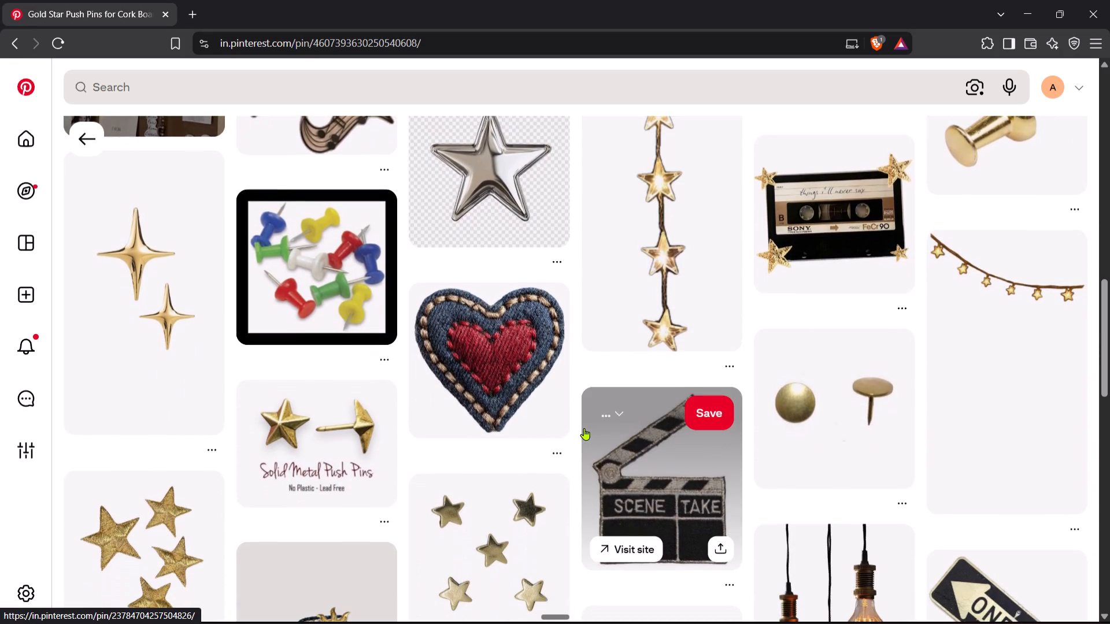
{"action": "scroll", "coordinate": [584, 428], "scroll_direction": "down", "scroll_amount": 3}
{"action": "scroll", "coordinate": [584, 428], "scroll_direction": "up", "scroll_amount": 1}
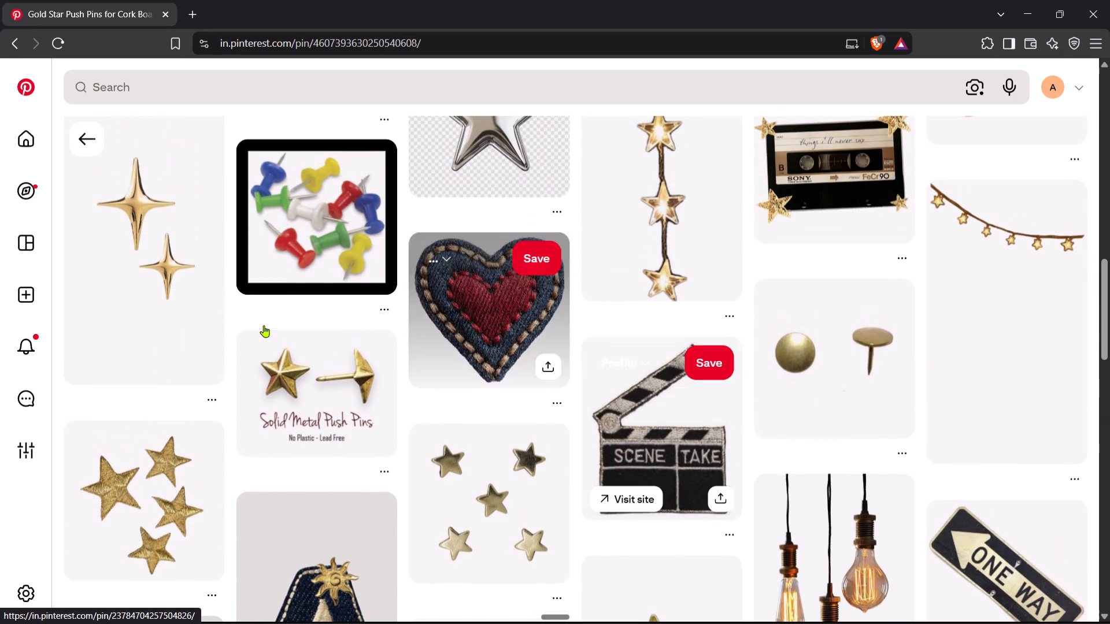
{"action": "scroll", "coordinate": [143, 261], "scroll_direction": "down", "scroll_amount": 5}
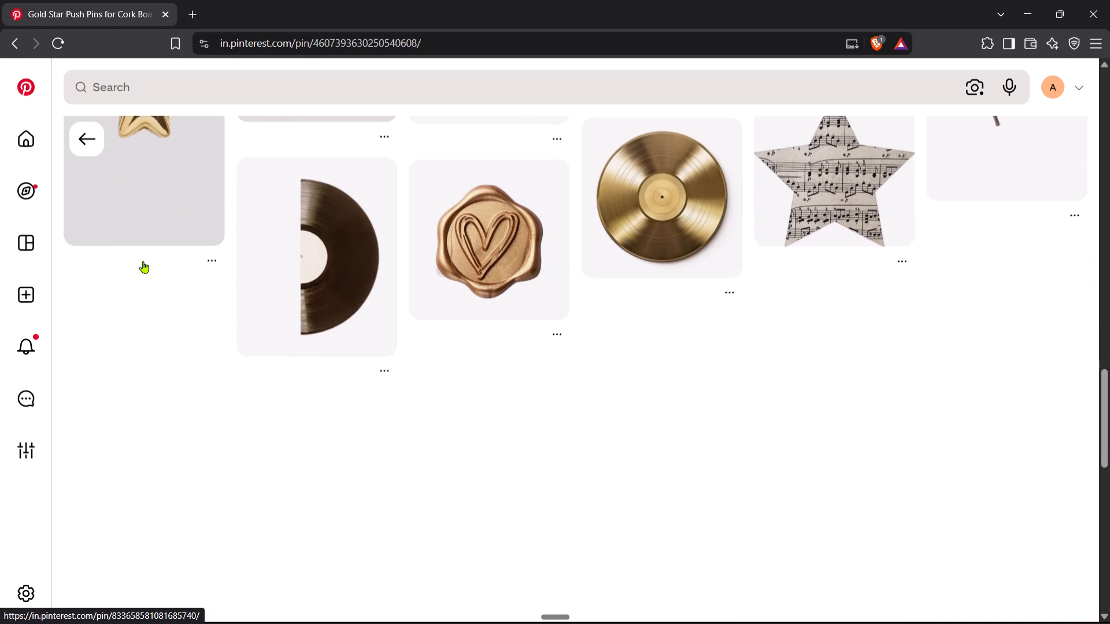
{"action": "scroll", "coordinate": [143, 261], "scroll_direction": "down", "scroll_amount": 1}
{"action": "scroll", "coordinate": [143, 261], "scroll_direction": "right", "scroll_amount": 1}
{"action": "scroll", "coordinate": [143, 261], "scroll_direction": "up", "scroll_amount": 14}
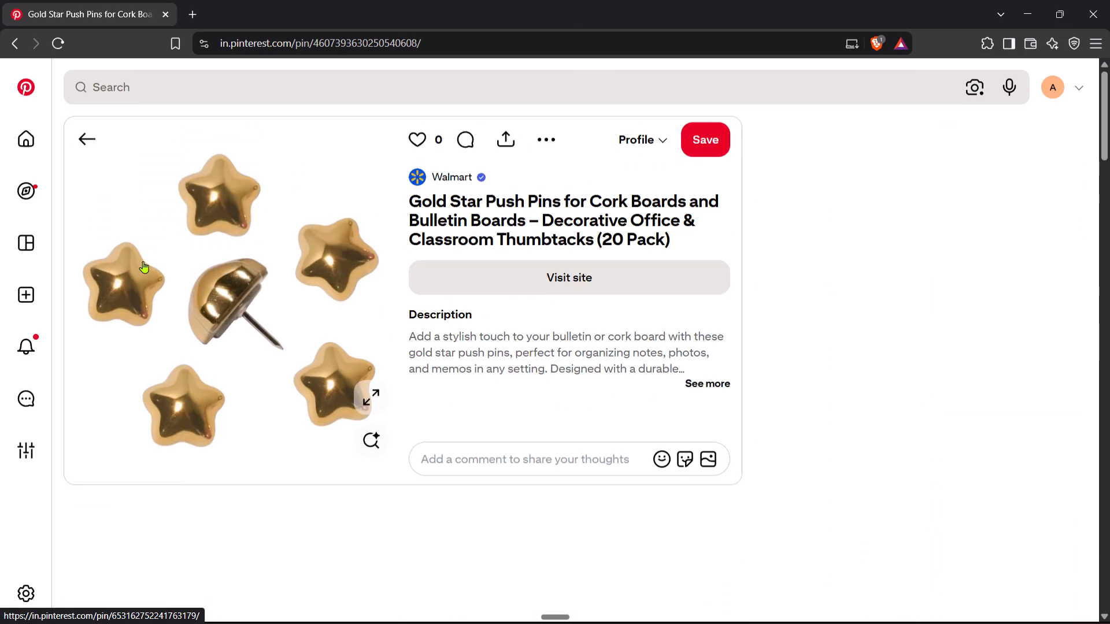
{"action": "scroll", "coordinate": [143, 261], "scroll_direction": "down", "scroll_amount": 4}
{"action": "scroll", "coordinate": [582, 332], "scroll_direction": "up", "scroll_amount": 1}
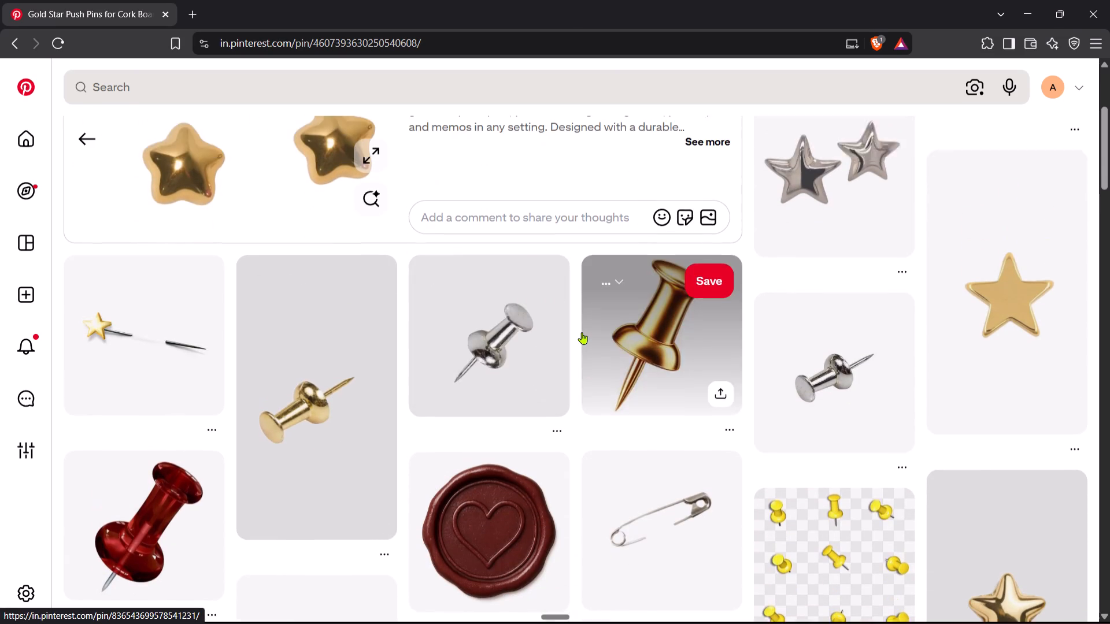
{"action": "scroll", "coordinate": [582, 332], "scroll_direction": "up", "scroll_amount": 6}
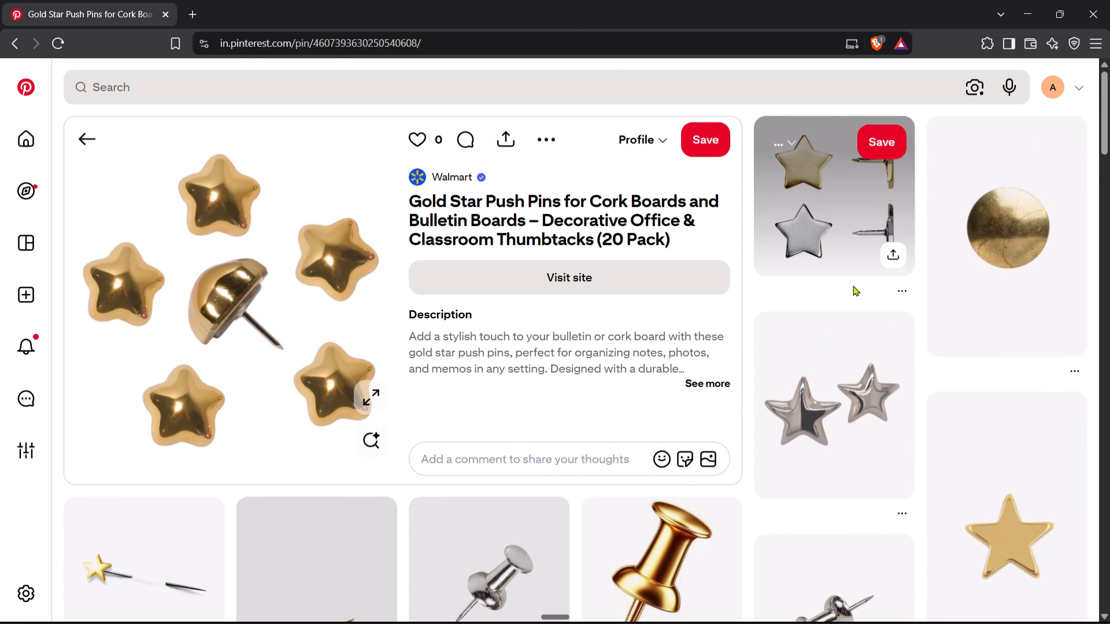
{"action": "scroll", "coordinate": [853, 285], "scroll_direction": "down", "scroll_amount": 8}
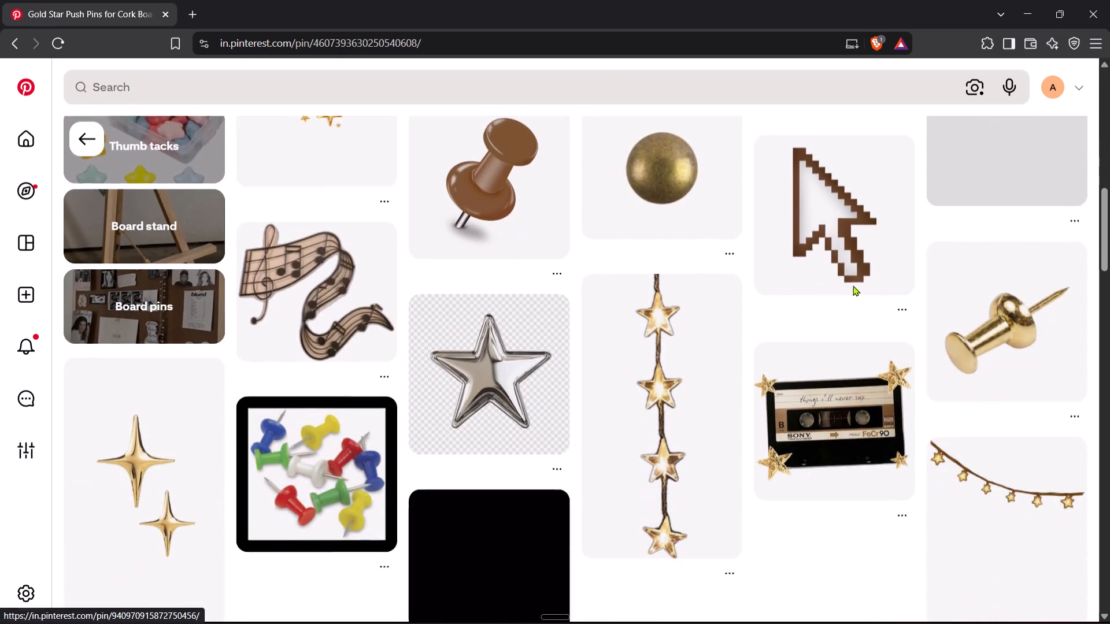
{"action": "scroll", "coordinate": [853, 285], "scroll_direction": "down", "scroll_amount": 4}
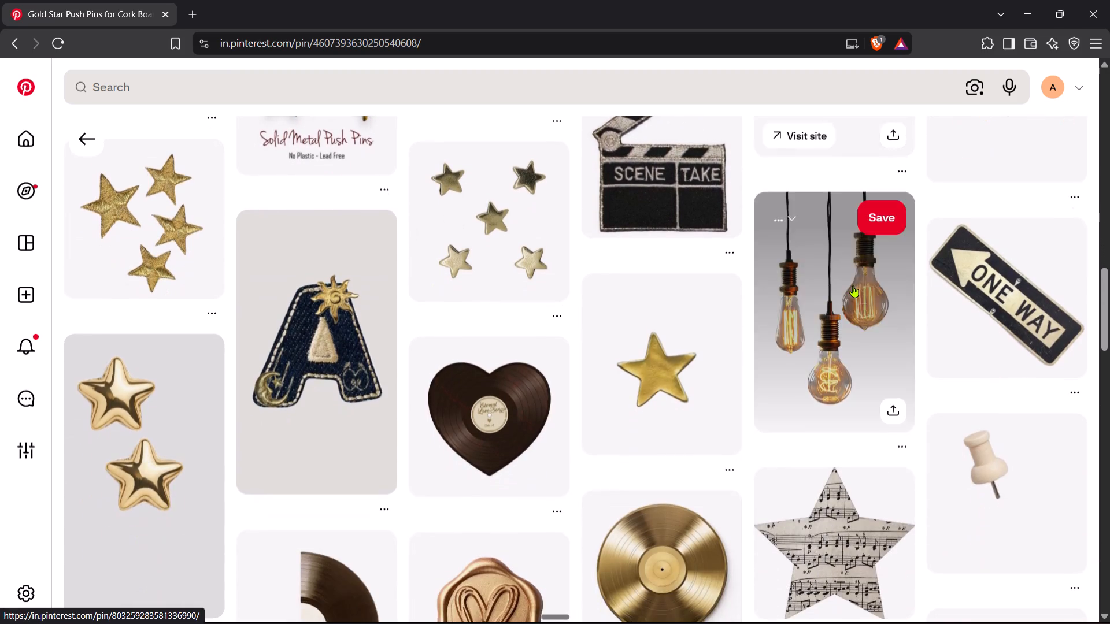
{"action": "scroll", "coordinate": [853, 285], "scroll_direction": "down", "scroll_amount": 7}
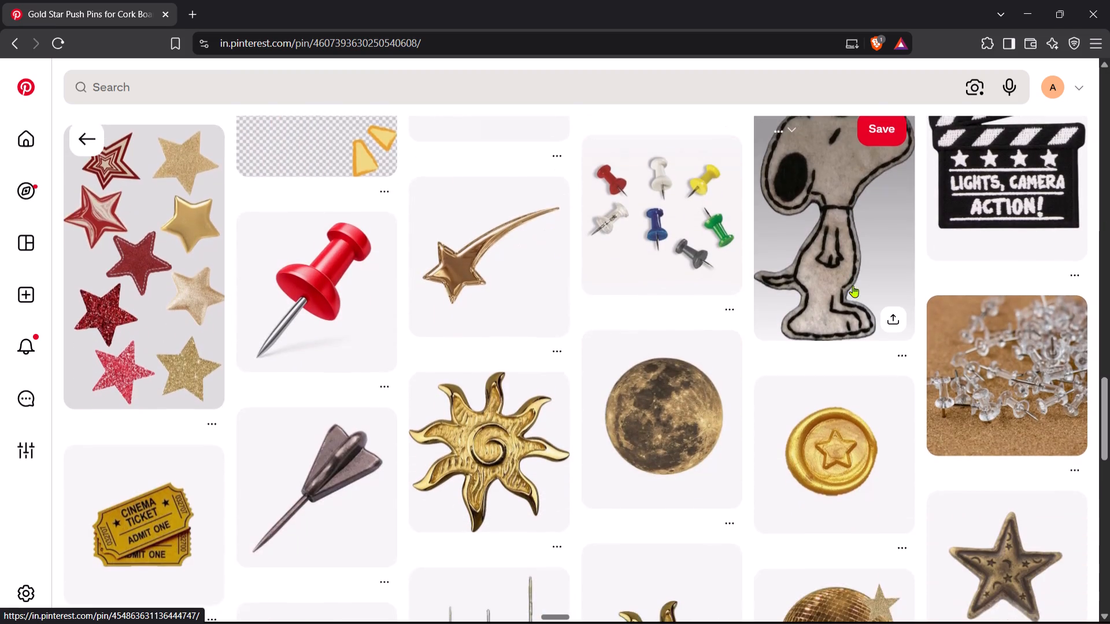
{"action": "scroll", "coordinate": [853, 285], "scroll_direction": "down", "scroll_amount": 5}
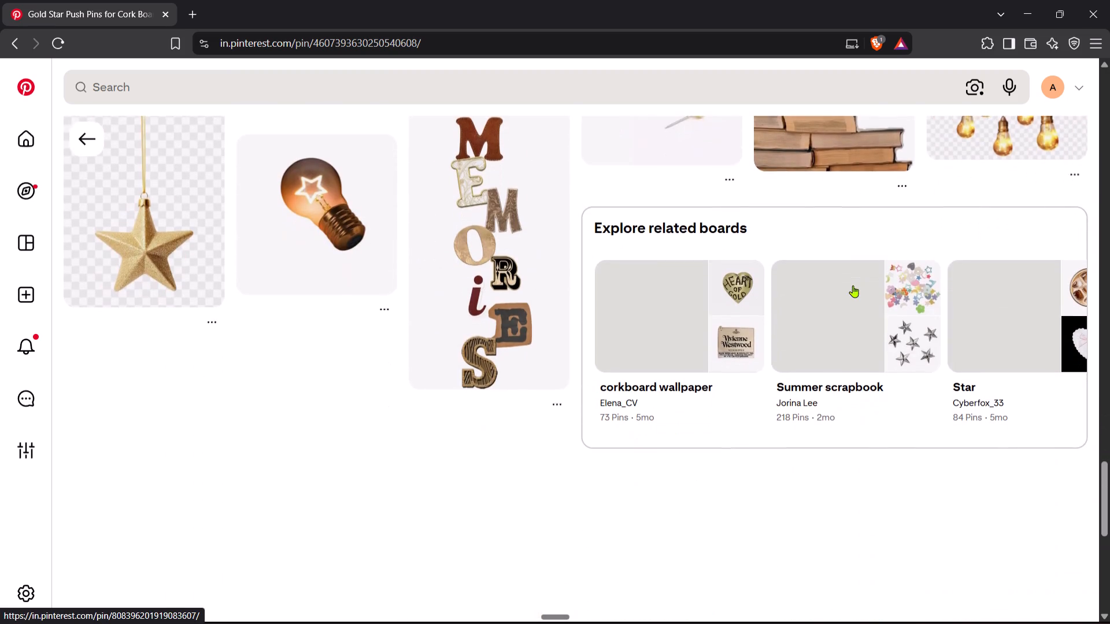
{"action": "scroll", "coordinate": [853, 285], "scroll_direction": "down", "scroll_amount": 1}
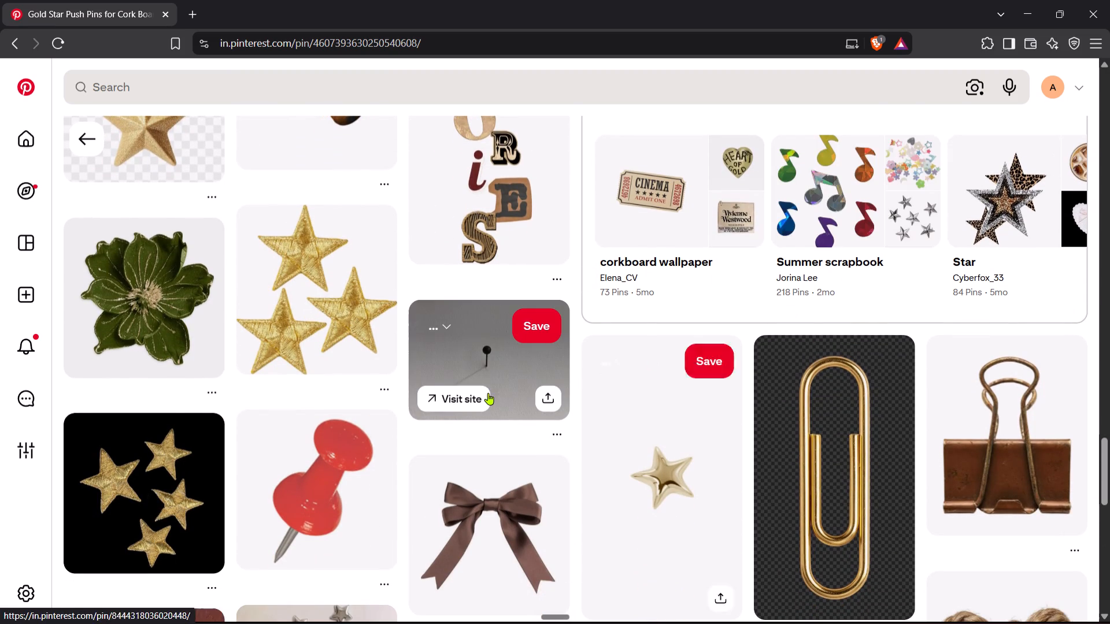
Copy the black round-headed pin image from the "Set of 12 Push Pins/Nails" result into Figma and remove its background.
{"action": "left_click", "coordinate": [507, 362]}
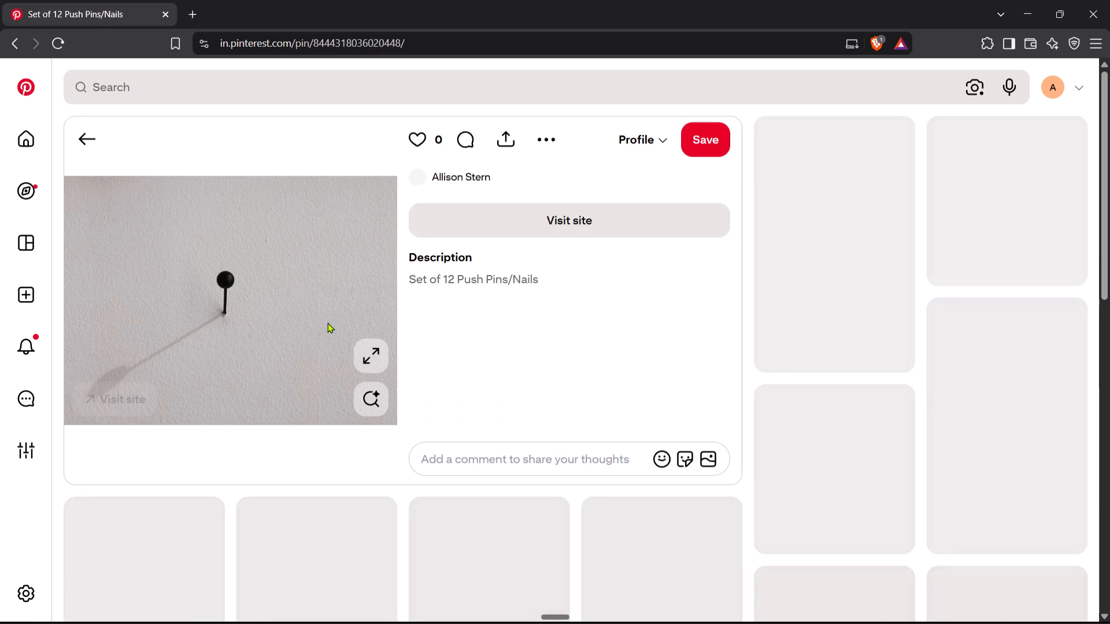
{"action": "right_click", "coordinate": [216, 270]}
{"action": "left_click", "coordinate": [272, 326]}
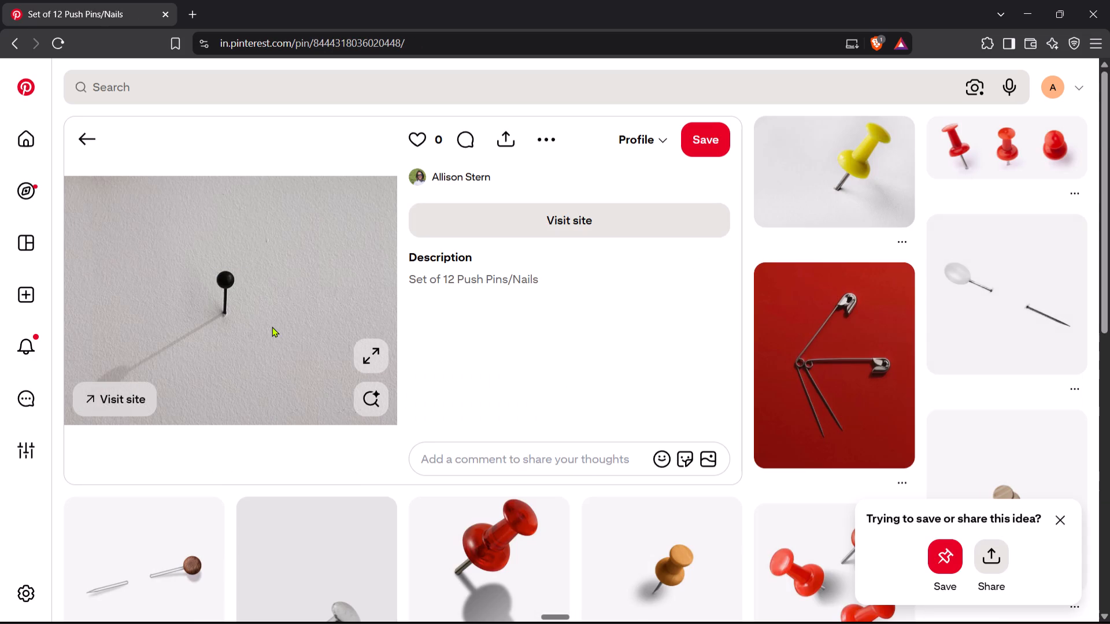
{"action": "scroll", "coordinate": [401, 393], "scroll_direction": "down", "scroll_amount": 3}
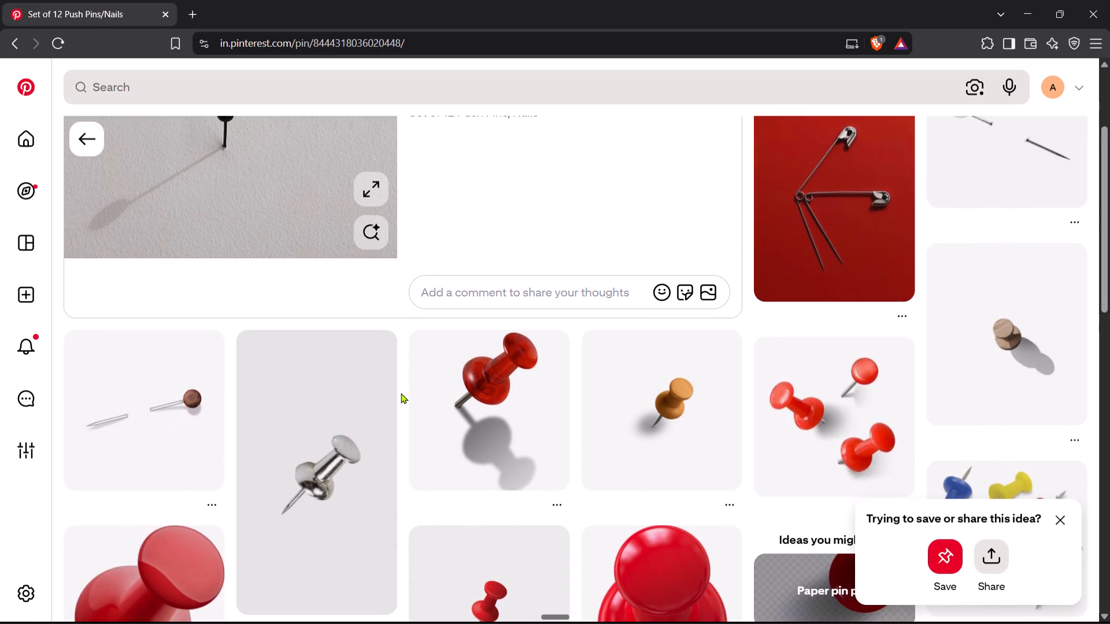
{"action": "key", "text": "alt+Tab"}
{"action": "key", "text": "ctrl+v"}
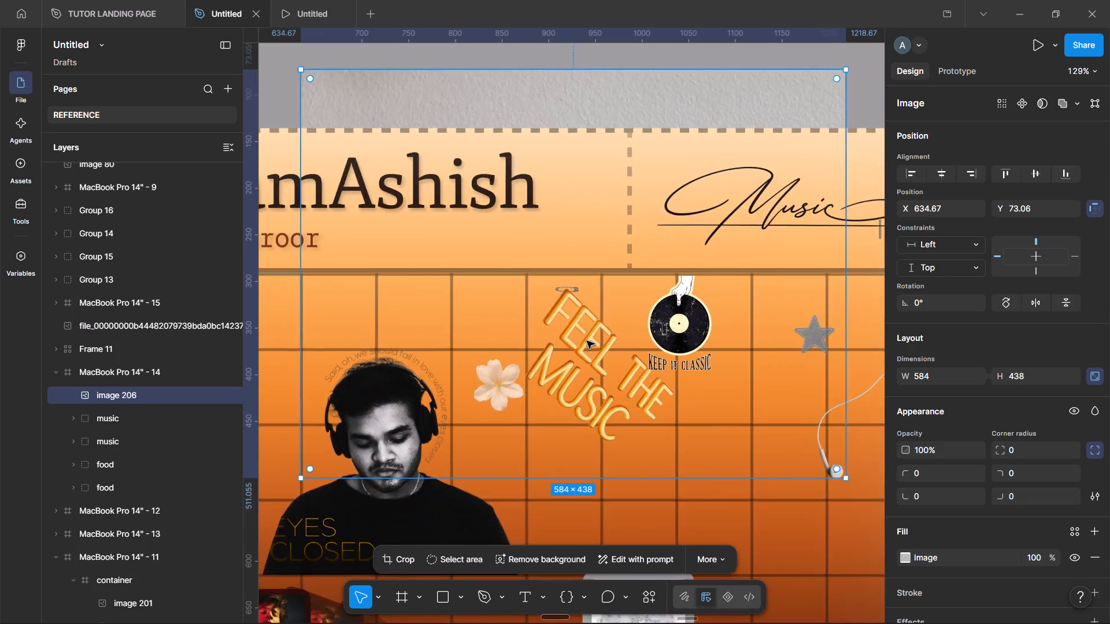
Undo placing the black pin image inside the frame, paste it over the empty canvas beside the design and remove its background.
{"action": "key", "text": "ctrl+z"}
{"action": "scroll", "coordinate": [587, 341], "scroll_direction": "left", "scroll_amount": 4}
{"action": "double_click", "coordinate": [697, 261]}
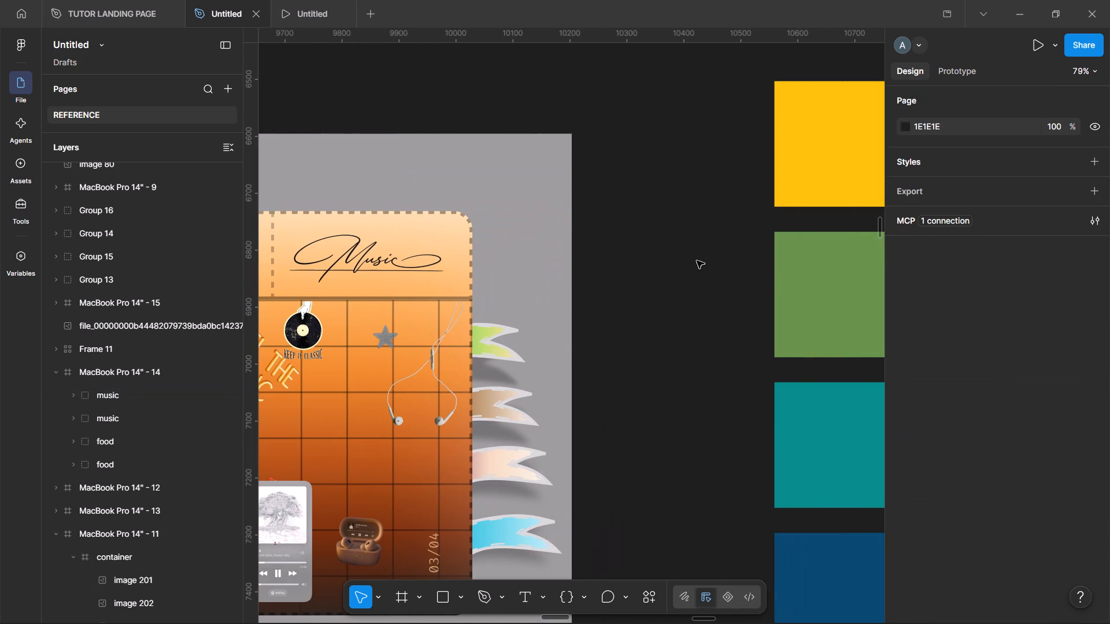
{"action": "key", "text": "ctrl+v"}
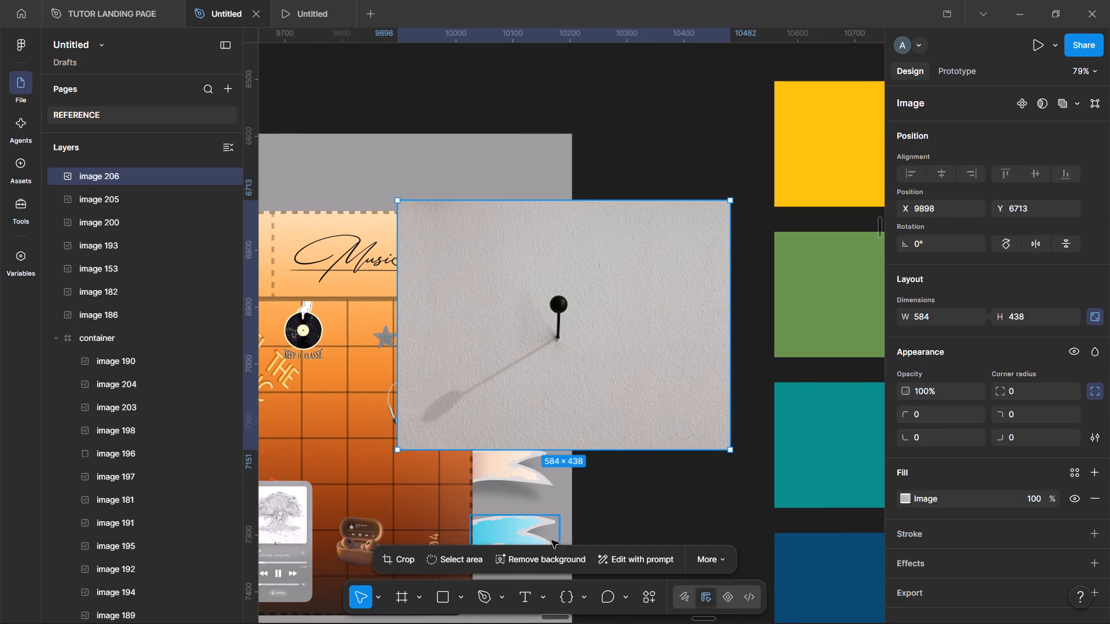
{"action": "left_click", "coordinate": [556, 559]}
Turn off the Windows energy saver.
{"action": "left_click", "coordinate": [998, 623]}
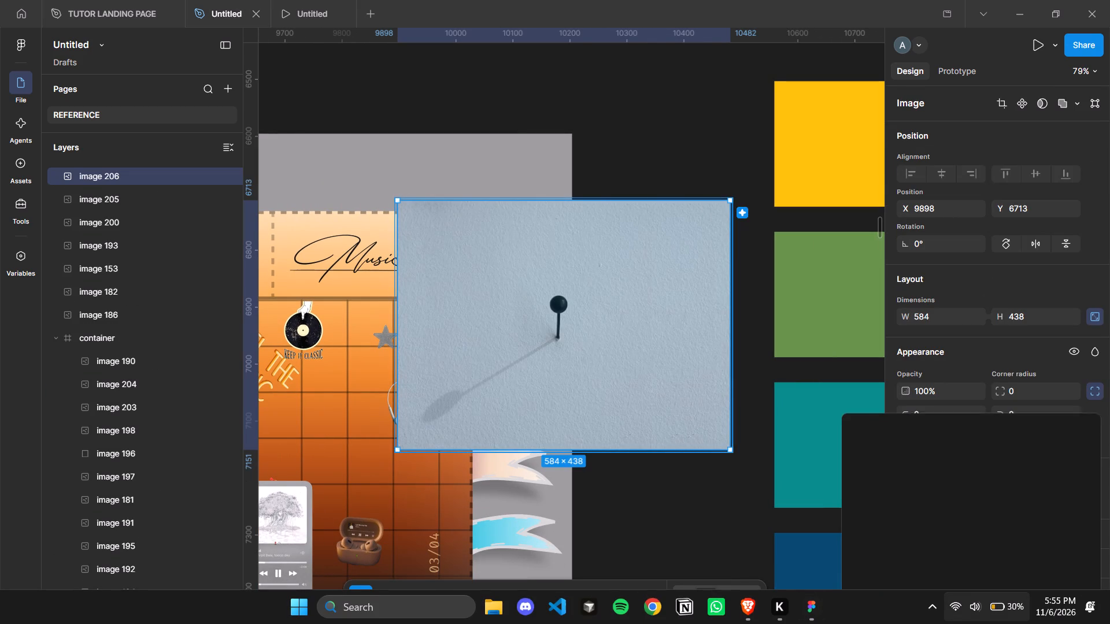
{"action": "left_click", "coordinate": [1047, 399]}
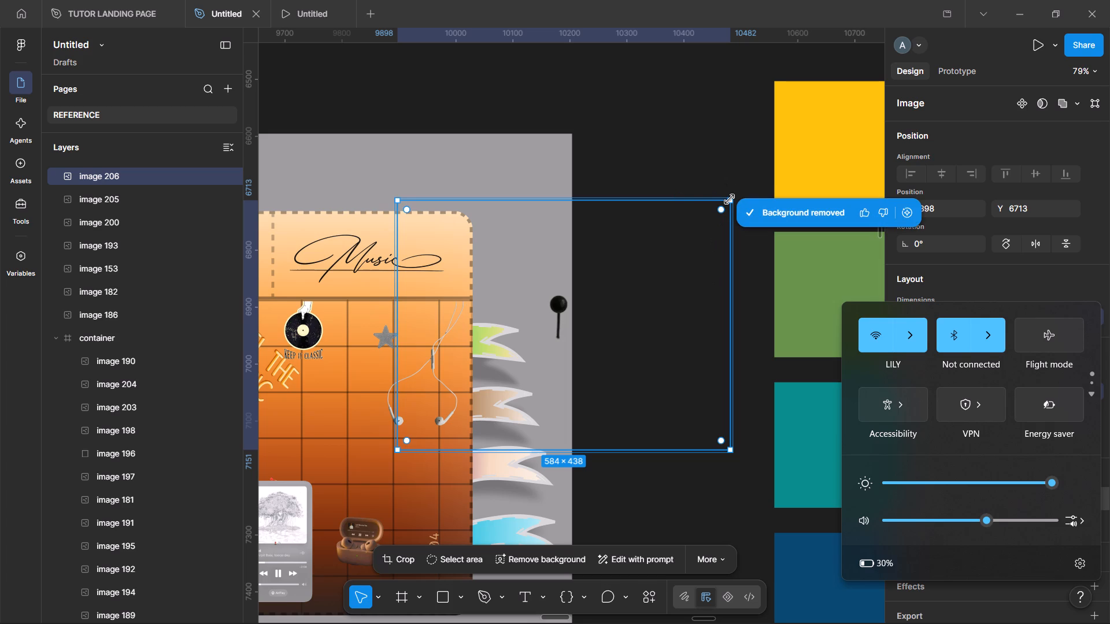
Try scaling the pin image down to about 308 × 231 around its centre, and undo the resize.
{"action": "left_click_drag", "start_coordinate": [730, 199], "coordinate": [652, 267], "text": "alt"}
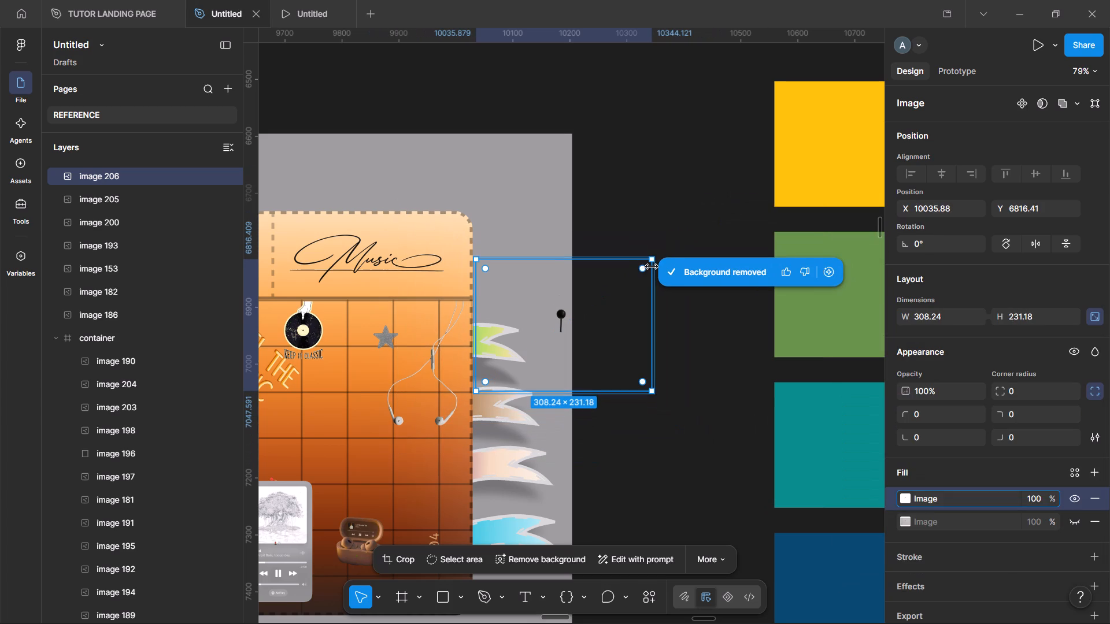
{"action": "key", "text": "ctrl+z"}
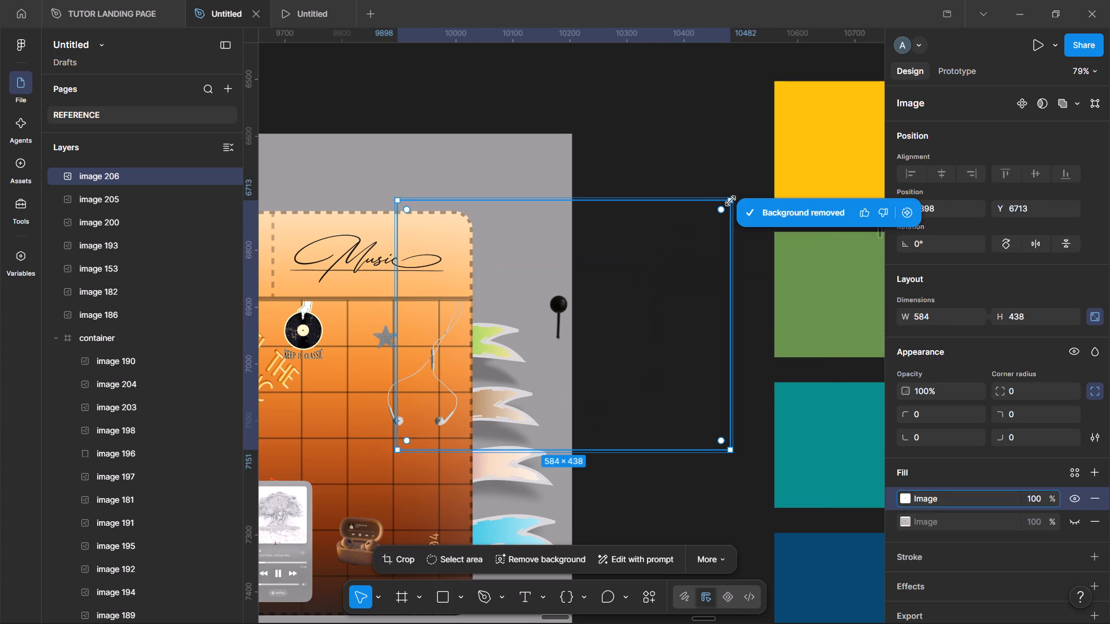
Crop the empty area around the black pin, reducing the image bounds to about 207 × 80.
{"action": "key", "text": "Return"}
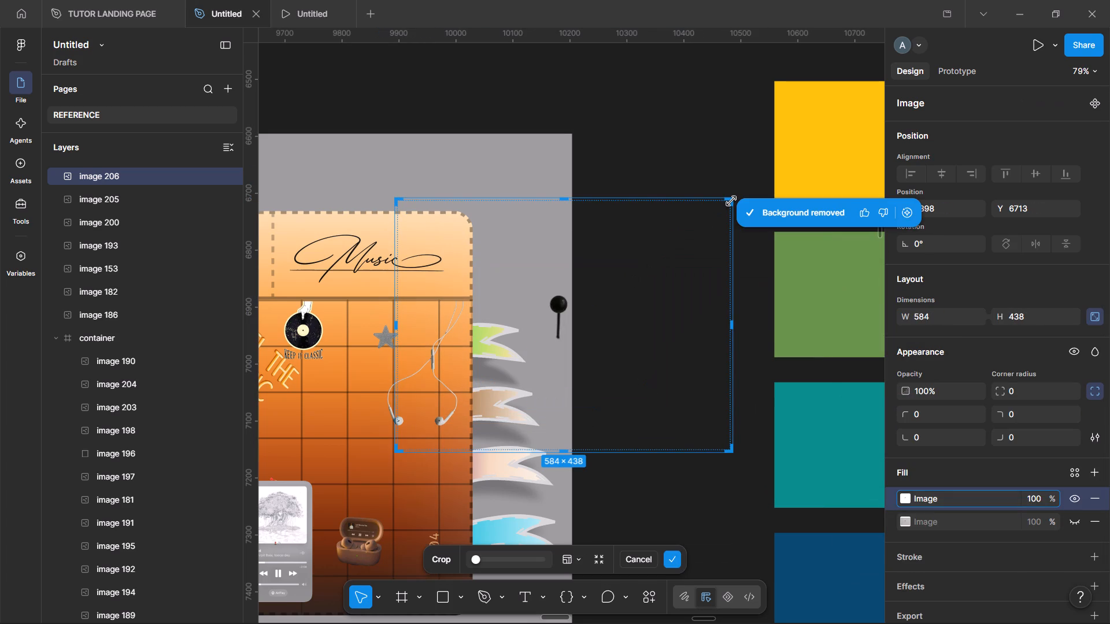
{"action": "left_click_drag", "start_coordinate": [731, 201], "coordinate": [627, 300], "text": "alt"}
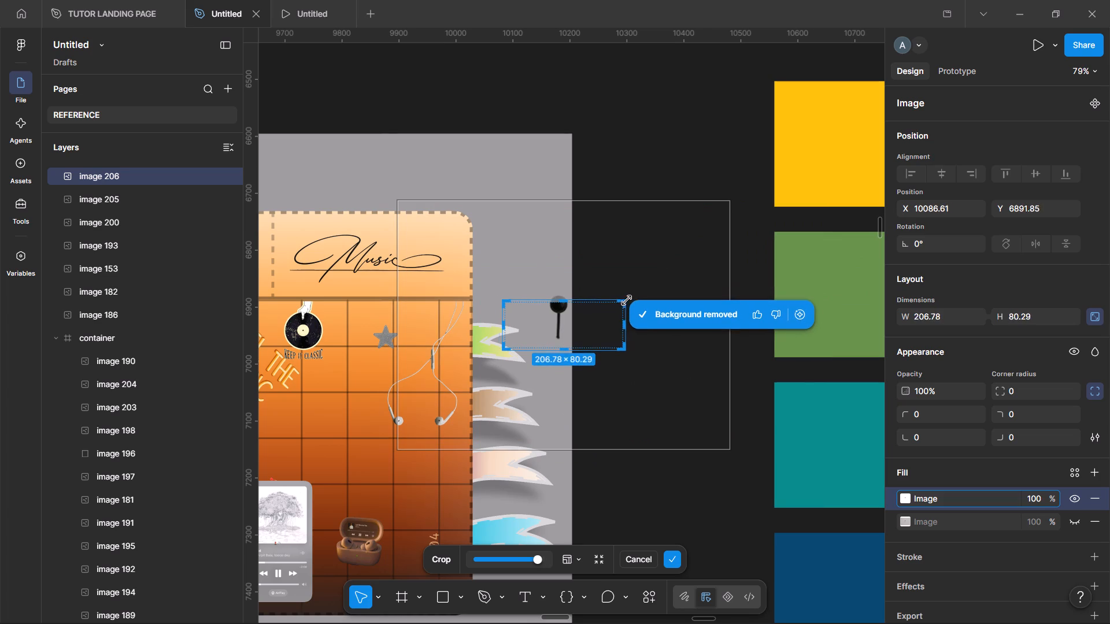
Crop the pasted image closely around the black pin, to about 69 × 82.
{"action": "left_click_drag", "start_coordinate": [627, 300], "coordinate": [632, 283], "text": "alt"}
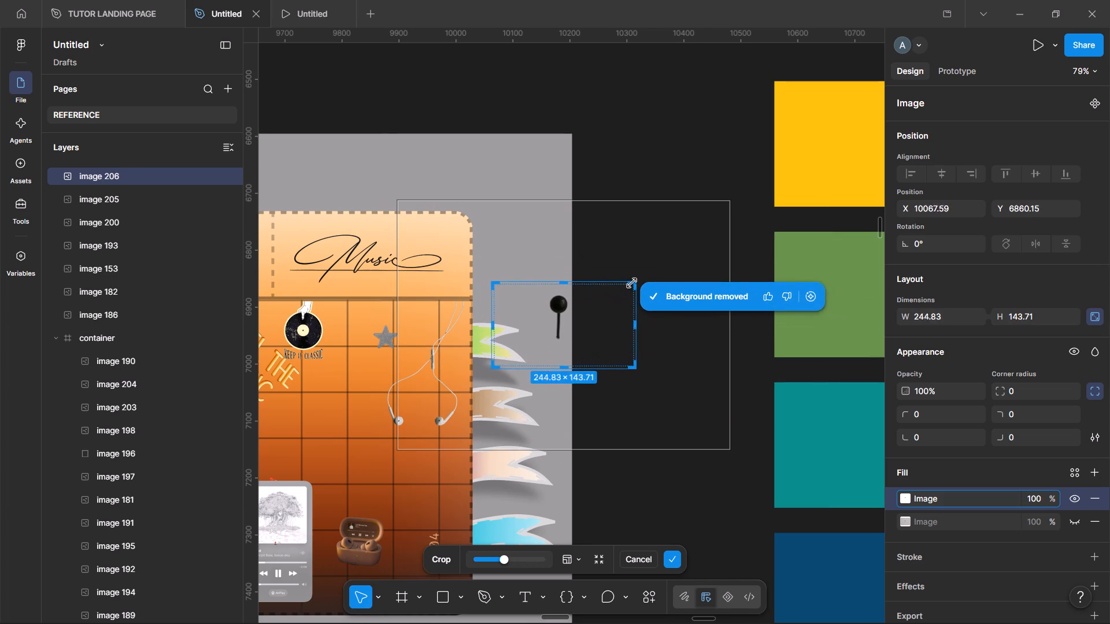
{"action": "left_click_drag", "start_coordinate": [632, 283], "coordinate": [593, 276], "text": "alt"}
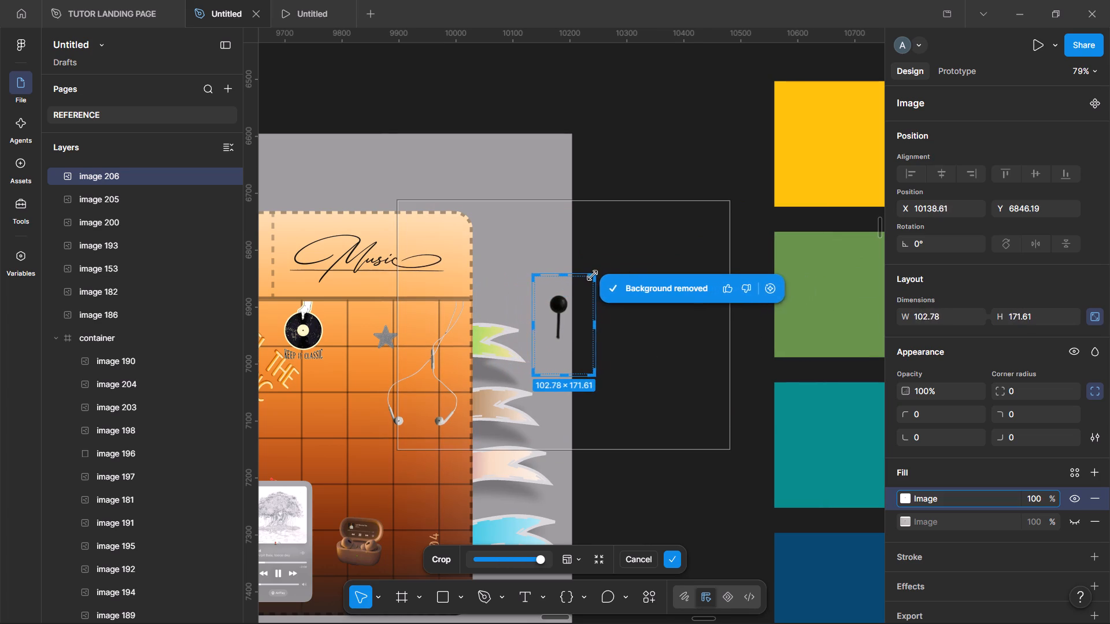
{"action": "left_click_drag", "start_coordinate": [593, 276], "coordinate": [590, 291], "text": "alt"}
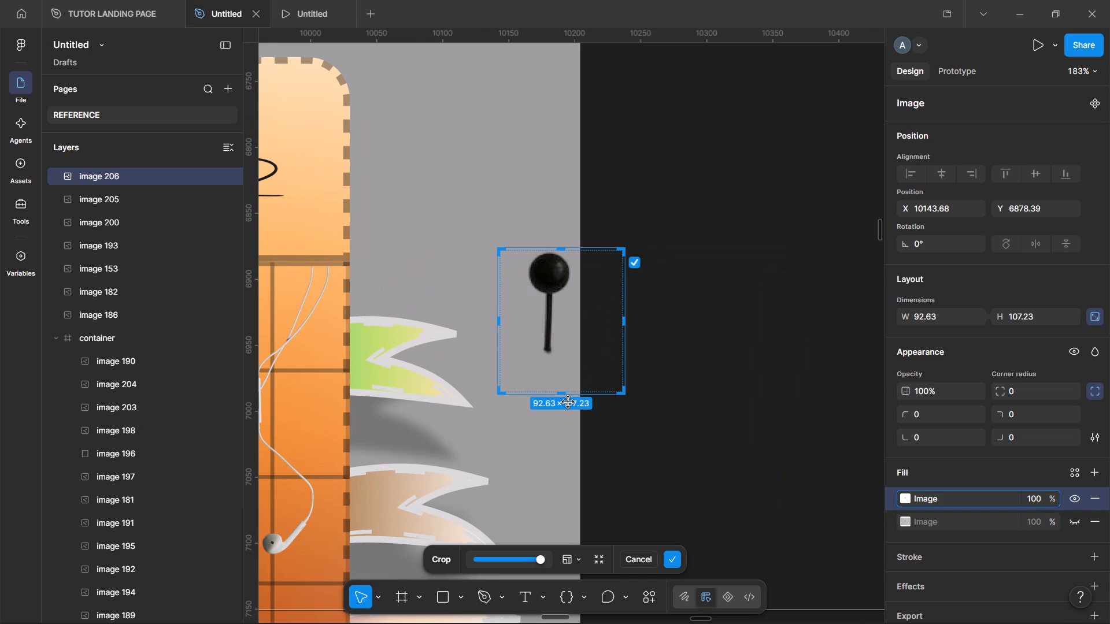
{"action": "left_click_drag", "start_coordinate": [562, 395], "coordinate": [578, 359]}
{"action": "left_click_drag", "start_coordinate": [624, 308], "coordinate": [575, 314]}
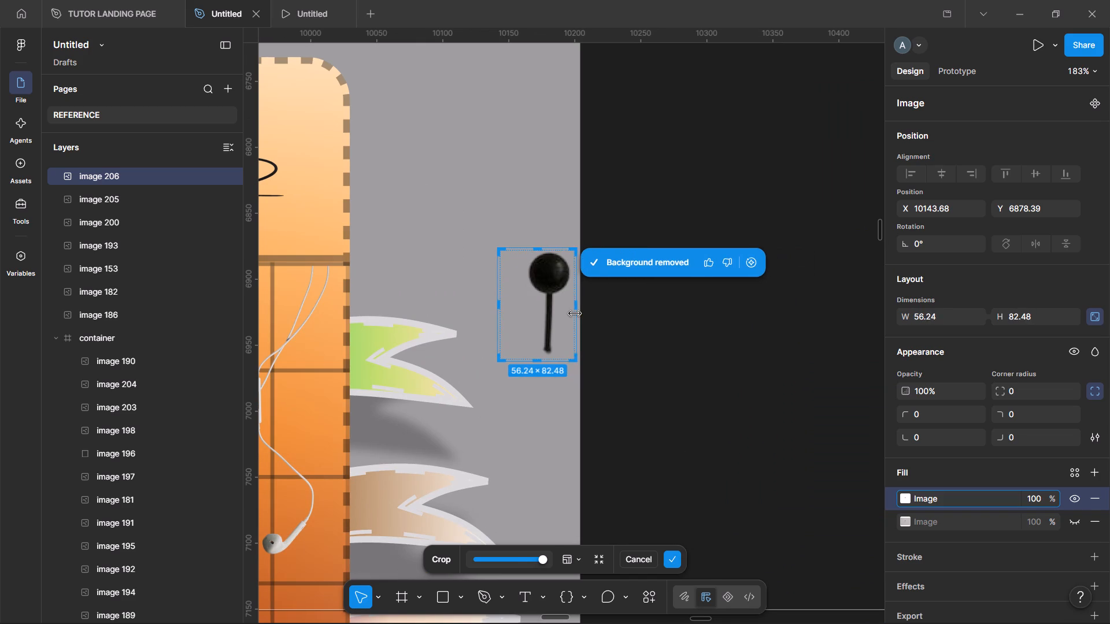
{"action": "left_click_drag", "start_coordinate": [575, 314], "coordinate": [591, 313]}
{"action": "key", "text": "Return"}
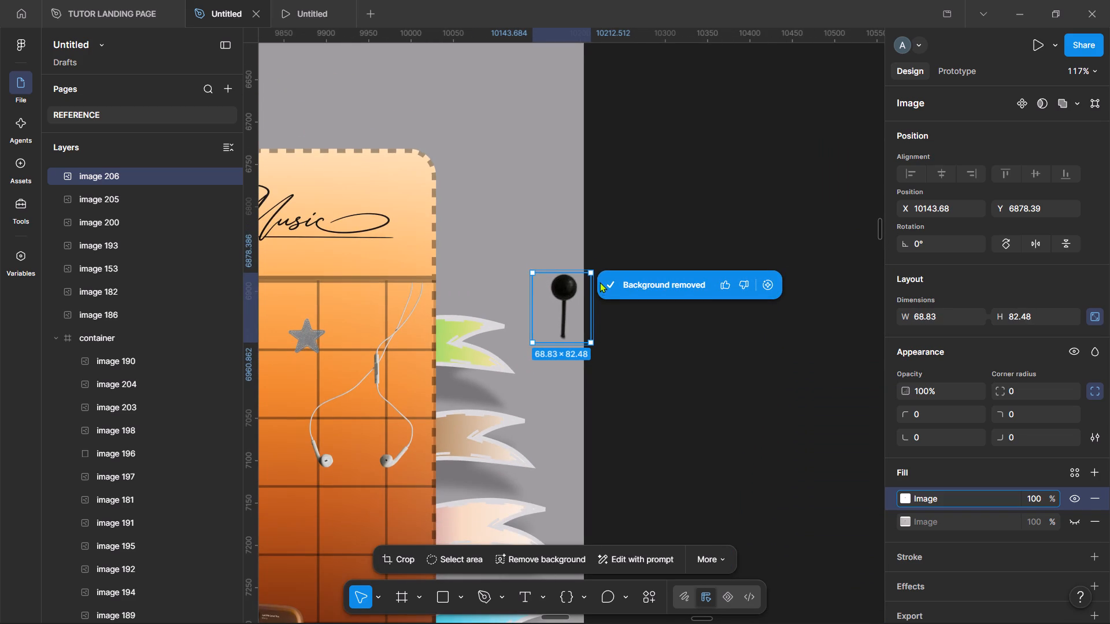
Scale the black pin down to about 30 × 36 and move it onto the music board at the lettering's first "F".
{"action": "left_click_drag", "start_coordinate": [593, 272], "coordinate": [554, 312]}
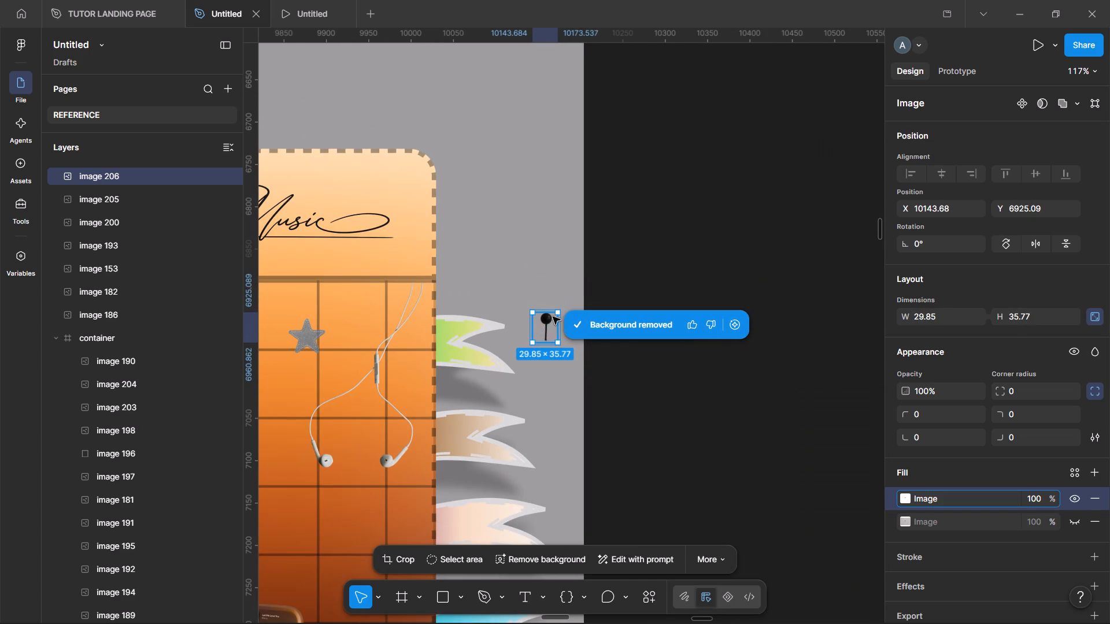
{"action": "left_click_drag", "start_coordinate": [549, 324], "coordinate": [259, 328]}
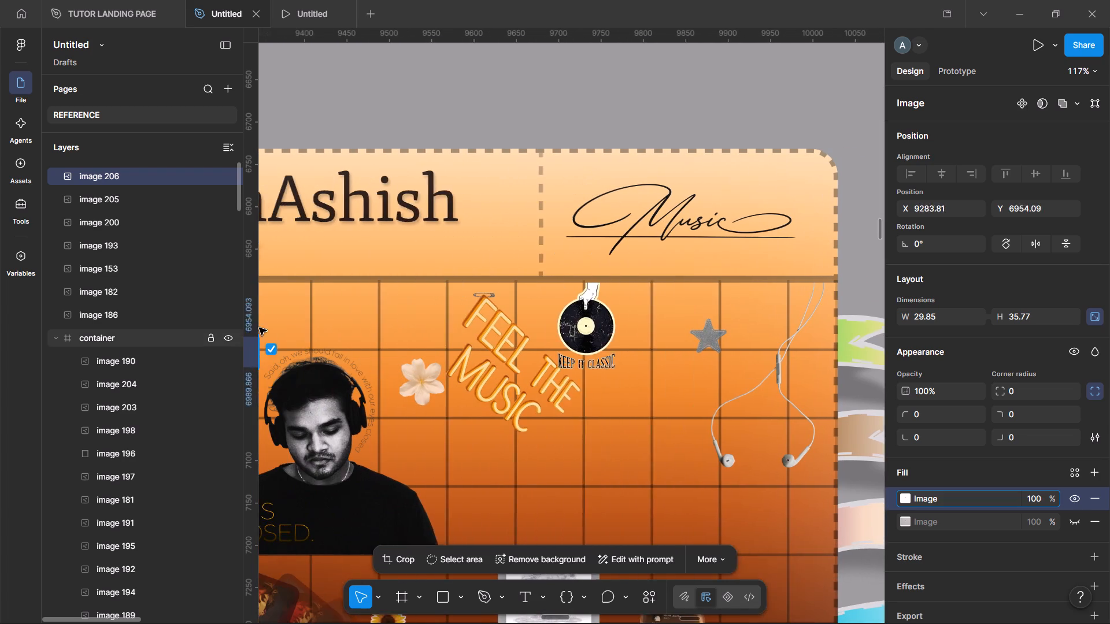
{"action": "left_click_drag", "start_coordinate": [259, 328], "coordinate": [493, 296]}
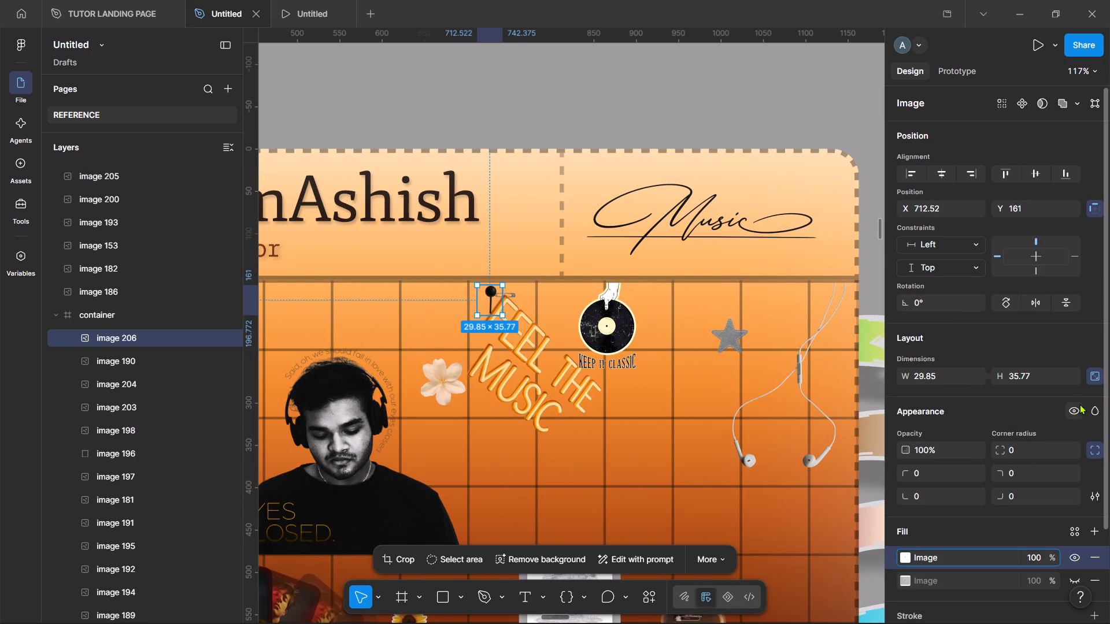
Scale the black pin down to about 7 × 9 and place it over the middle of the safety pin above the "F".
{"action": "scroll", "coordinate": [544, 314], "scroll_direction": "right", "scroll_amount": 4}
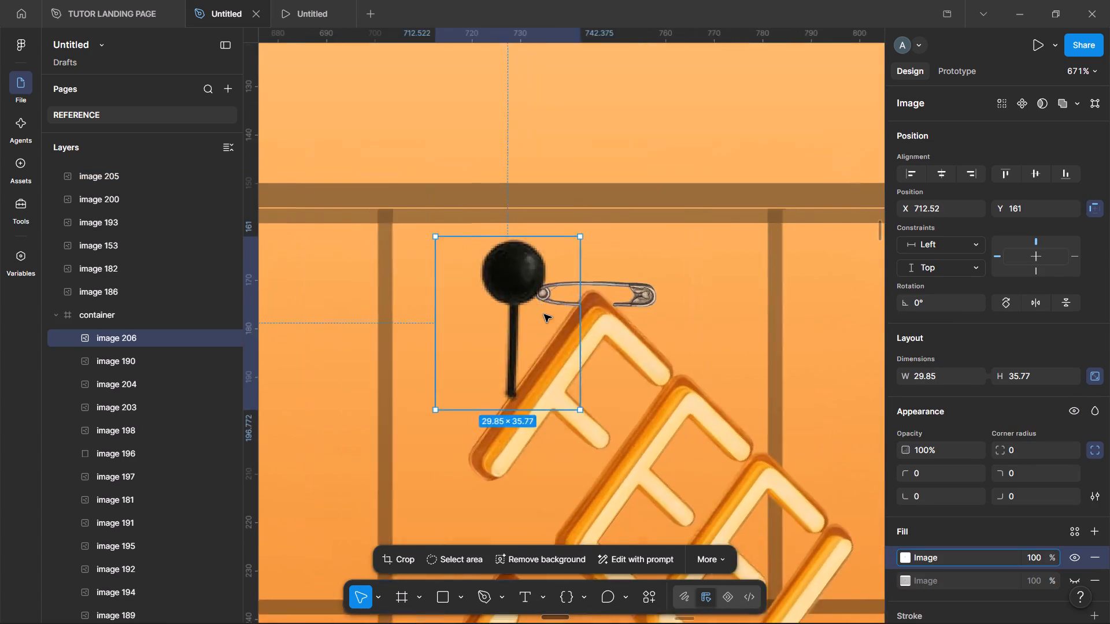
{"action": "left_click_drag", "start_coordinate": [659, 313], "coordinate": [556, 439]}
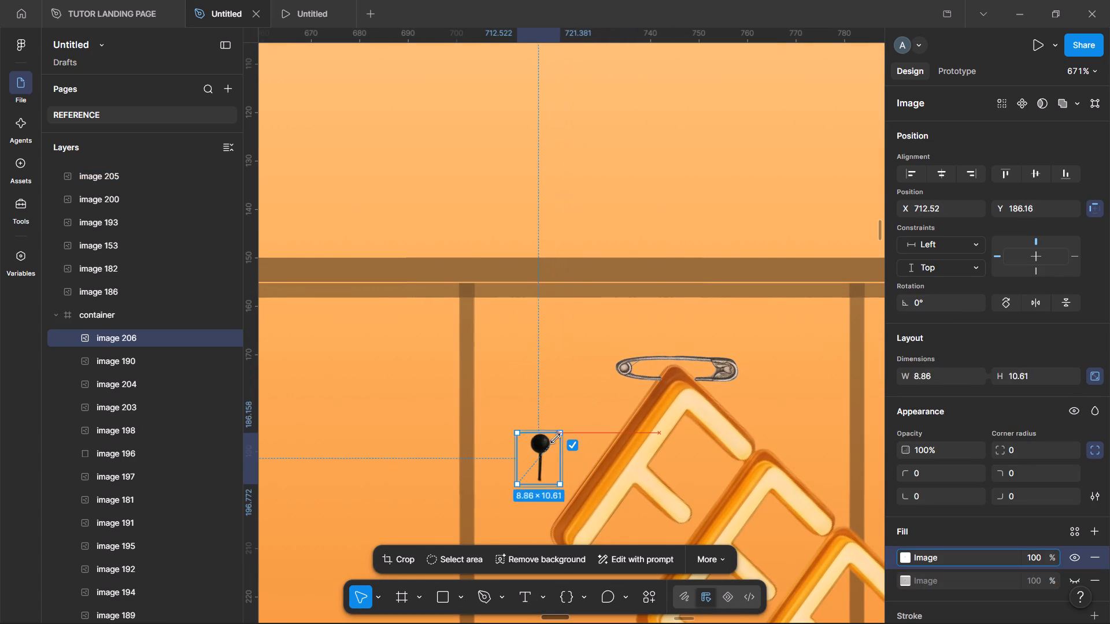
{"action": "left_click_drag", "start_coordinate": [556, 439], "coordinate": [553, 442]}
{"action": "left_click_drag", "start_coordinate": [540, 454], "coordinate": [679, 335]}
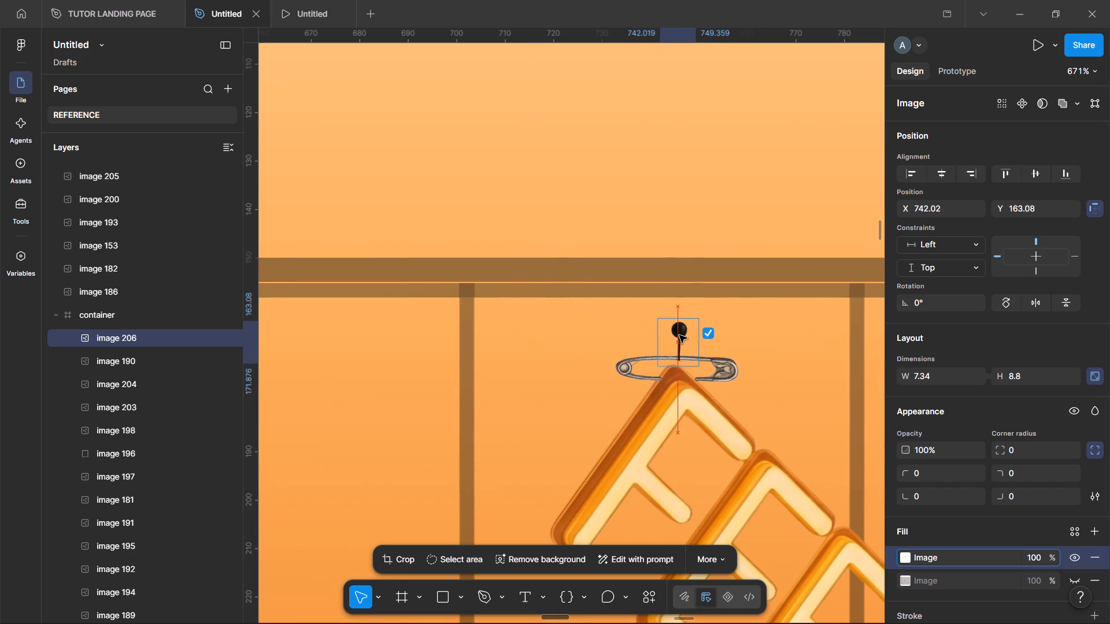
{"action": "left_click_drag", "start_coordinate": [679, 335], "coordinate": [683, 336]}
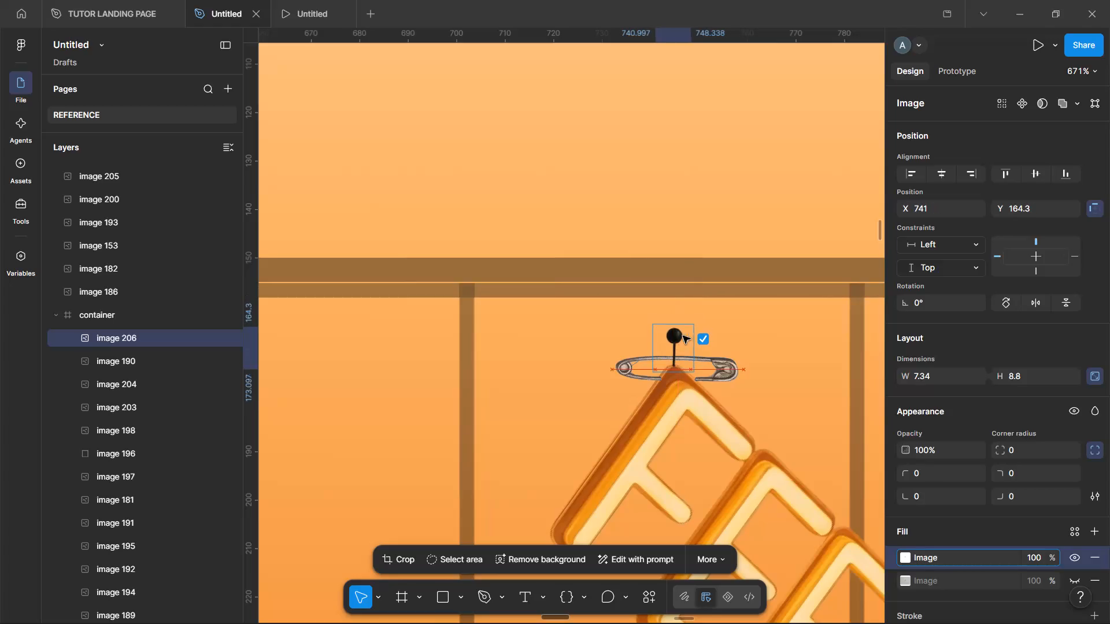
{"action": "left_click_drag", "start_coordinate": [683, 336], "coordinate": [663, 340]}
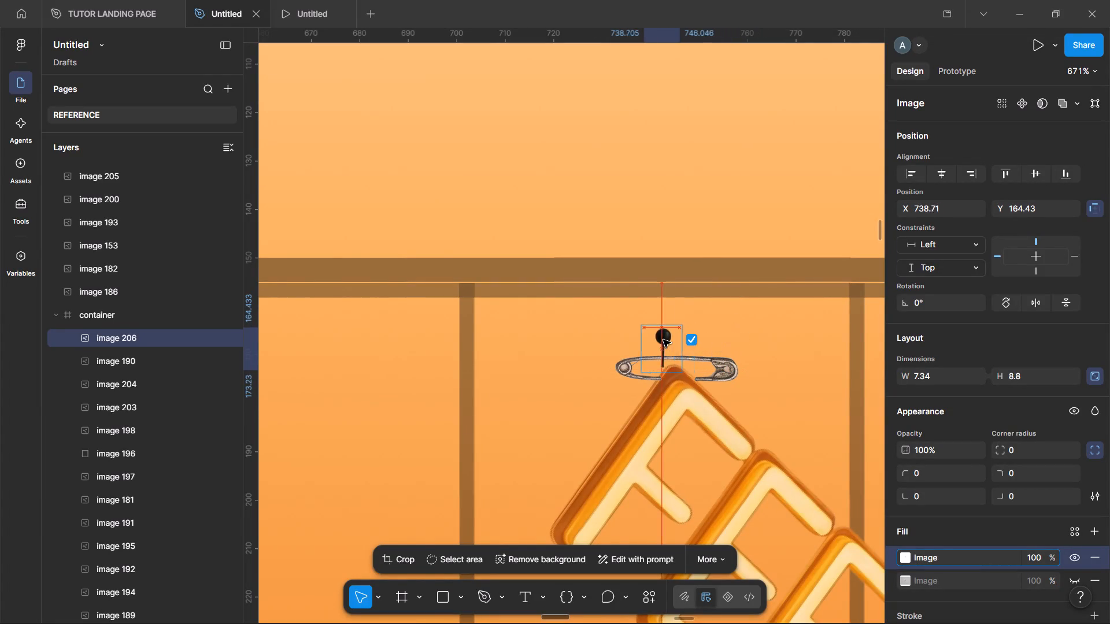
{"action": "left_click_drag", "start_coordinate": [663, 340], "coordinate": [676, 340]}
Rotate the safety pin at the top of the "F" to -78° so it hangs tilted under the black pin.
{"action": "left_click", "coordinate": [721, 358]}
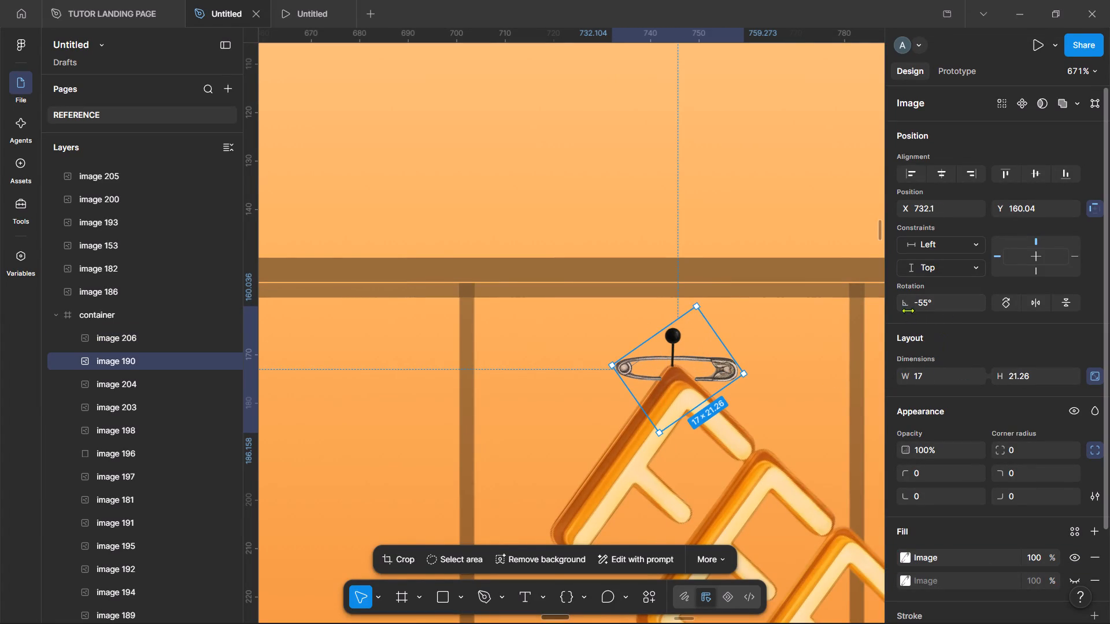
{"action": "left_click_drag", "start_coordinate": [905, 305], "coordinate": [933, 302]}
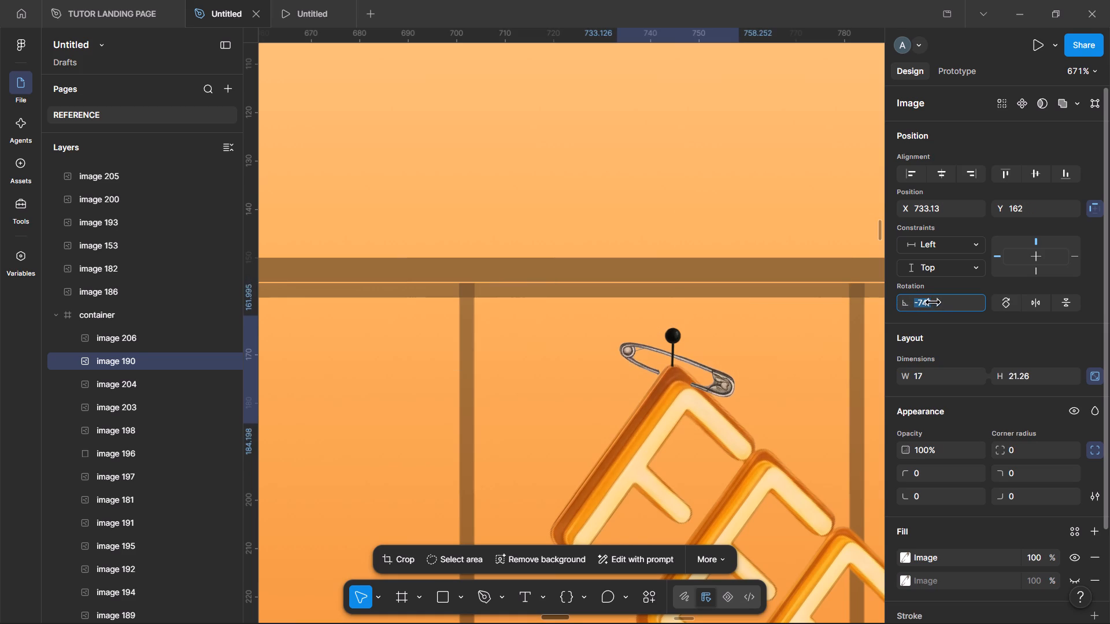
{"action": "left_click_drag", "start_coordinate": [933, 302], "coordinate": [938, 302]}
{"action": "left_click_drag", "start_coordinate": [717, 387], "coordinate": [722, 387]}
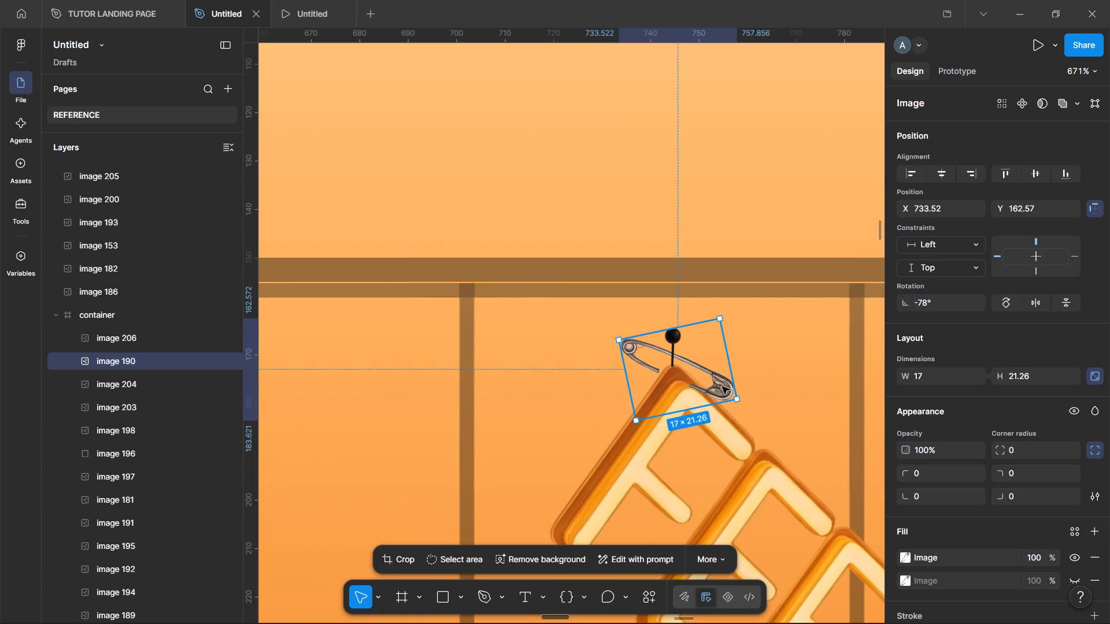
Nudge the tilted safety pin slightly sideways under the black pin, to X 734.71.
{"action": "left_click_drag", "start_coordinate": [722, 387], "coordinate": [723, 387]}
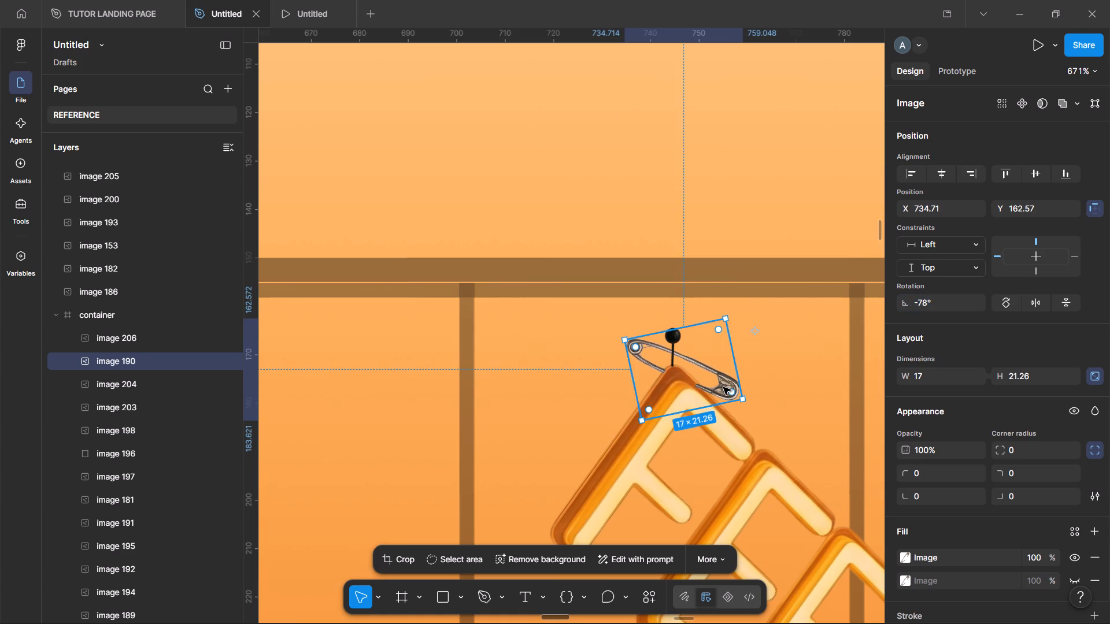
Delete the black wall pin above the lettering's first "F".
{"action": "left_click", "coordinate": [706, 283]}
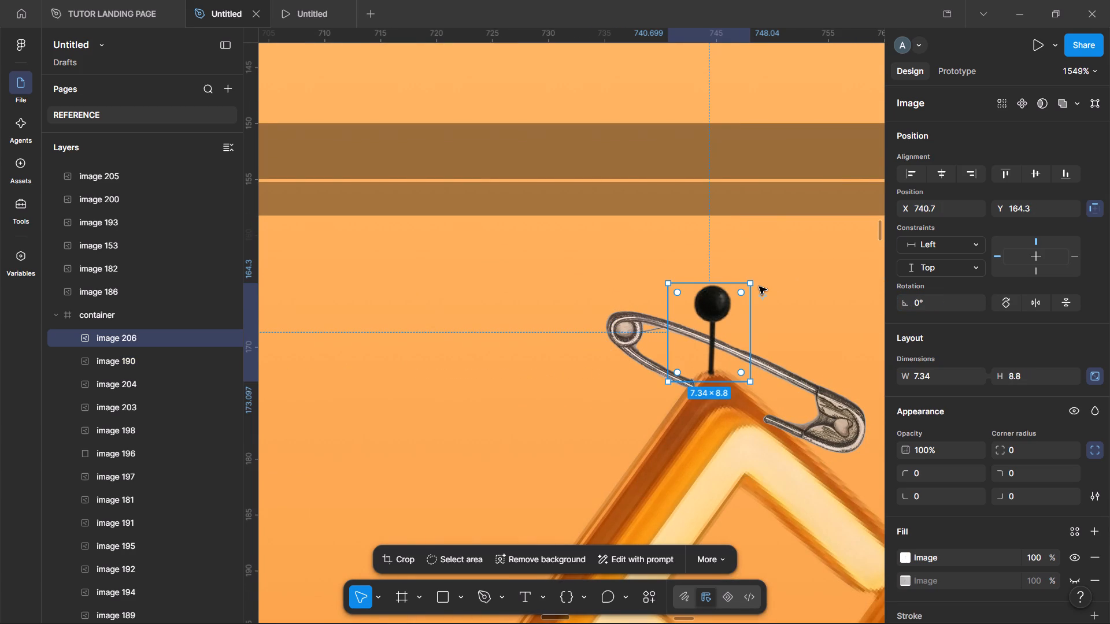
{"action": "key", "text": "Delete"}
Switch to Pinterest in the browser, open the light wooden "Pin V15 Front View" push pin and copy its image.
{"action": "key", "text": "alt+Tab"}
{"action": "scroll", "coordinate": [652, 403], "scroll_direction": "right", "scroll_amount": 1}
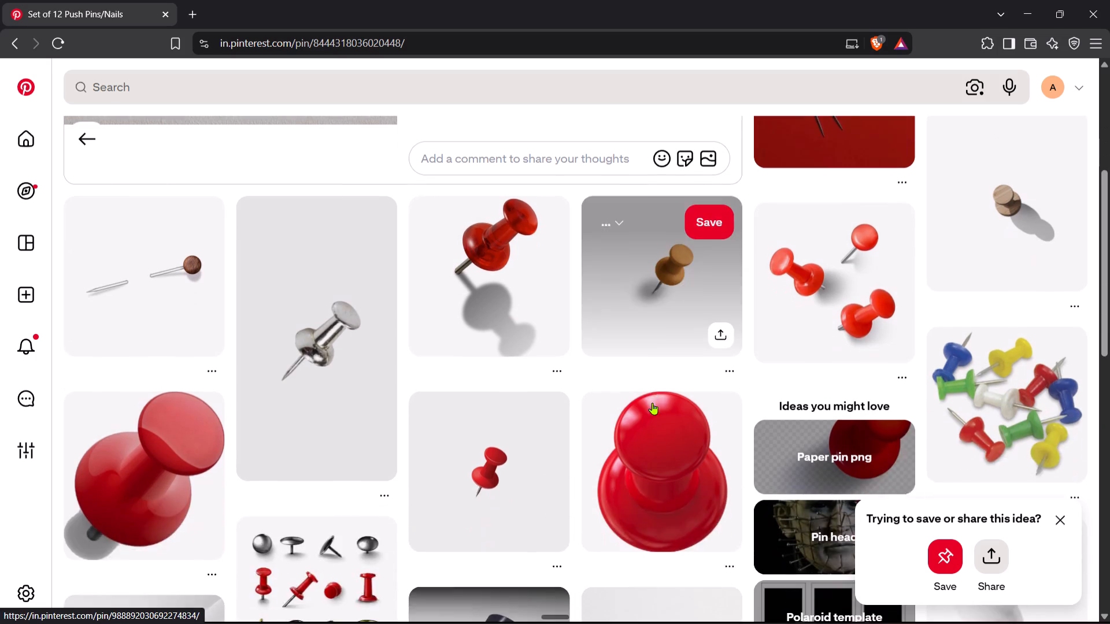
{"action": "scroll", "coordinate": [652, 403], "scroll_direction": "right", "scroll_amount": 1}
{"action": "left_click", "coordinate": [982, 294]}
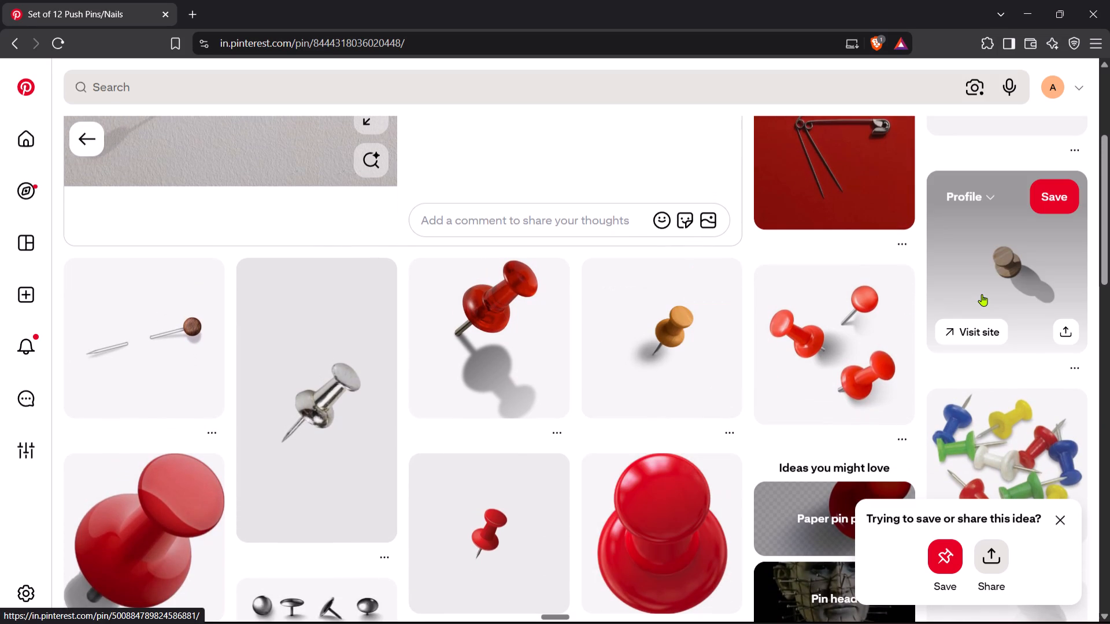
{"action": "right_click", "coordinate": [302, 211]}
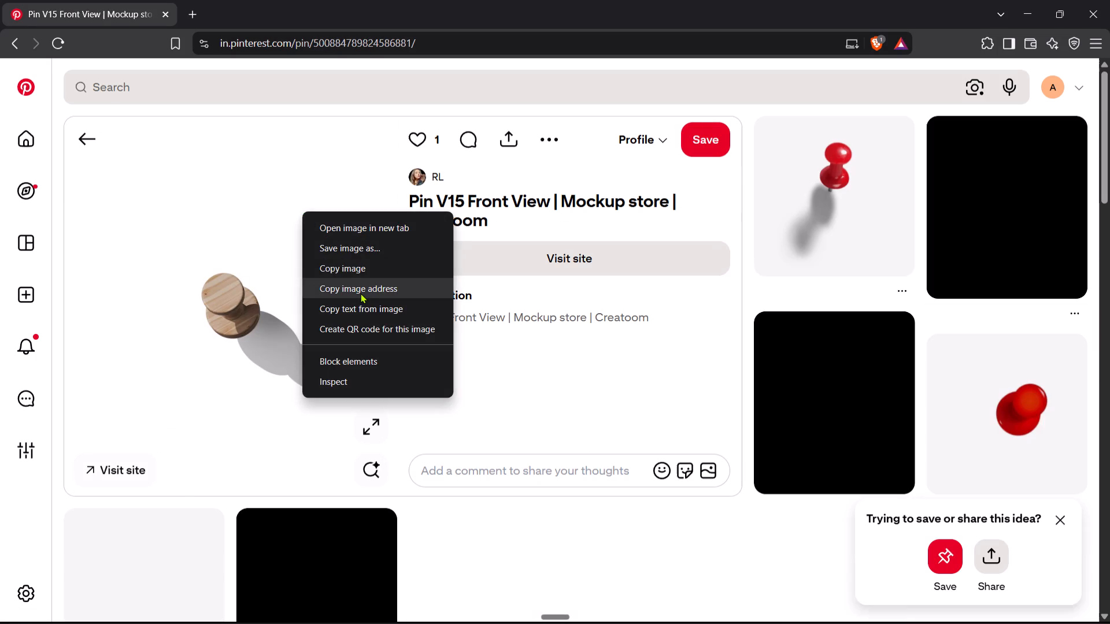
{"action": "left_click", "coordinate": [331, 274]}
Return to Figma, paste the wooden push pin image onto the canvas and remove its background.
{"action": "scroll", "coordinate": [503, 330], "scroll_direction": "down", "scroll_amount": 2}
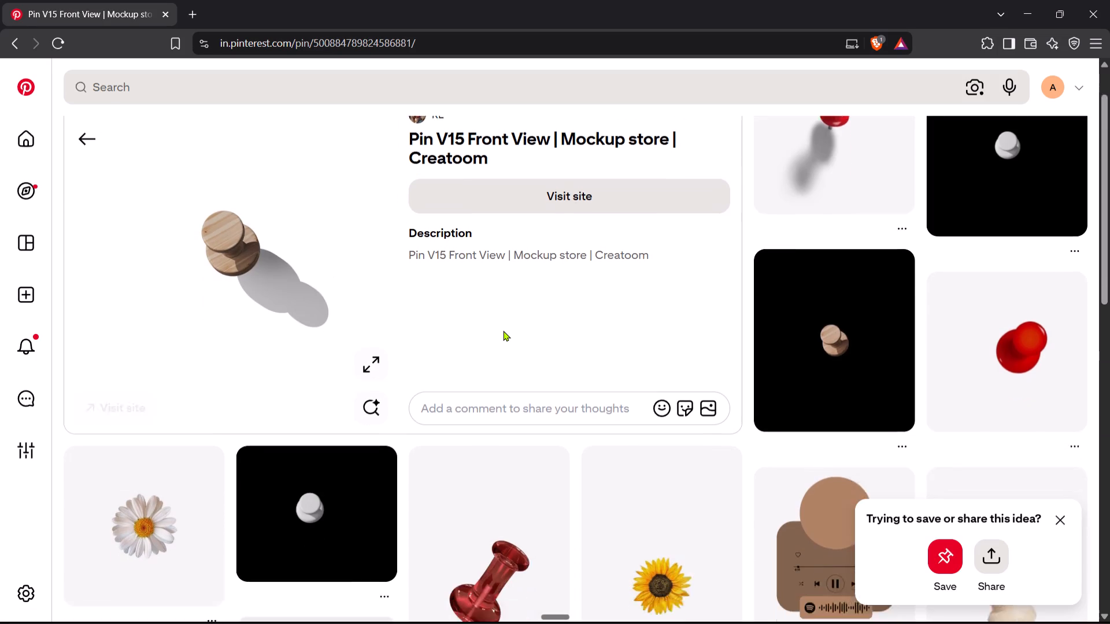
{"action": "scroll", "coordinate": [503, 330], "scroll_direction": "down", "scroll_amount": 1}
{"action": "key", "text": "alt+Tab"}
{"action": "key", "text": "ctrl+v"}
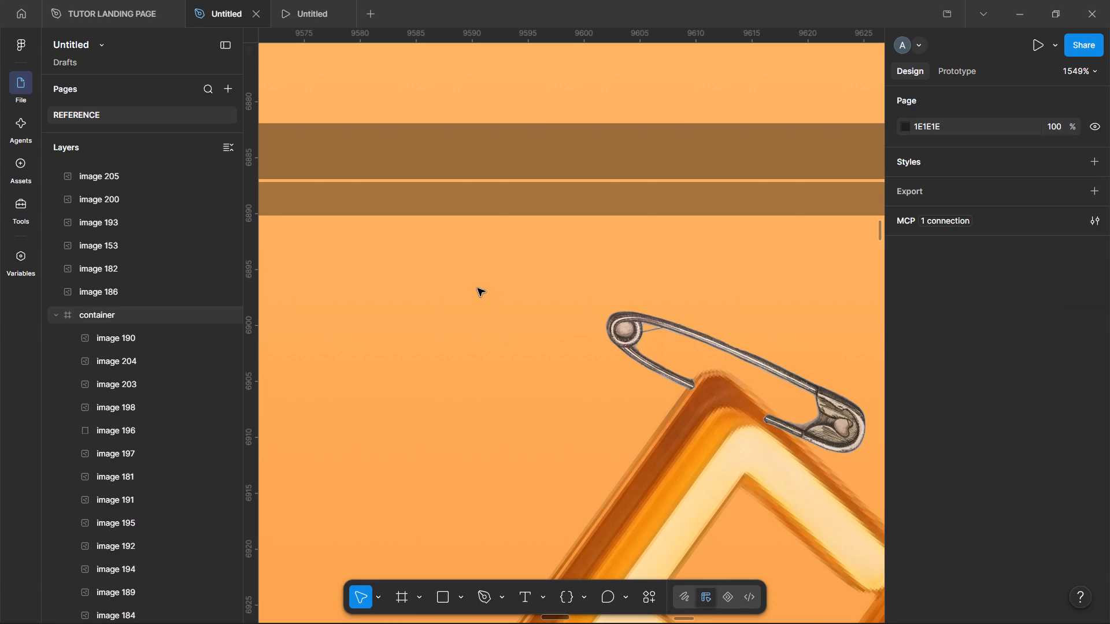
{"action": "left_click", "coordinate": [561, 555]}
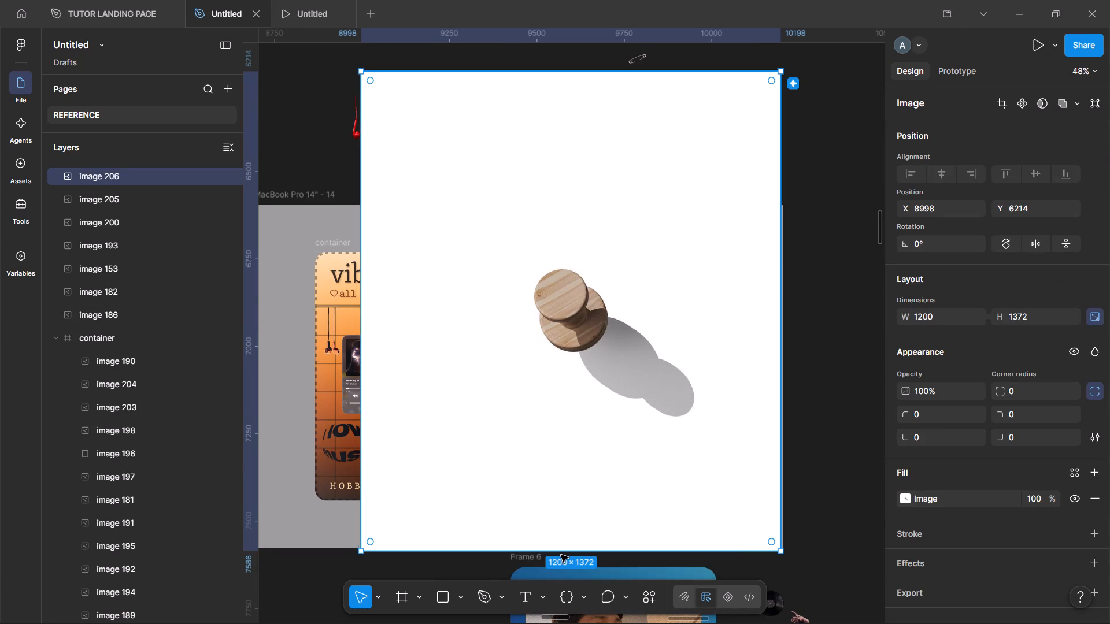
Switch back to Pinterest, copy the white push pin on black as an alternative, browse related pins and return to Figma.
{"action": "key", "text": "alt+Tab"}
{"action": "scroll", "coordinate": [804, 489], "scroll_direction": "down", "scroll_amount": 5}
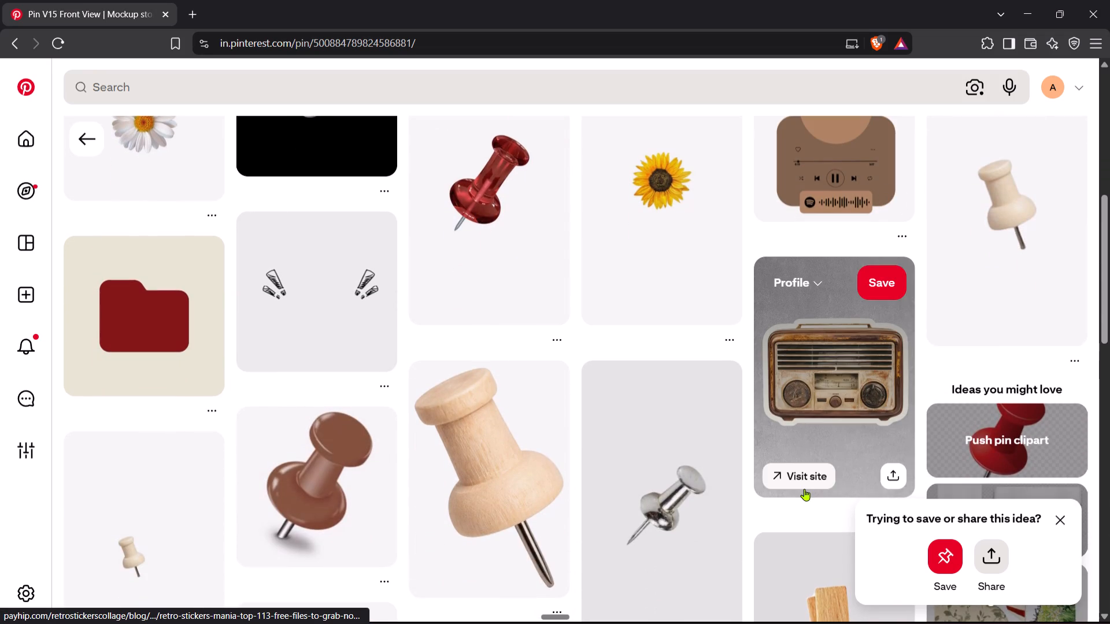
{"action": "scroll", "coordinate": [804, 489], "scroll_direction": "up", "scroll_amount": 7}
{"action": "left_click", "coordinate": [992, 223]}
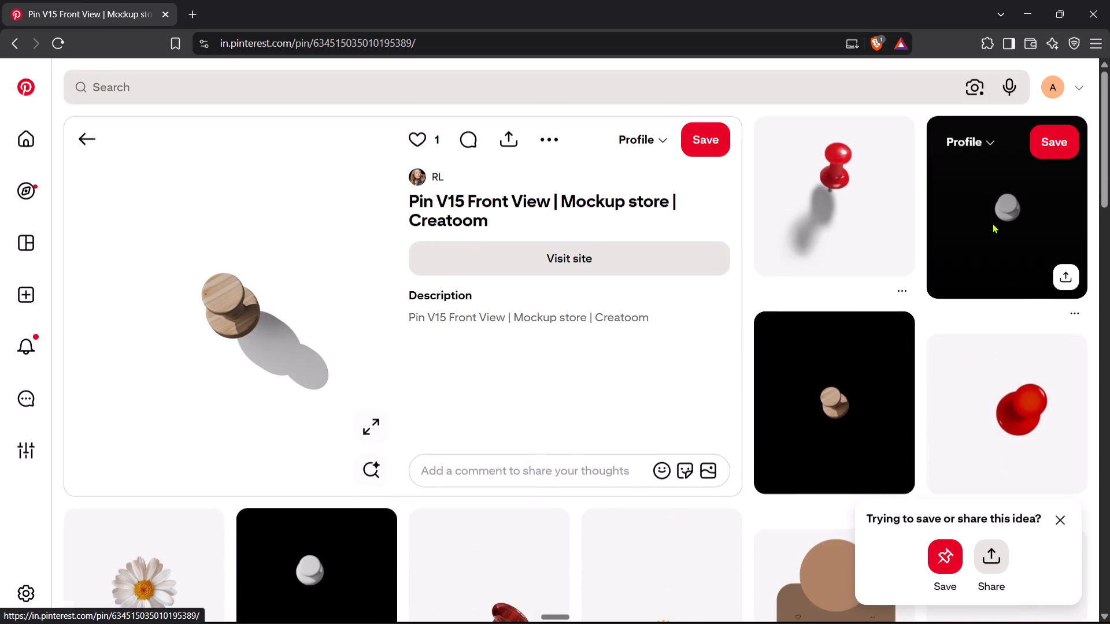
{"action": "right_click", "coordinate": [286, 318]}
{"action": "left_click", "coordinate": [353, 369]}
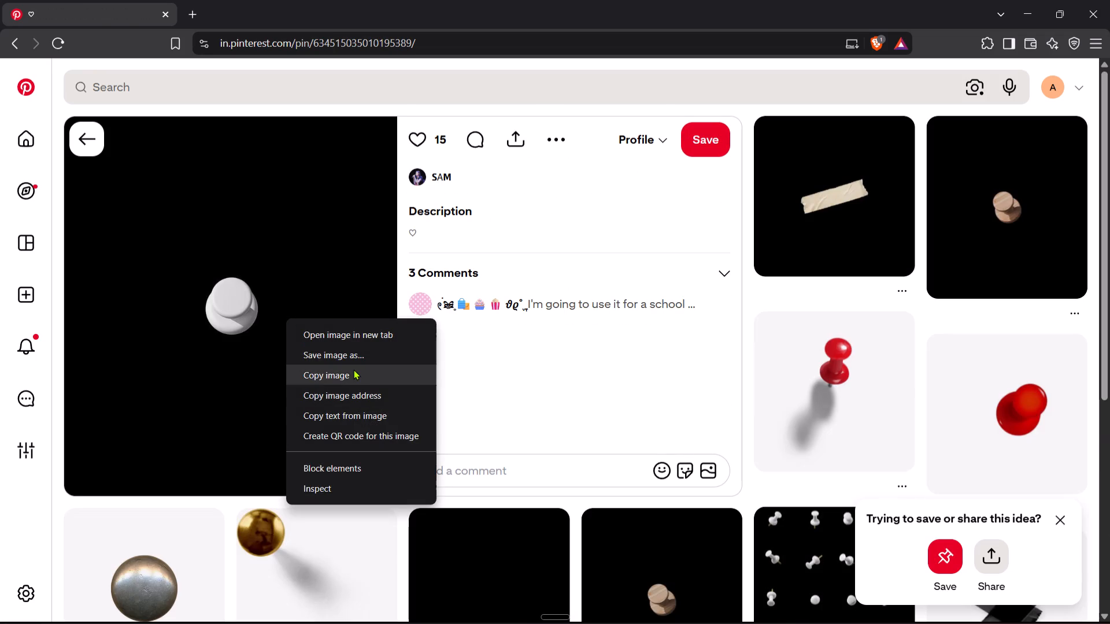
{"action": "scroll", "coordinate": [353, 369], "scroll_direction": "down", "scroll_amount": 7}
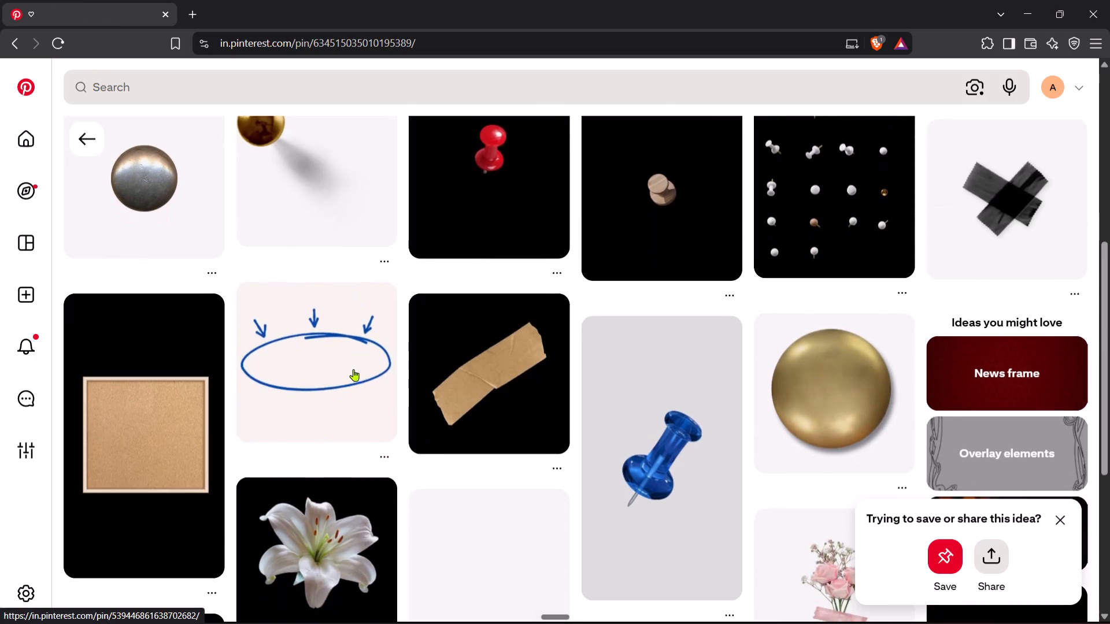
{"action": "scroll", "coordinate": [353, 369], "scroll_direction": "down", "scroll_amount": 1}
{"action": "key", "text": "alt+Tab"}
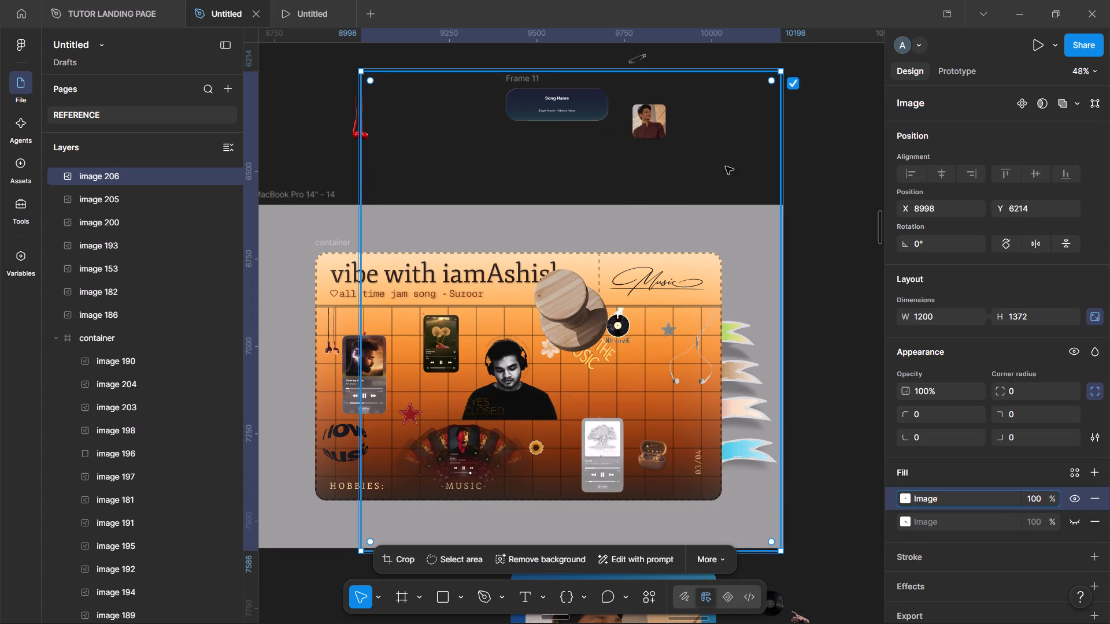
Crop the wooden push pin image closely around the pin, to about 260 × 265.
{"action": "key", "text": "Return"}
{"action": "scroll", "coordinate": [609, 251], "scroll_direction": "left", "scroll_amount": 1}
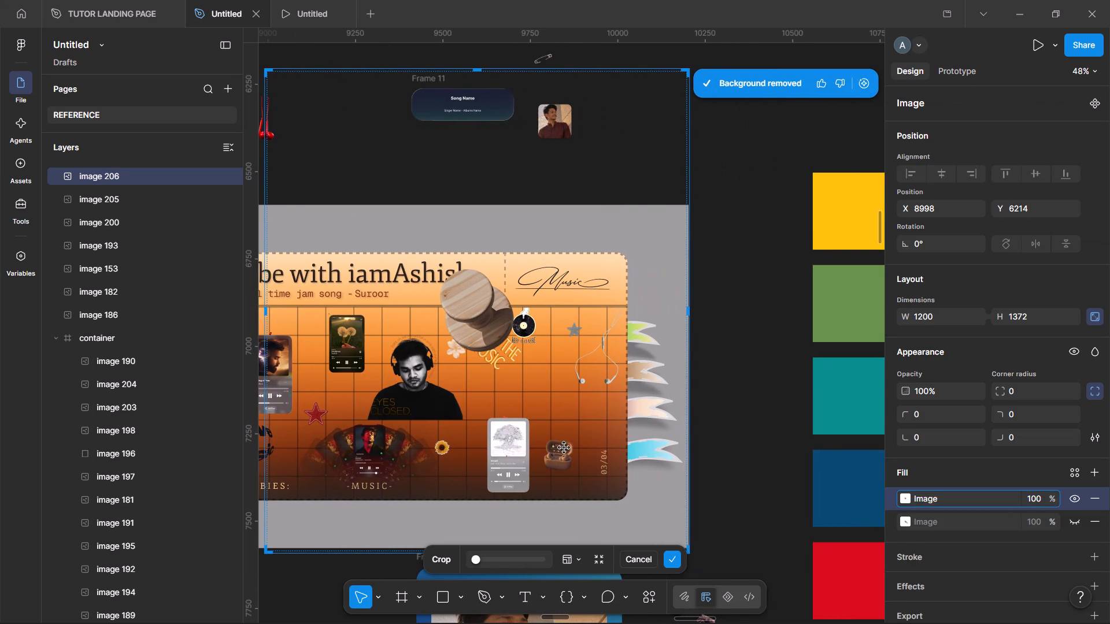
{"action": "scroll", "coordinate": [564, 432], "scroll_direction": "down", "scroll_amount": 1}
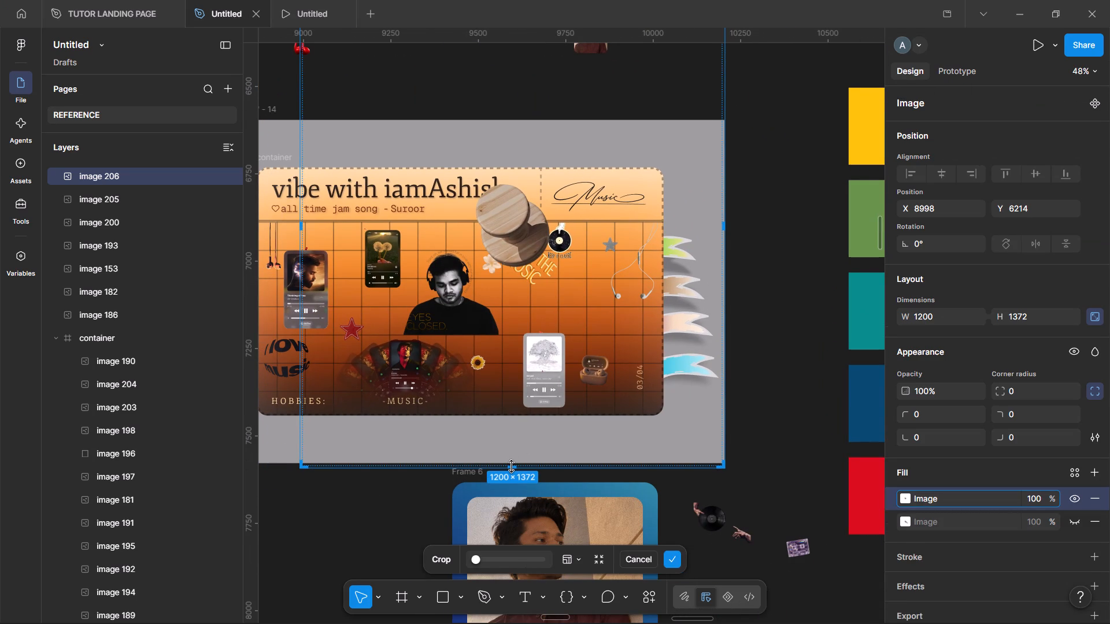
{"action": "left_click_drag", "start_coordinate": [511, 466], "coordinate": [583, 274], "text": "alt"}
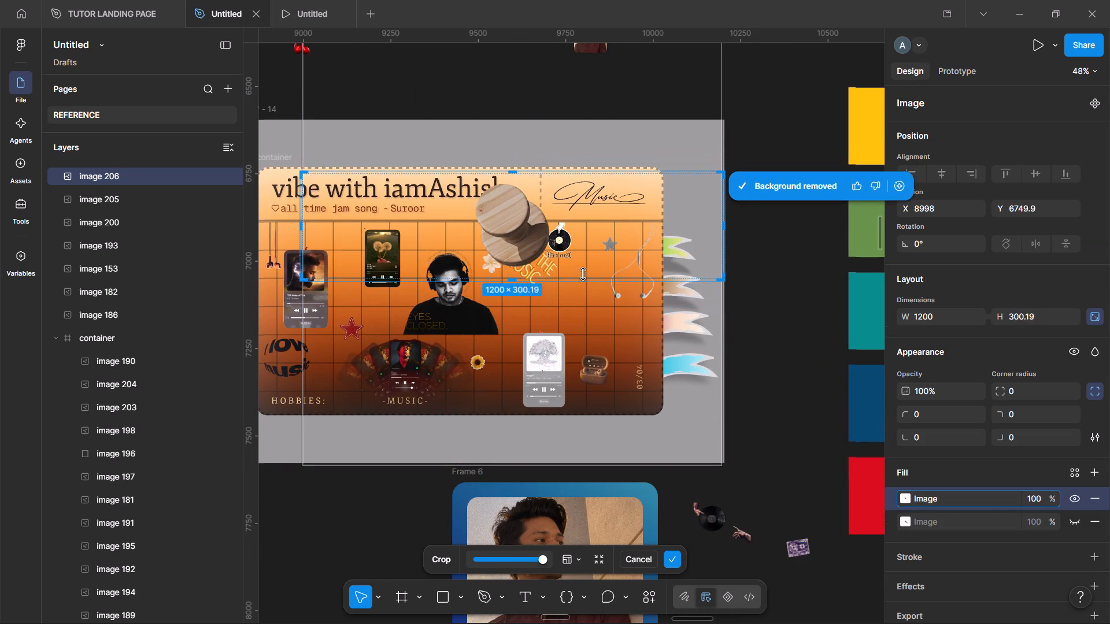
{"action": "left_click_drag", "start_coordinate": [583, 274], "coordinate": [583, 273], "text": "alt"}
{"action": "left_click_drag", "start_coordinate": [724, 225], "coordinate": [558, 251], "text": "alt"}
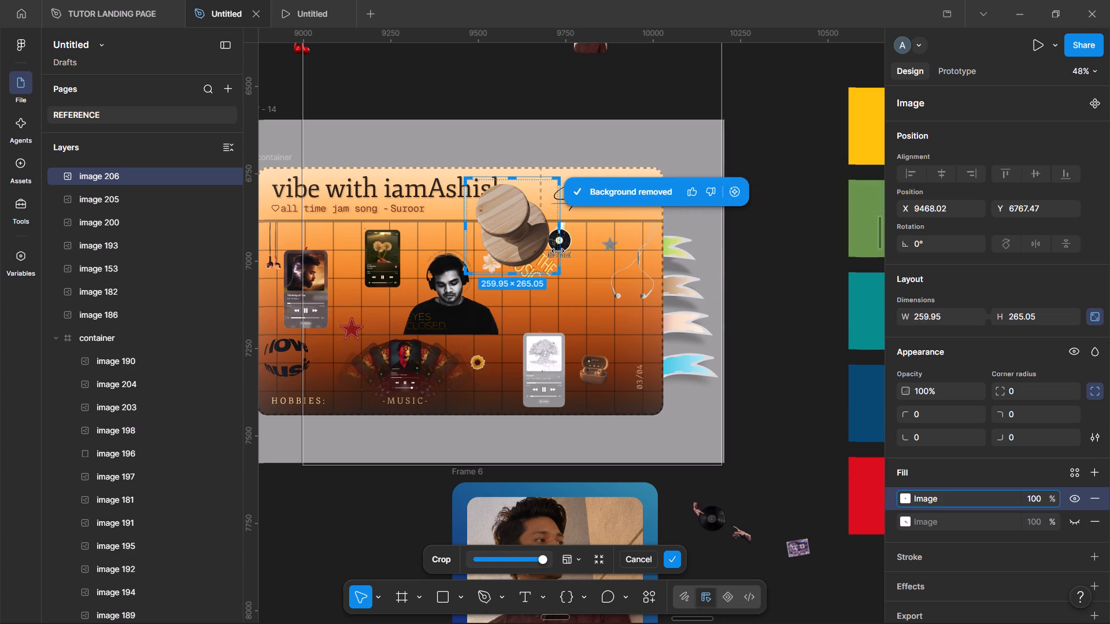
{"action": "key", "text": "Return"}
Scale the wooden push pin down to about 70 × 71 and move it beside the "FEEL THE MUSIC" lettering's first "F".
{"action": "left_click_drag", "start_coordinate": [557, 184], "coordinate": [490, 247]}
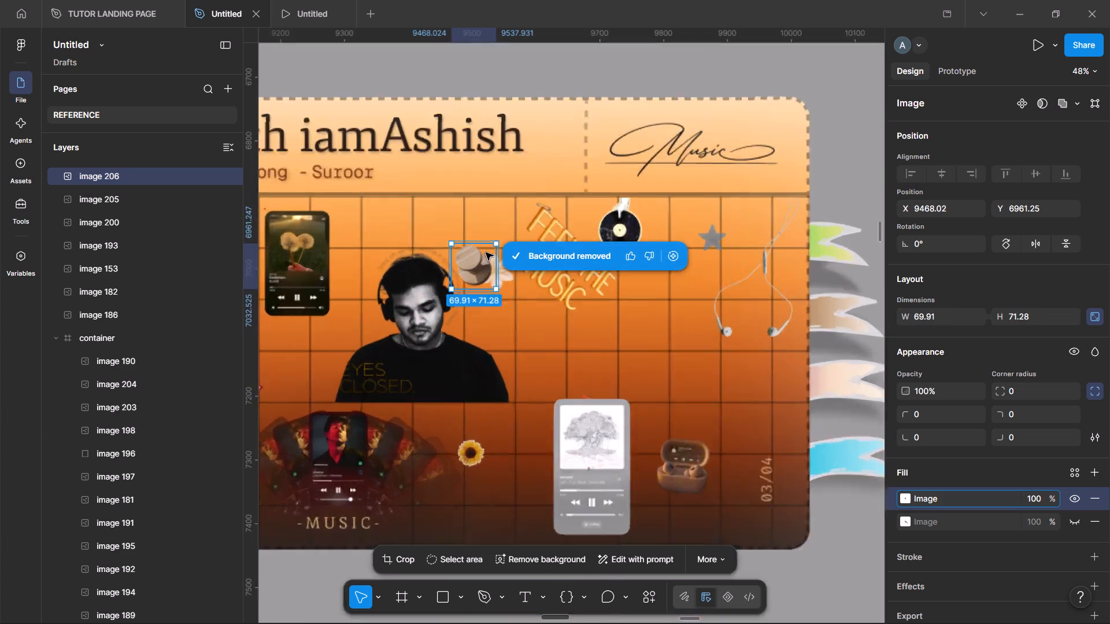
{"action": "left_click_drag", "start_coordinate": [467, 266], "coordinate": [654, 125]}
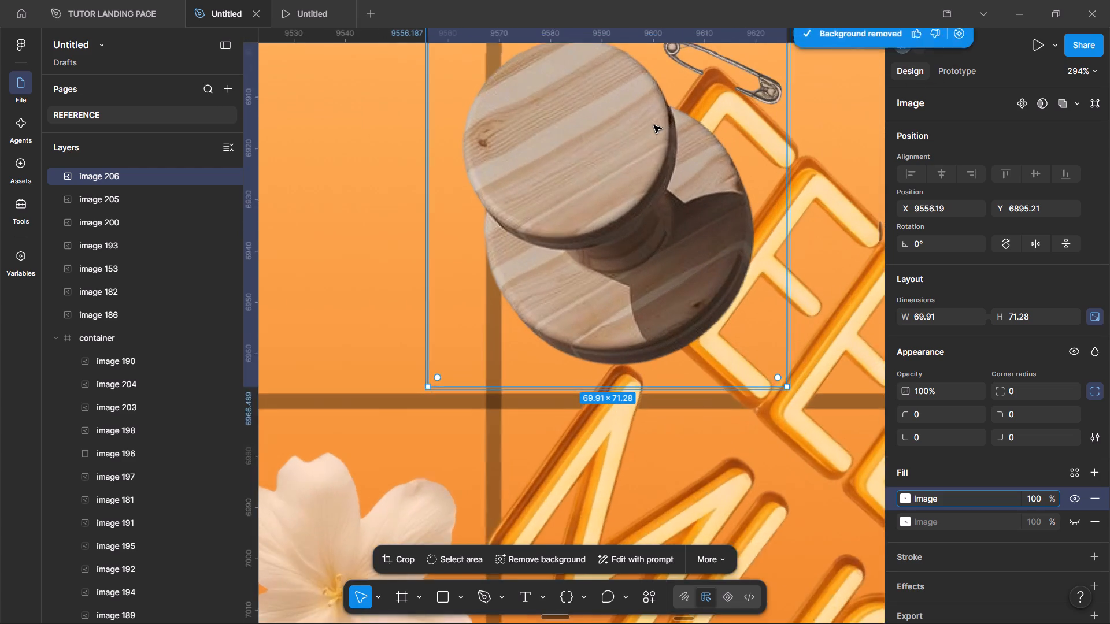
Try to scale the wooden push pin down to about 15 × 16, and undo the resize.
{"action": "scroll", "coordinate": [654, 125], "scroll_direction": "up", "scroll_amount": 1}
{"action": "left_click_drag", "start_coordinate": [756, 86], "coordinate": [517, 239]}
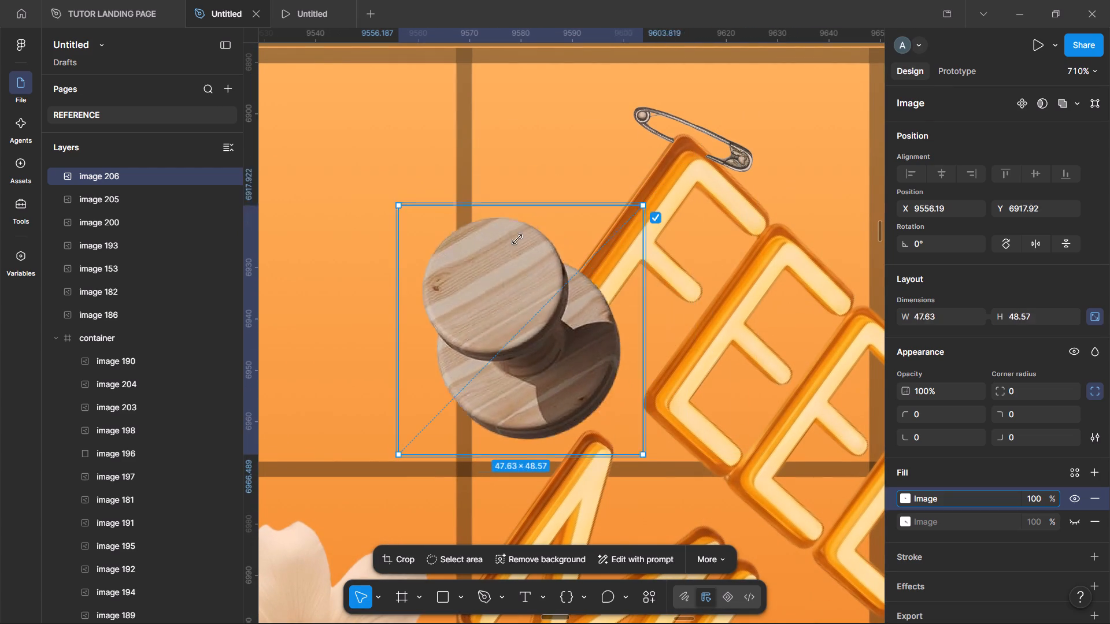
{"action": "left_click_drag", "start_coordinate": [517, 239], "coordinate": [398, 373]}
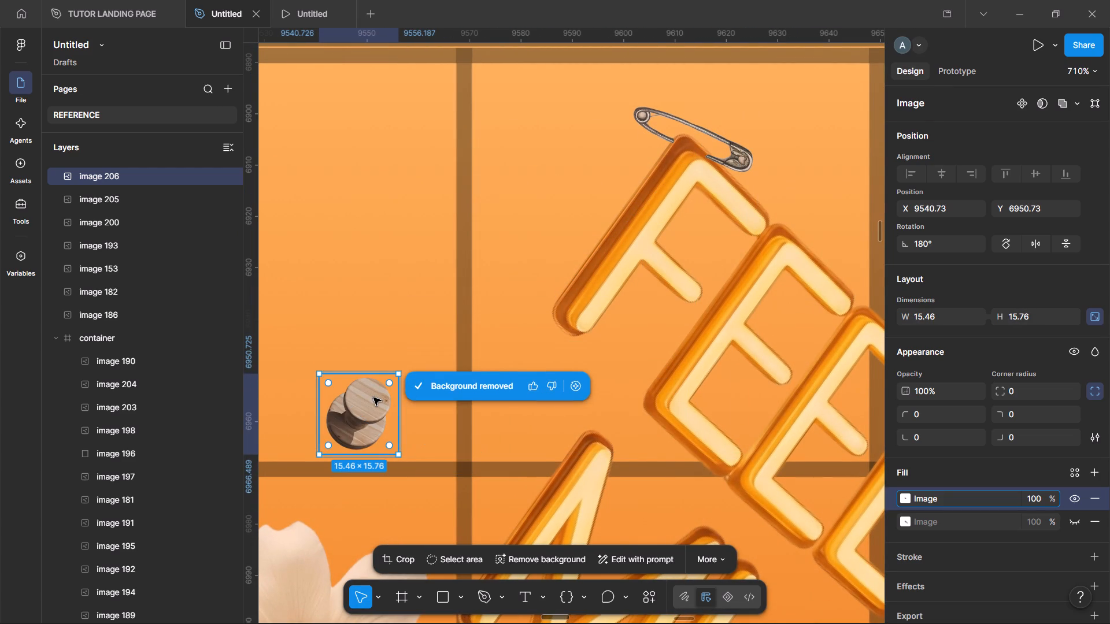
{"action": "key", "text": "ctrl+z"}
Scale the wooden push pin down to about 18 × 19 and move it onto the safety pin above the "F".
{"action": "left_click_drag", "start_coordinate": [757, 86], "coordinate": [646, 177]}
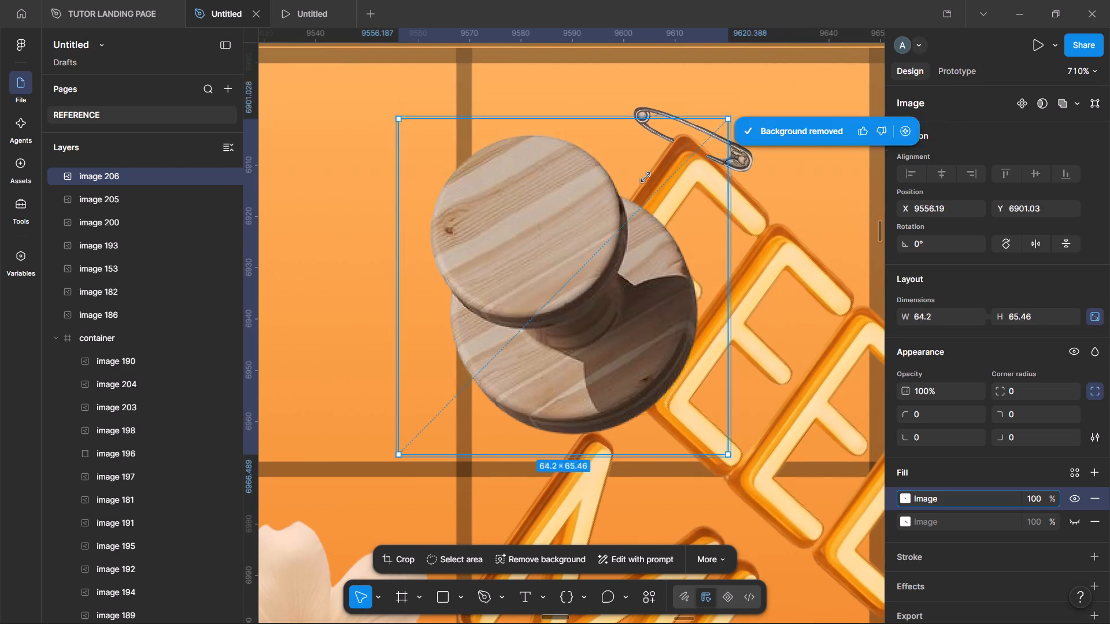
{"action": "left_click_drag", "start_coordinate": [646, 177], "coordinate": [488, 359]}
{"action": "left_click_drag", "start_coordinate": [443, 406], "coordinate": [652, 146]}
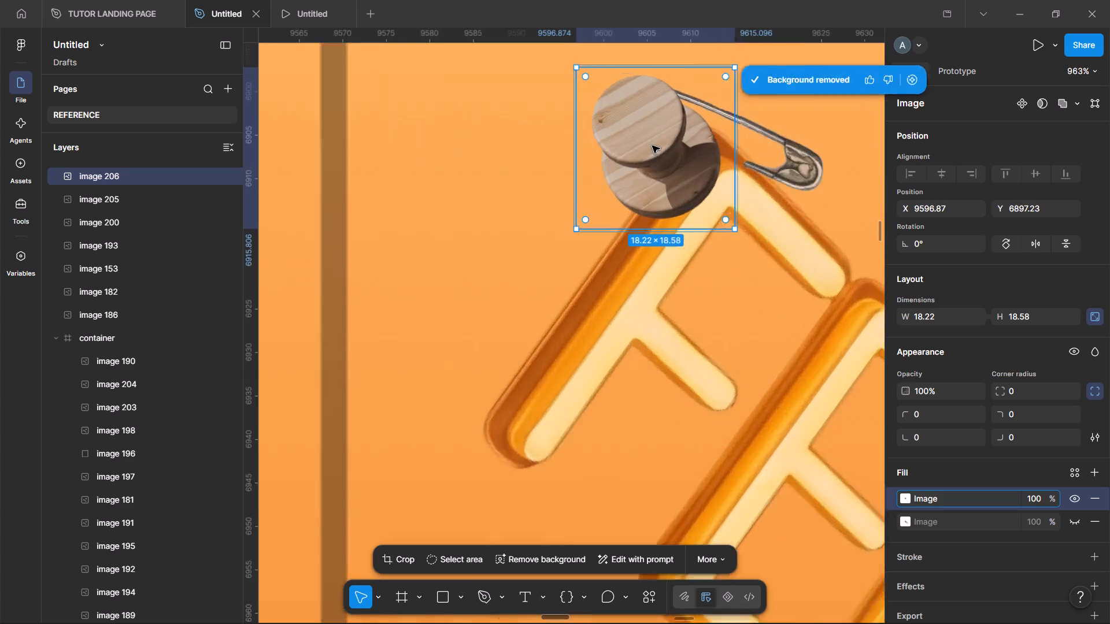
Scale the wooden push pin down to about 2.7 × 2.8 and place it inside the safety pin's round coil.
{"action": "scroll", "coordinate": [652, 146], "scroll_direction": "up", "scroll_amount": 1}
{"action": "left_click_drag", "start_coordinate": [744, 77], "coordinate": [740, 80]}
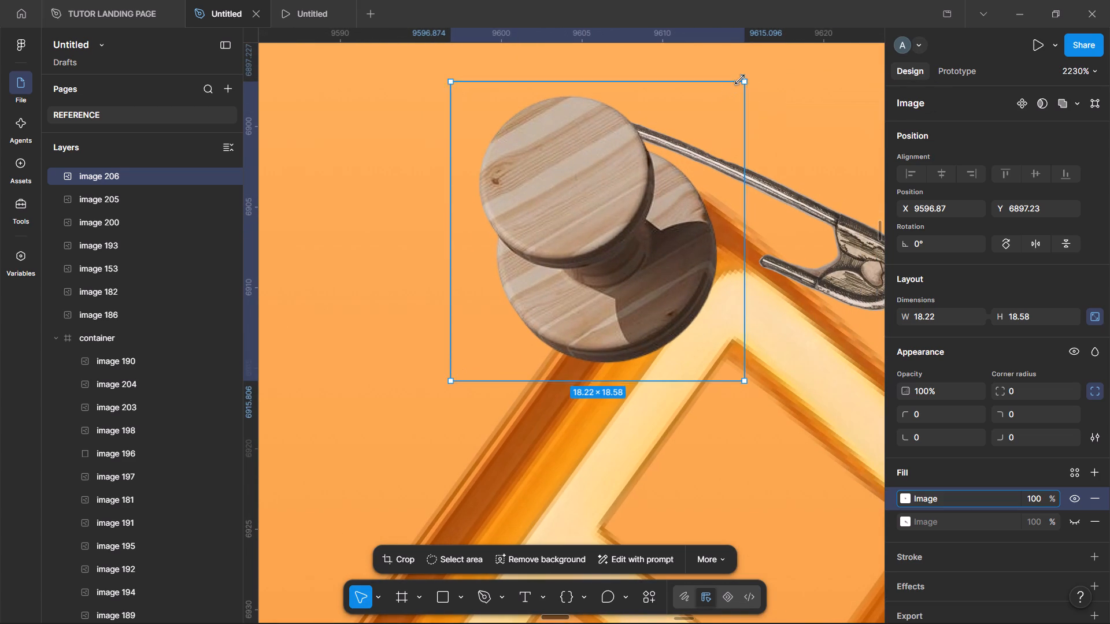
{"action": "left_click_drag", "start_coordinate": [740, 80], "coordinate": [470, 309]}
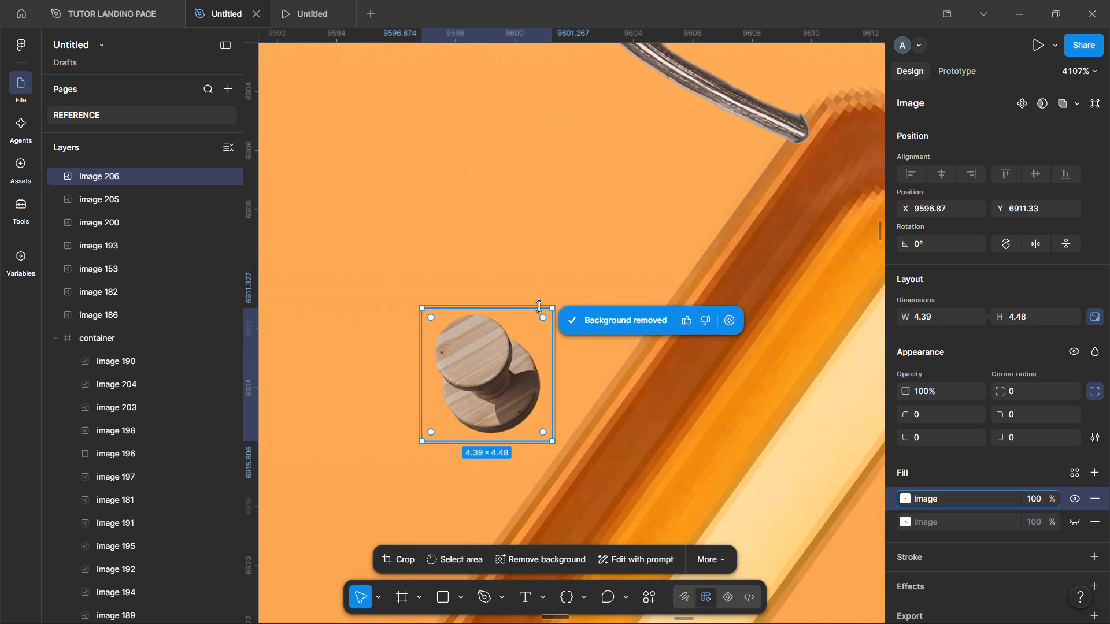
{"action": "left_click_drag", "start_coordinate": [550, 303], "coordinate": [484, 358]}
{"action": "left_click_drag", "start_coordinate": [462, 392], "coordinate": [571, 128]}
{"action": "left_click_drag", "start_coordinate": [510, 299], "coordinate": [565, 144]}
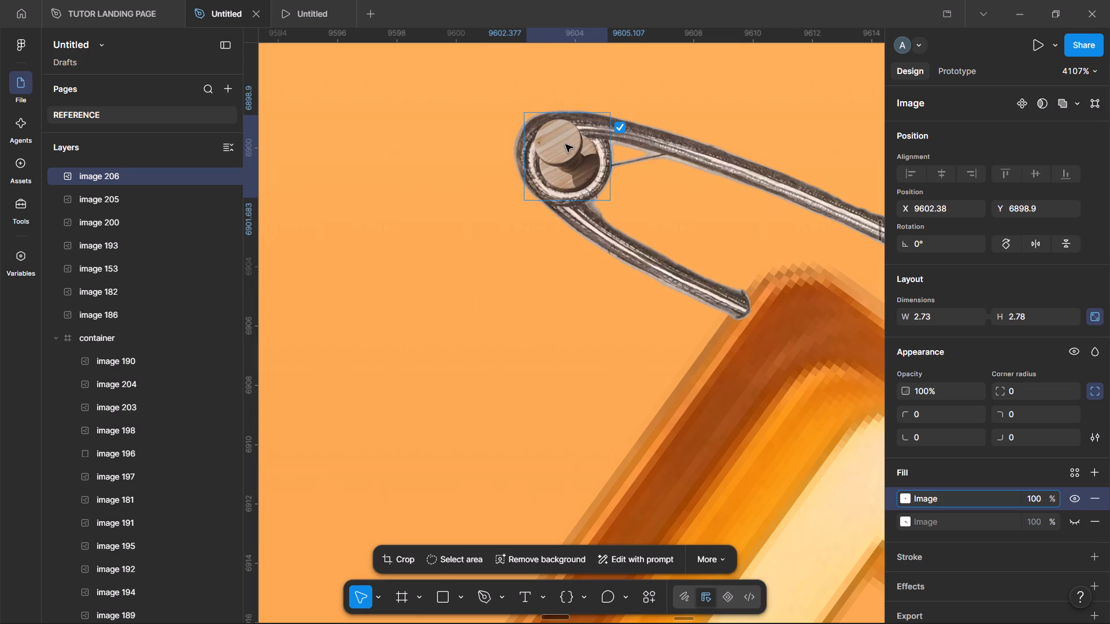
{"action": "left_click_drag", "start_coordinate": [565, 144], "coordinate": [564, 143]}
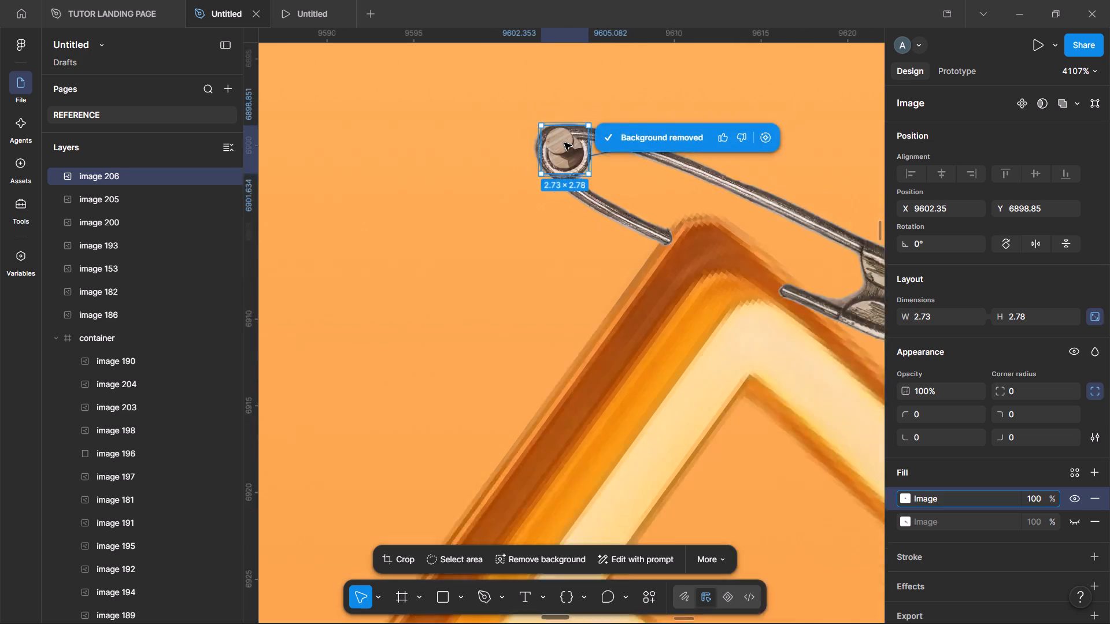
Enlarge the wooden push pin around its centre to about 6.1 × 6.2 over the safety pin's coil.
{"action": "scroll", "coordinate": [564, 143], "scroll_direction": "left", "scroll_amount": 1}
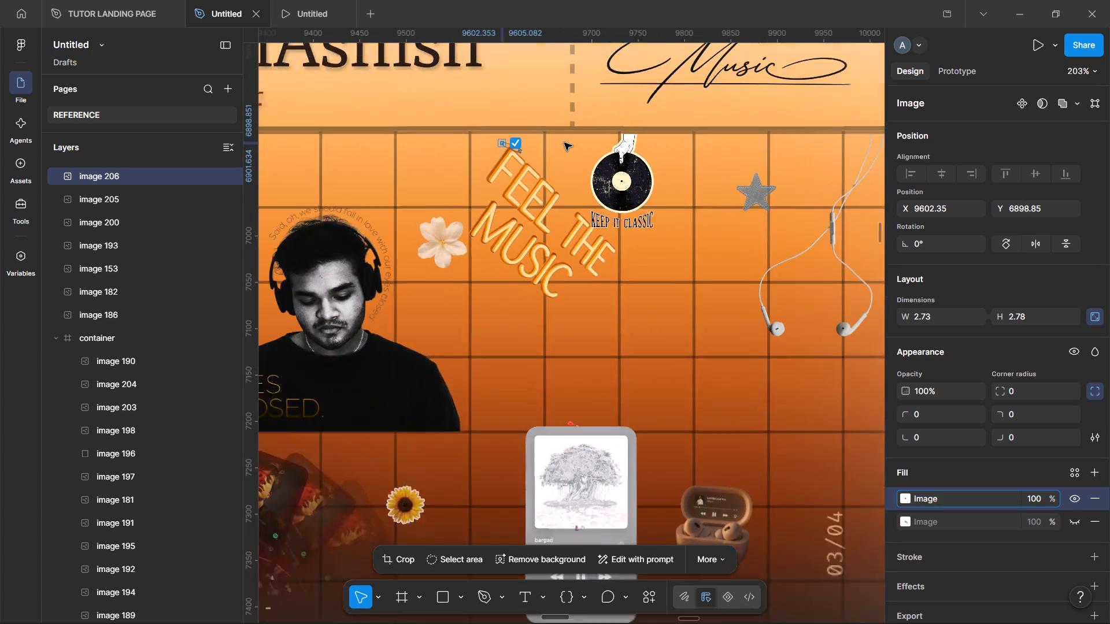
{"action": "scroll", "coordinate": [564, 143], "scroll_direction": "left", "scroll_amount": 2}
{"action": "left_click", "coordinate": [868, 154]}
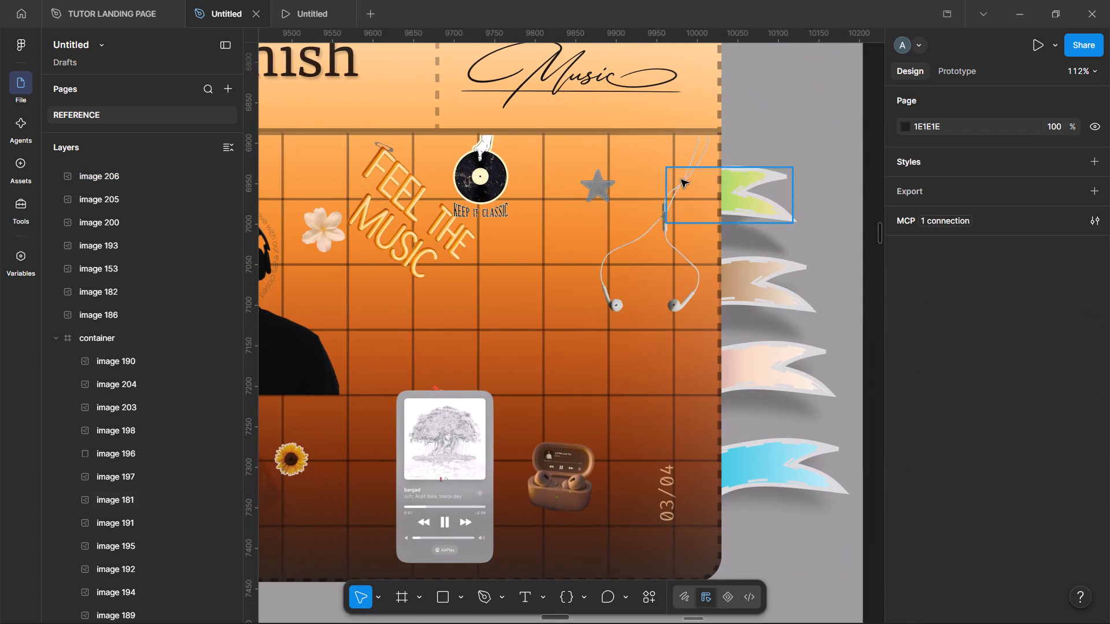
{"action": "scroll", "coordinate": [462, 180], "scroll_direction": "right", "scroll_amount": 2}
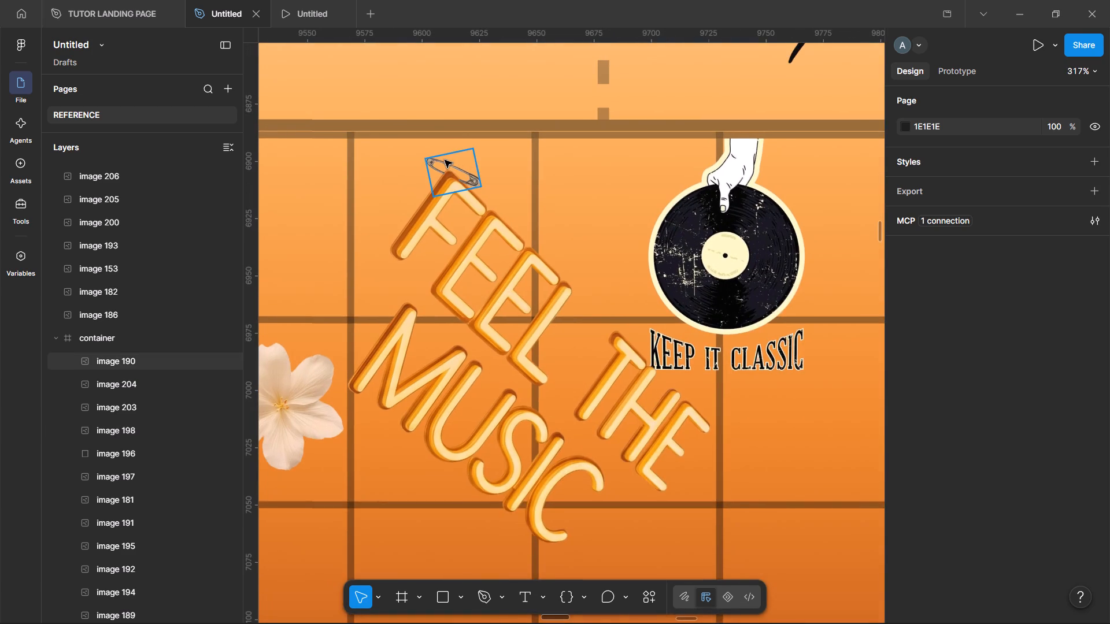
{"action": "scroll", "coordinate": [445, 160], "scroll_direction": "right", "scroll_amount": 1}
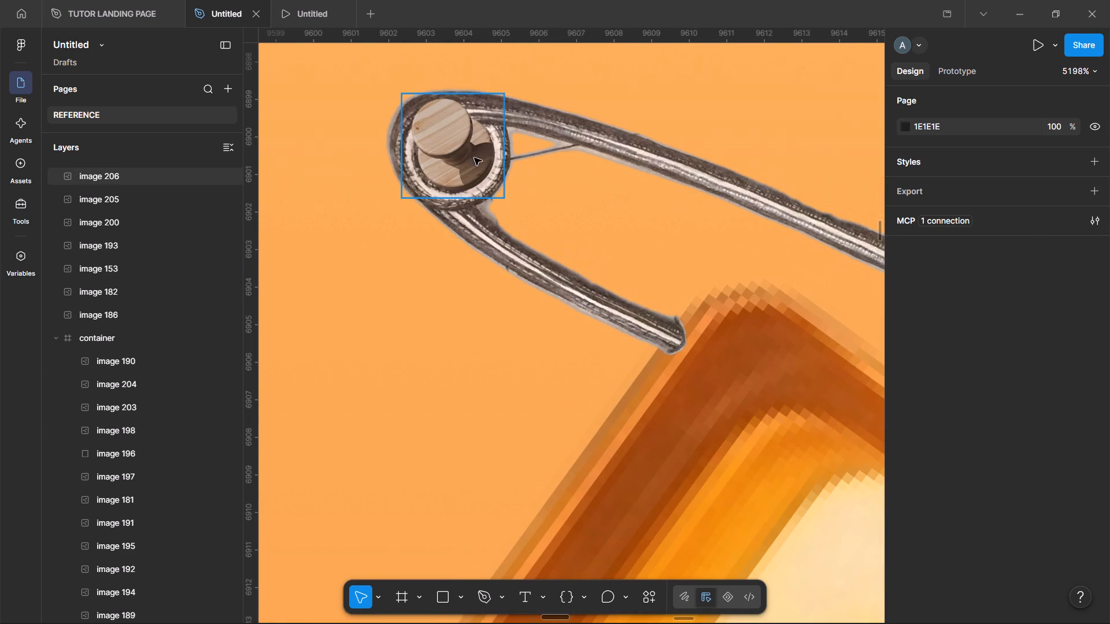
{"action": "left_click", "coordinate": [457, 148]}
{"action": "left_click", "coordinate": [903, 311]}
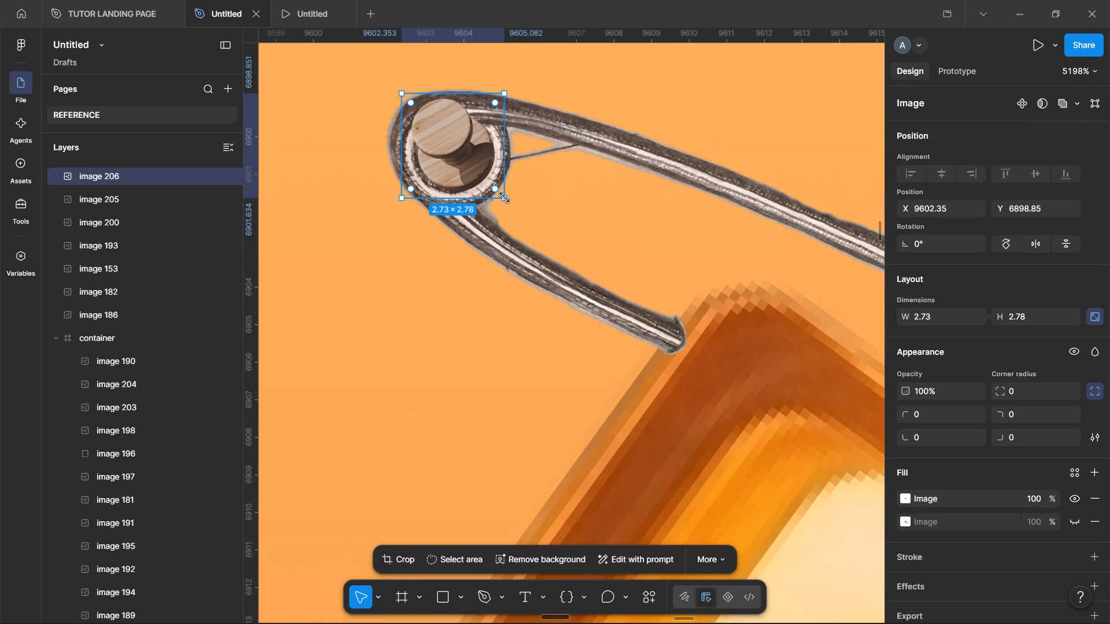
{"action": "left_click_drag", "start_coordinate": [505, 196], "coordinate": [561, 224], "text": "alt"}
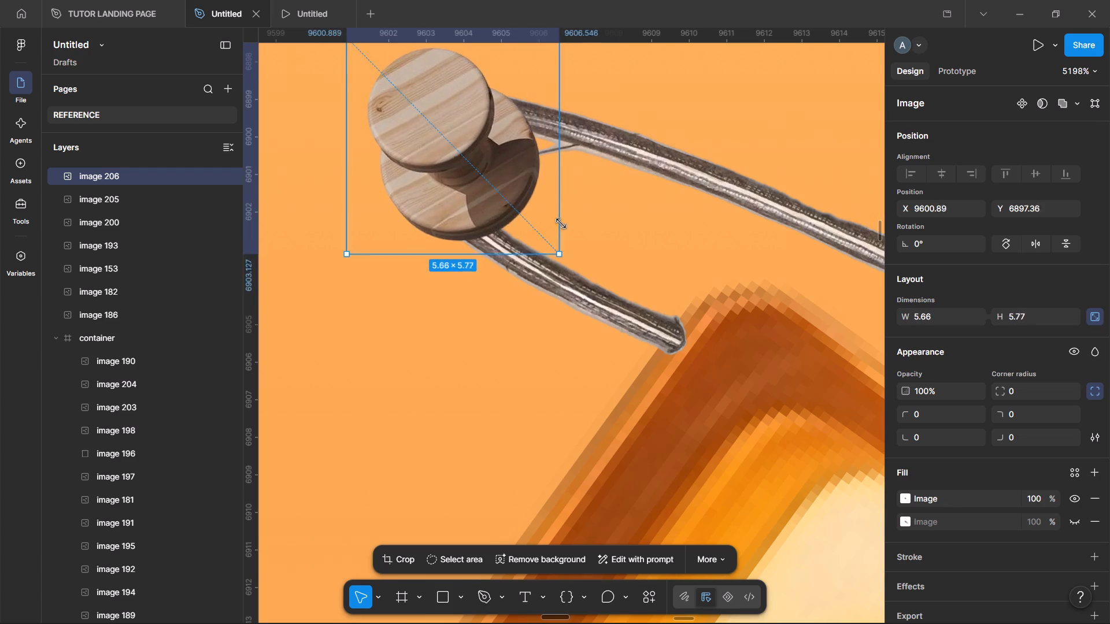
{"action": "left_click_drag", "start_coordinate": [561, 224], "coordinate": [568, 225], "text": "alt"}
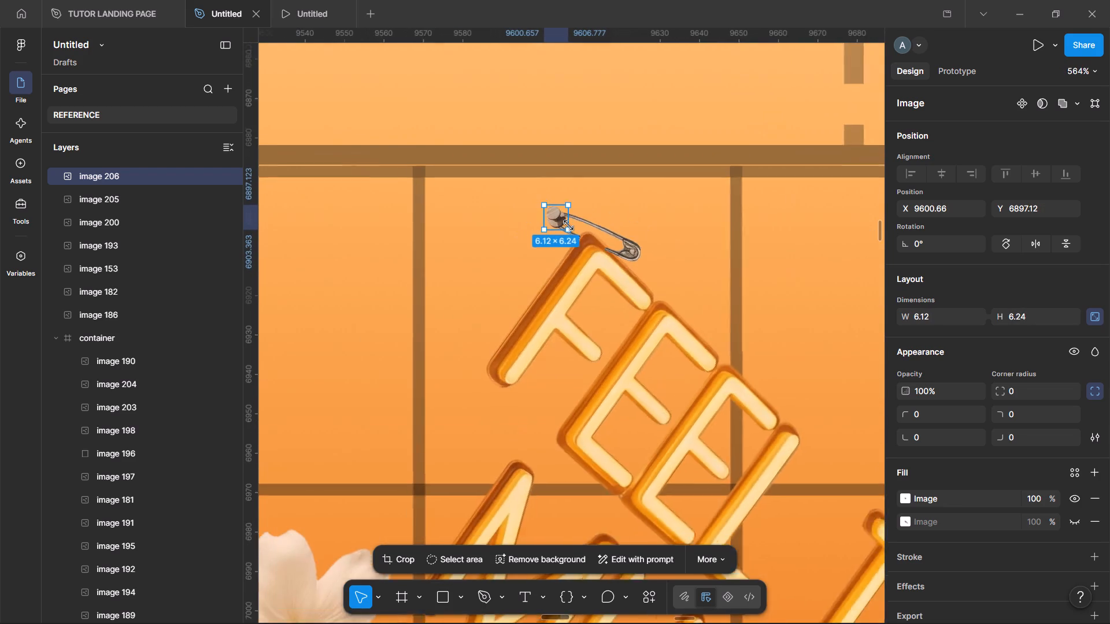
{"action": "scroll", "coordinate": [568, 225], "scroll_direction": "left", "scroll_amount": 1}
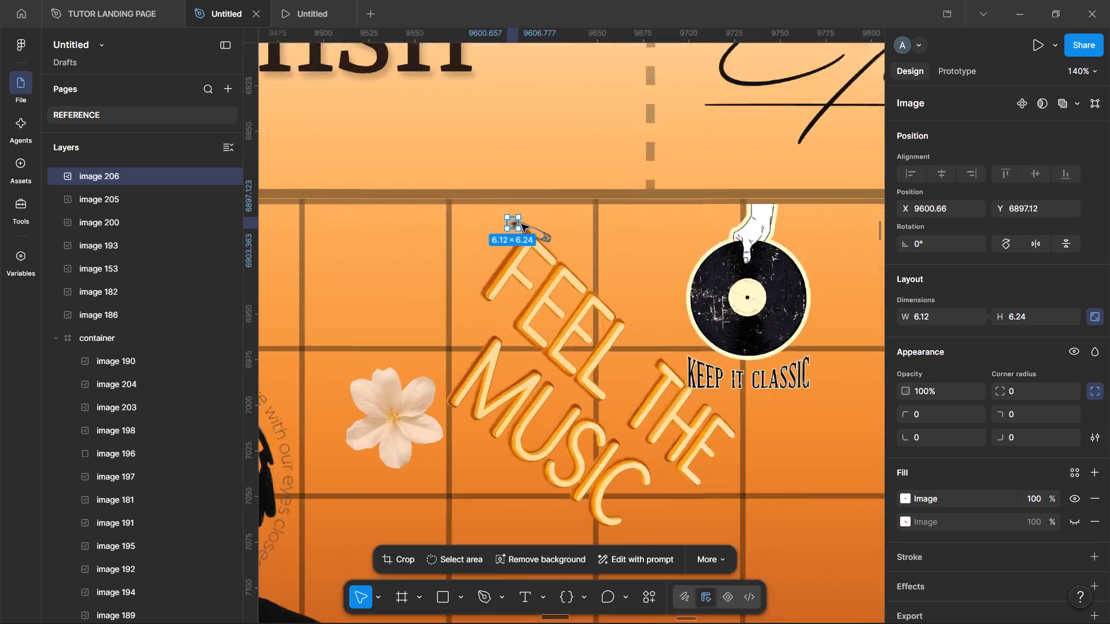
Enlarge the wooden push pin around its centre to about 11 × 11.2 over the safety pin's coil.
{"action": "left_click_drag", "start_coordinate": [511, 240], "coordinate": [526, 249], "text": "alt"}
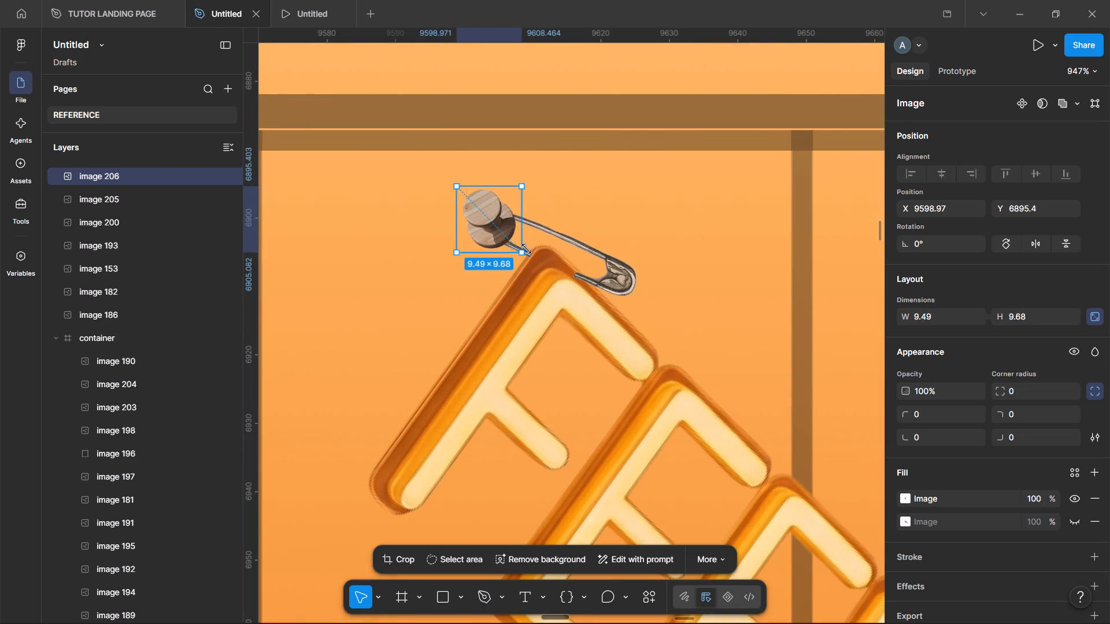
{"action": "left_click_drag", "start_coordinate": [526, 249], "coordinate": [527, 252], "text": "alt"}
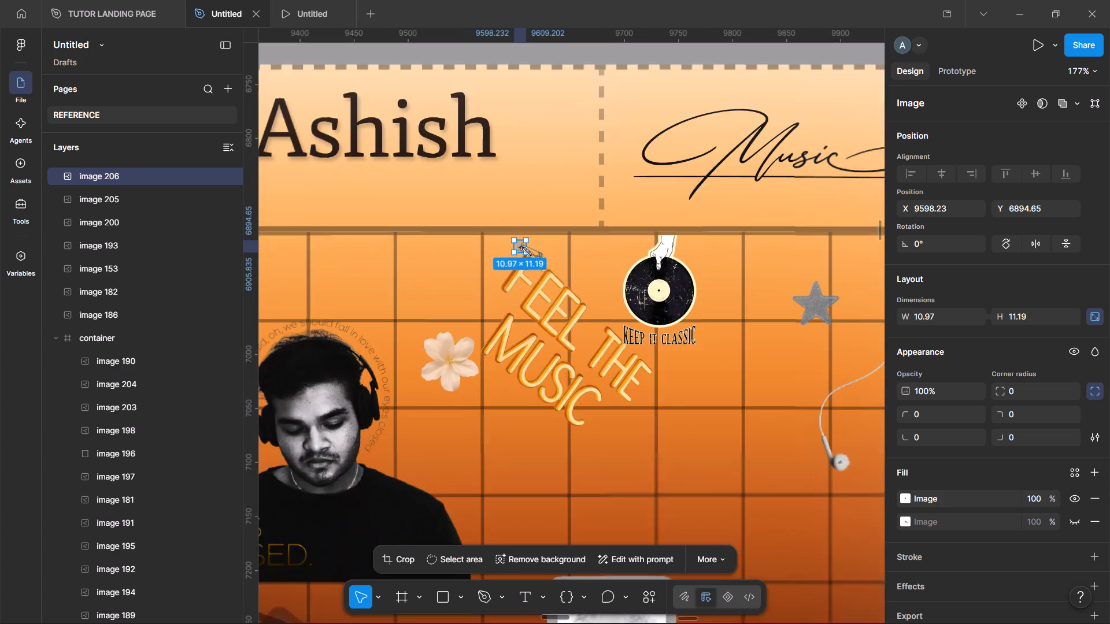
{"action": "scroll", "coordinate": [527, 252], "scroll_direction": "left", "scroll_amount": 2}
{"action": "left_click", "coordinate": [803, 198]}
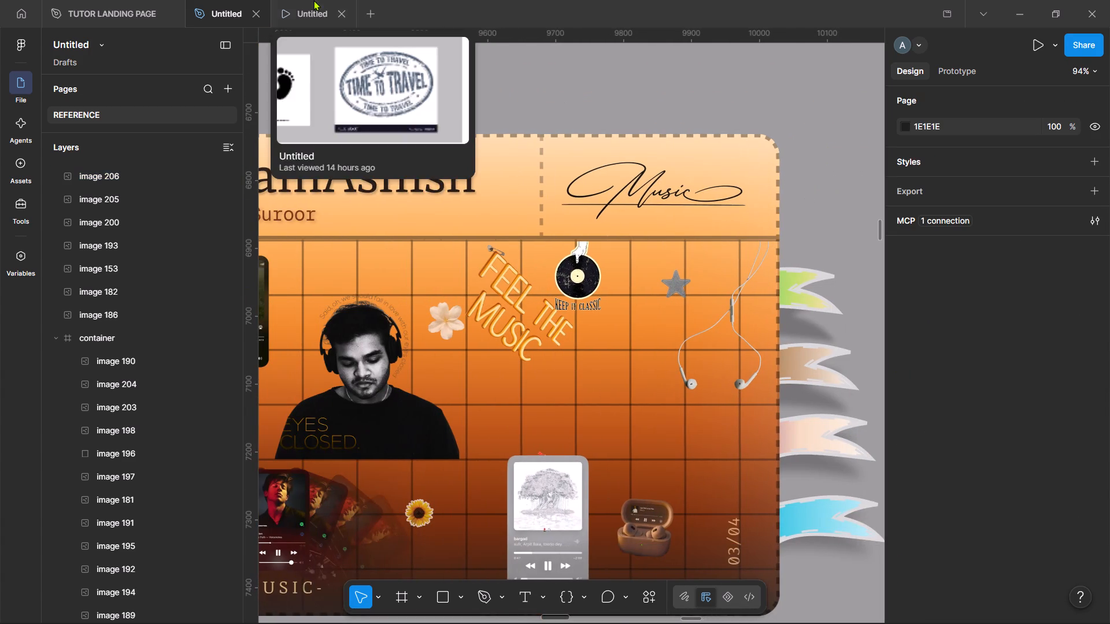
Examine the music board in the prototype preview and page forward and back through the neighbouring frames.
{"action": "left_click", "coordinate": [299, 2]}
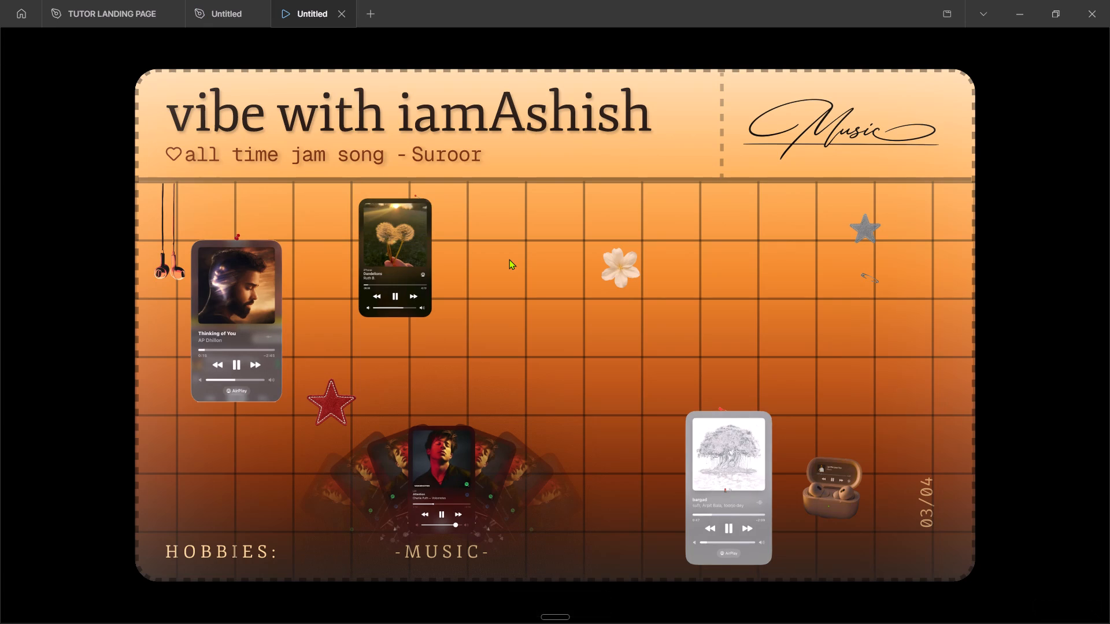
{"action": "key", "text": "Left"}
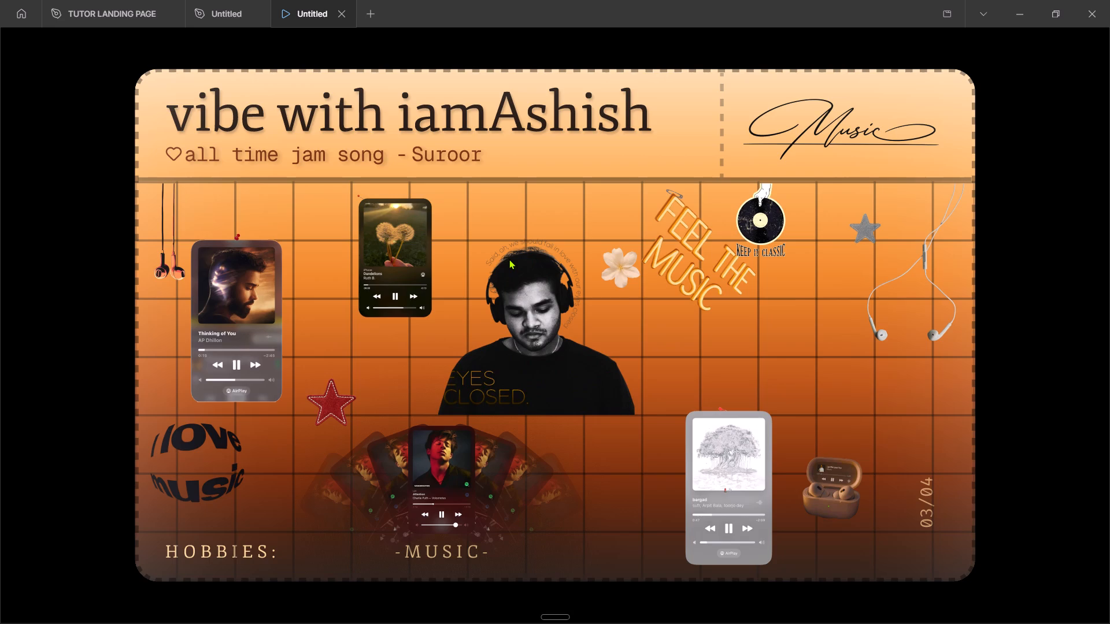
{"action": "key", "text": "Right"}
{"action": "key", "text": "Right"}
{"action": "key", "text": "Right"}
{"action": "key", "text": "Right"}
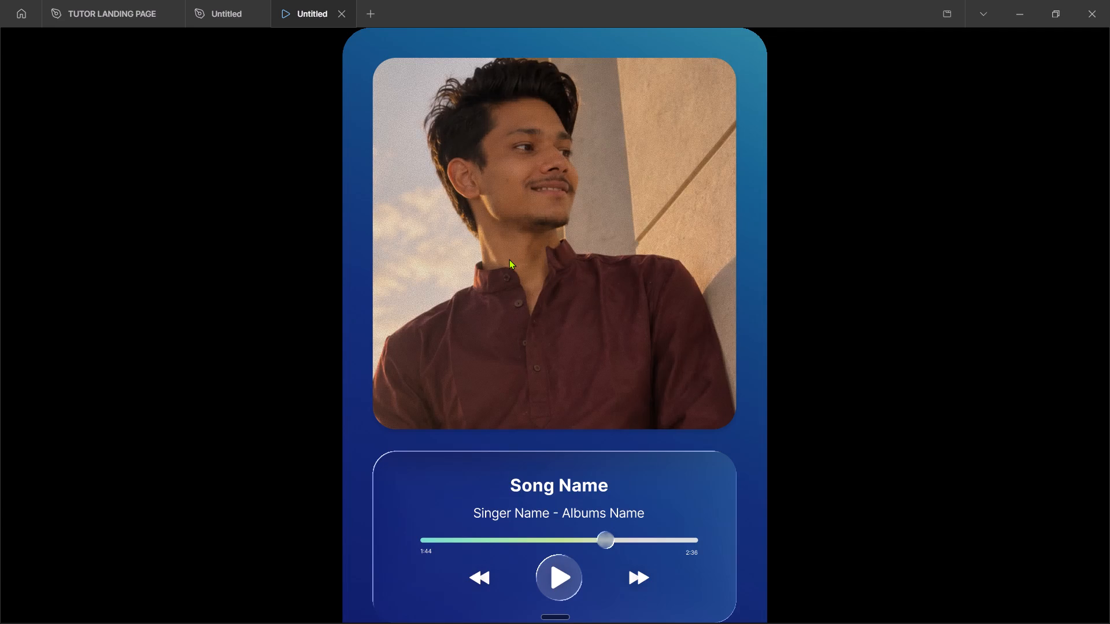
{"action": "key", "text": "Right"}
{"action": "key", "text": "Right"}
{"action": "key", "text": "Right"}
{"action": "key", "text": "Right"}
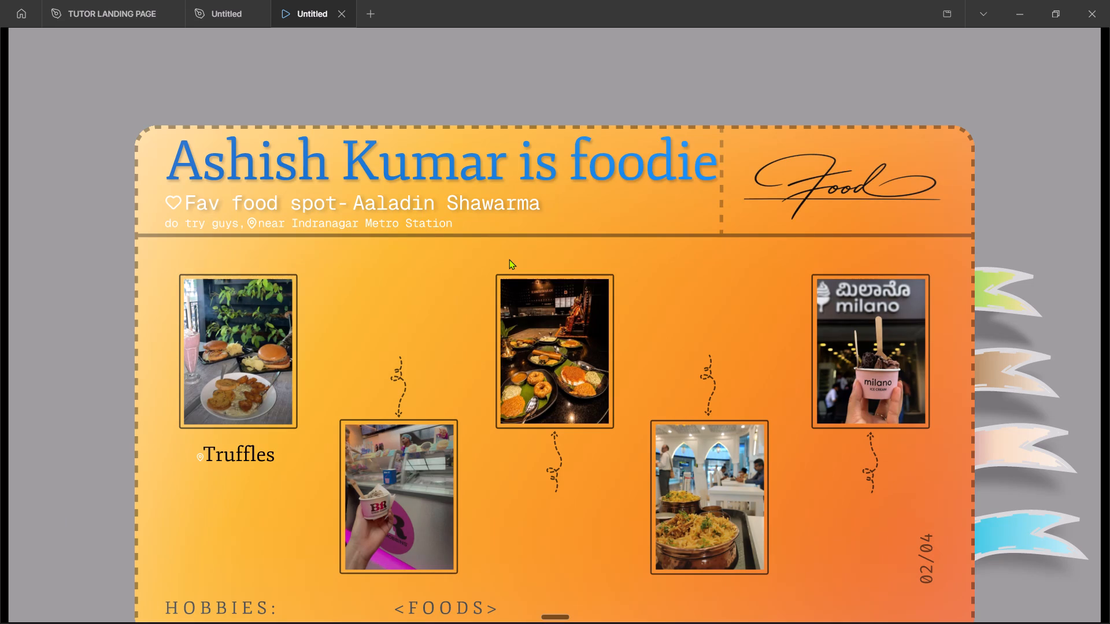
{"action": "scroll", "coordinate": [509, 259], "scroll_direction": "right", "scroll_amount": 1}
{"action": "key", "text": "Right"}
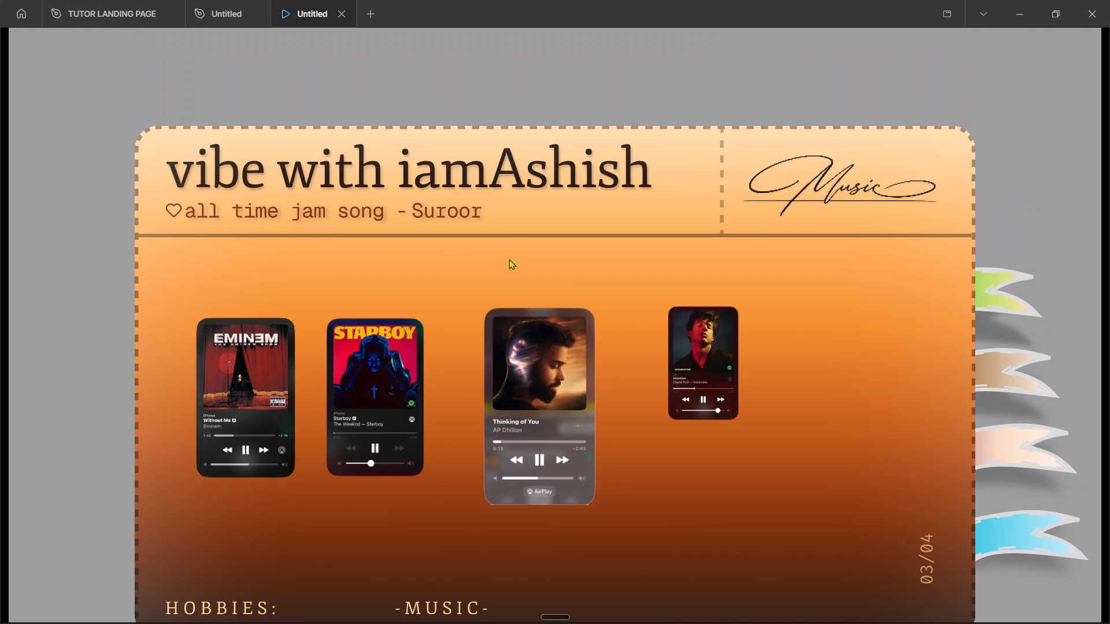
{"action": "key", "text": "Right"}
{"action": "key", "text": "Left"}
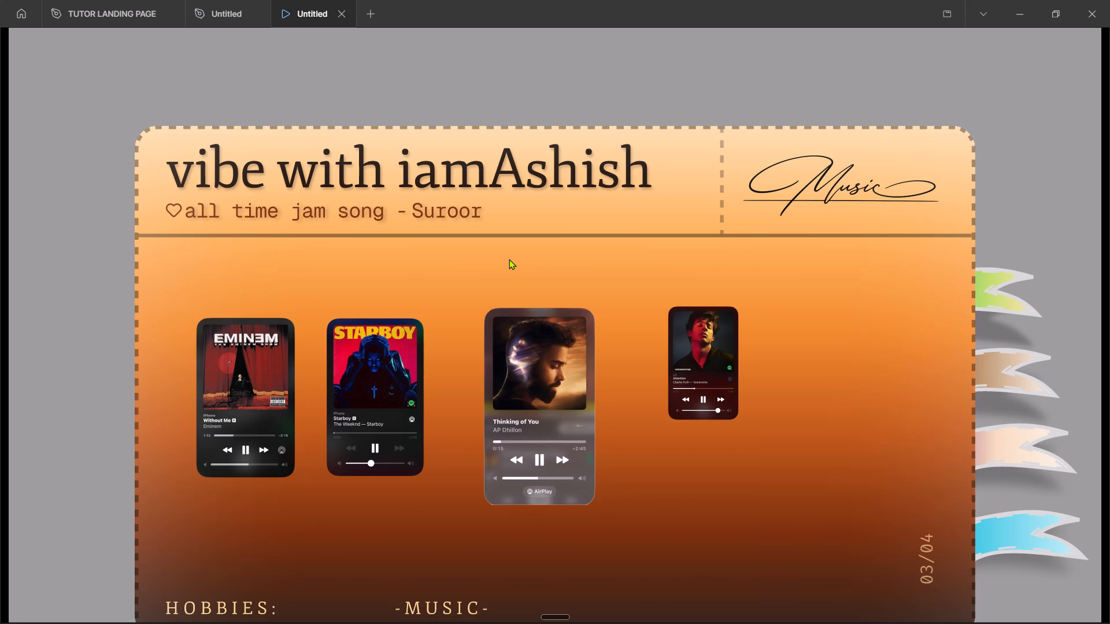
{"action": "scroll", "coordinate": [509, 259], "scroll_direction": "down", "scroll_amount": 1}
{"action": "key", "text": "Left"}
{"action": "key", "text": "Left"}
{"action": "key", "text": "Left"}
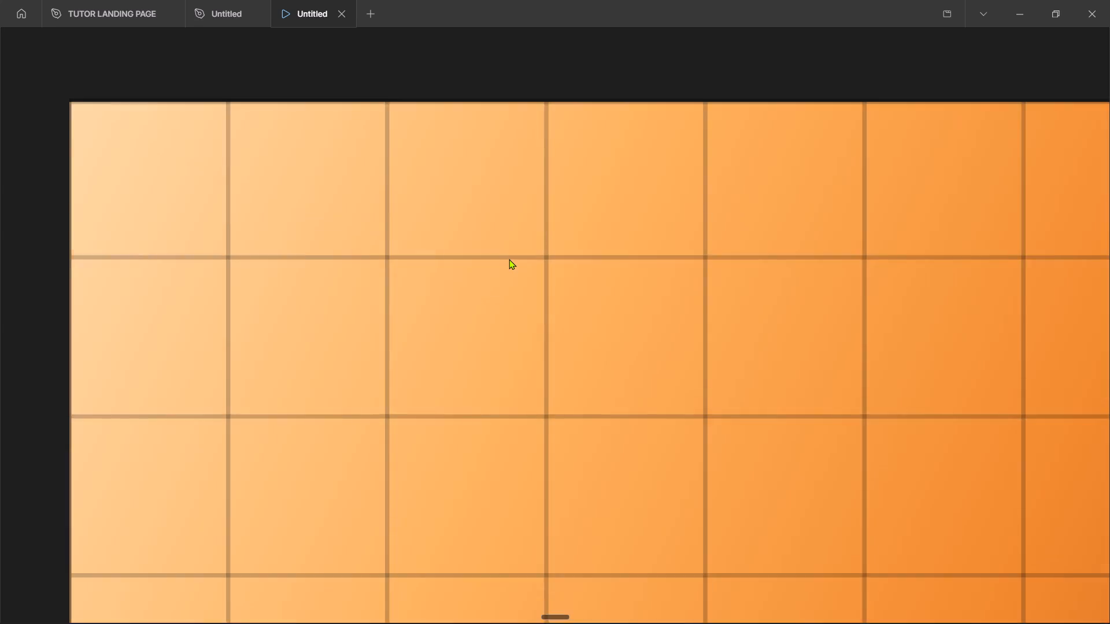
{"action": "key", "text": "Left"}
{"action": "key", "text": "Left"}
{"action": "key", "text": "Left"}
{"action": "key", "text": "Left"}
{"action": "key", "text": "Left"}
{"action": "key", "text": "Left"}
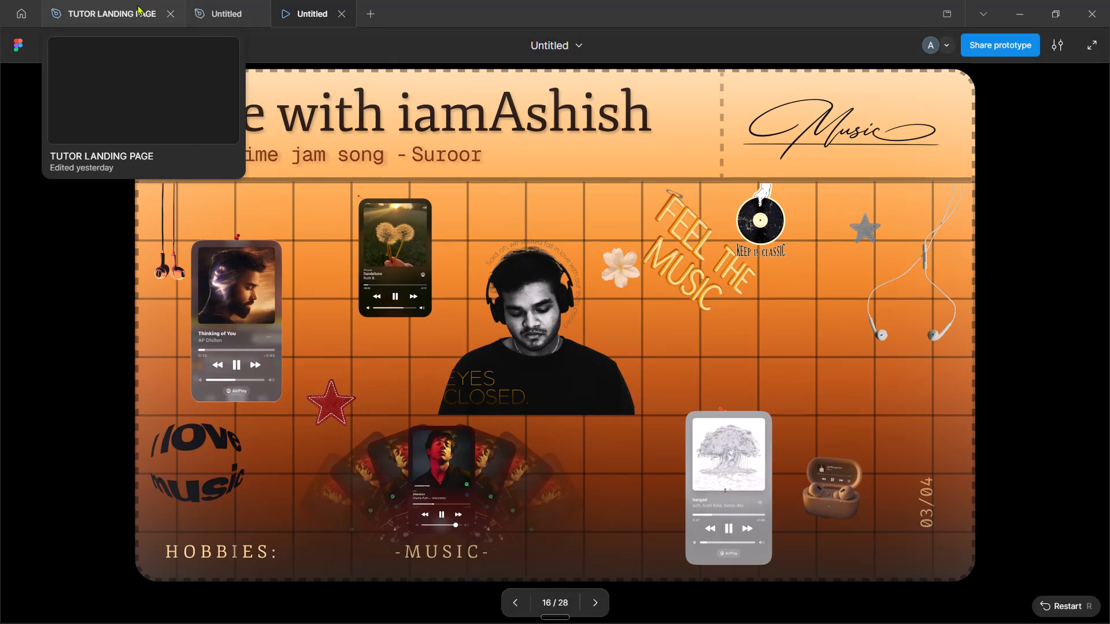
Move the wooden push pin's layer into the music board's container frame as its topmost layer, and check it in the prototype preview.
{"action": "left_click", "coordinate": [211, 6]}
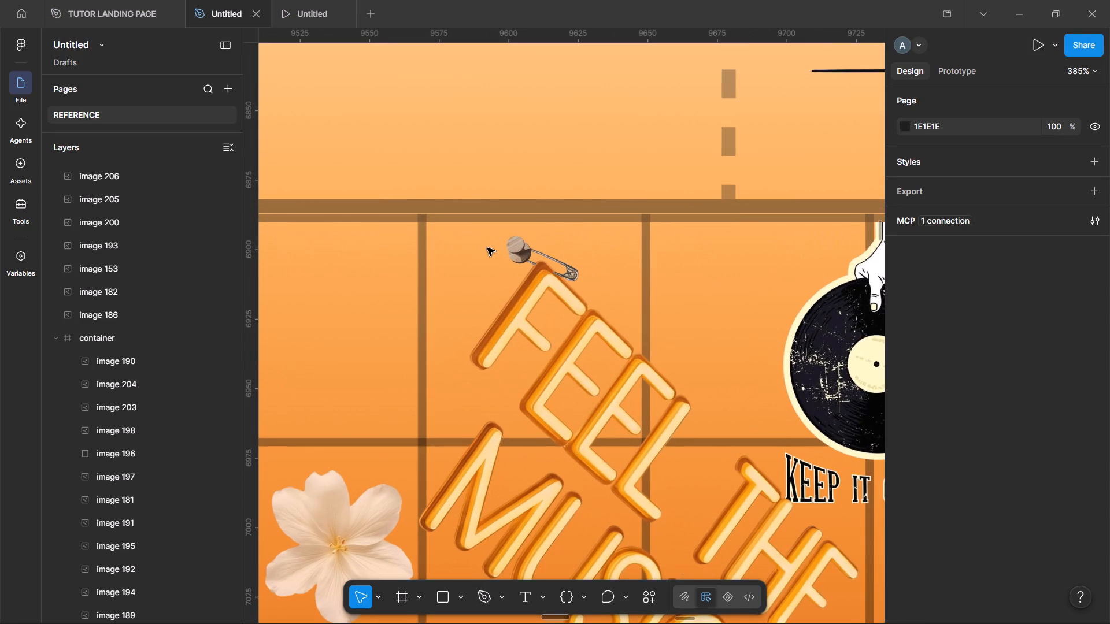
{"action": "left_click", "coordinate": [519, 252]}
{"action": "left_click_drag", "start_coordinate": [114, 178], "coordinate": [138, 303]}
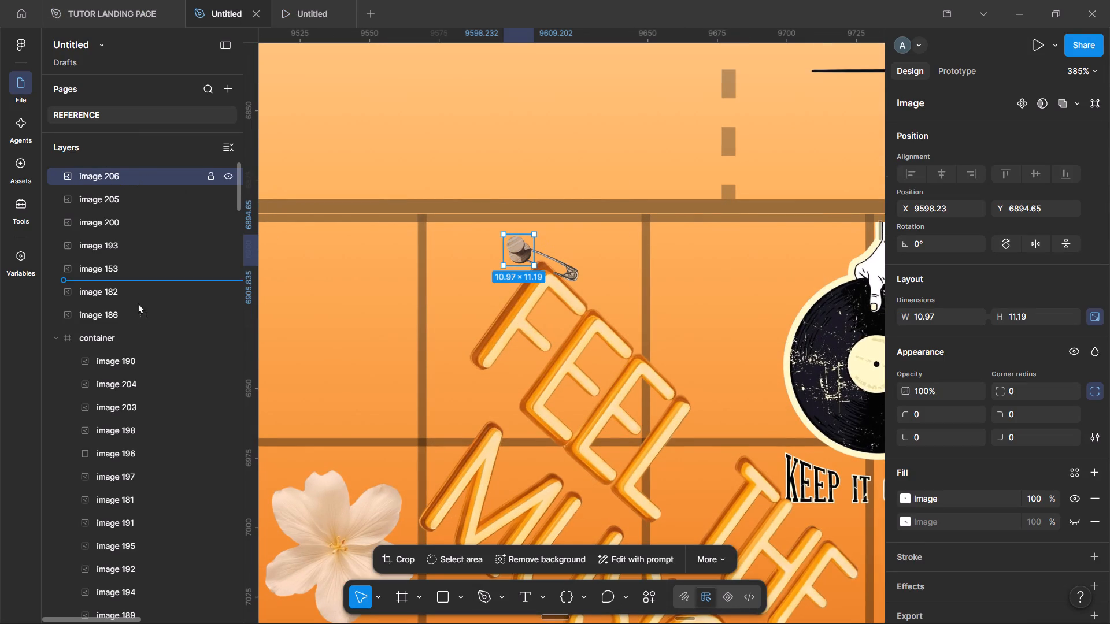
{"action": "left_click_drag", "start_coordinate": [138, 303], "coordinate": [132, 348]}
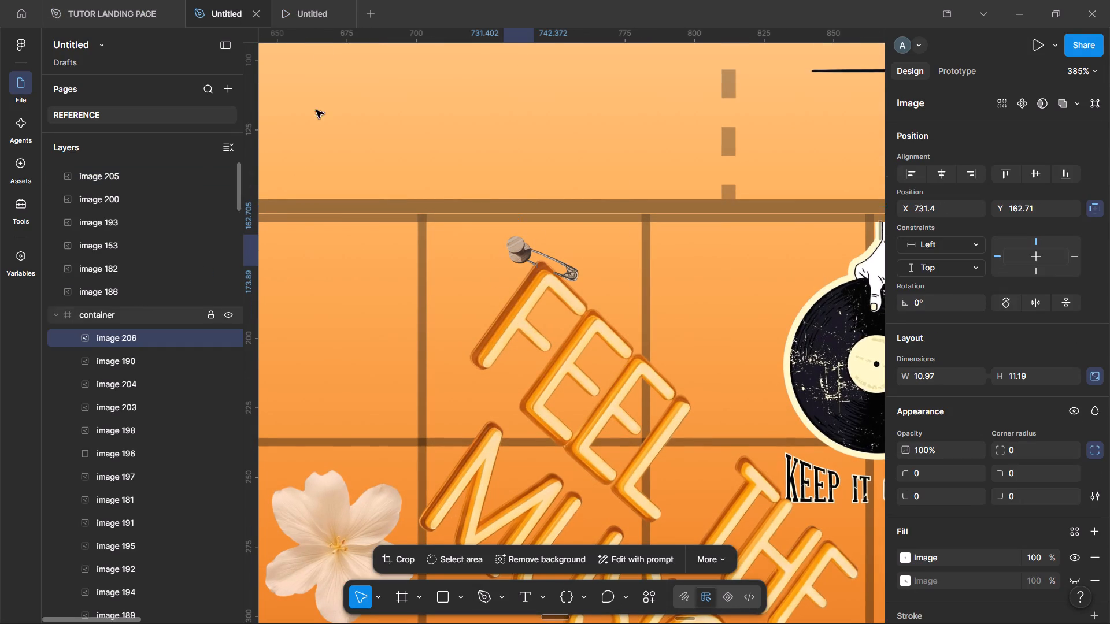
{"action": "left_click", "coordinate": [306, 0]}
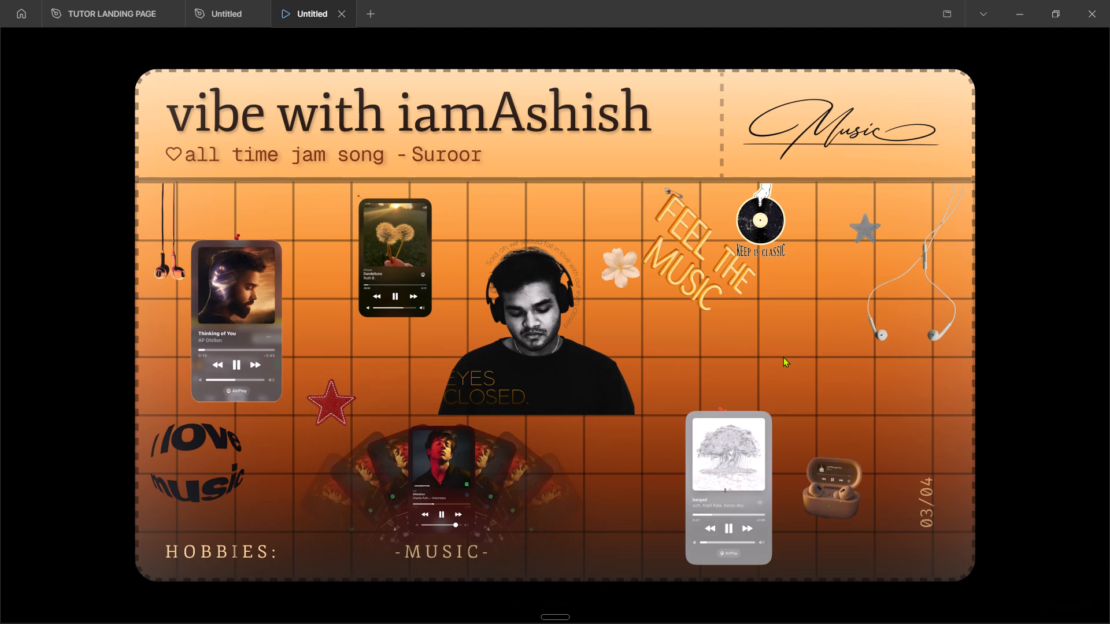
In the design file, move the "bargad" player card together with its red pin up by 40 on the music board.
{"action": "left_click", "coordinate": [197, 3]}
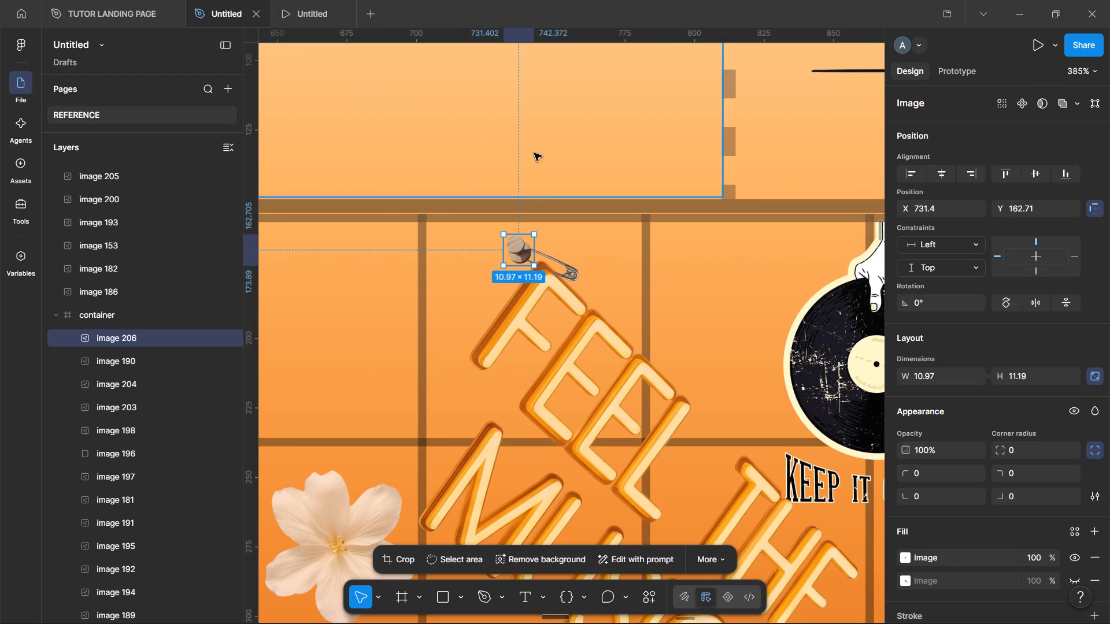
{"action": "scroll", "coordinate": [657, 280], "scroll_direction": "down", "scroll_amount": 2}
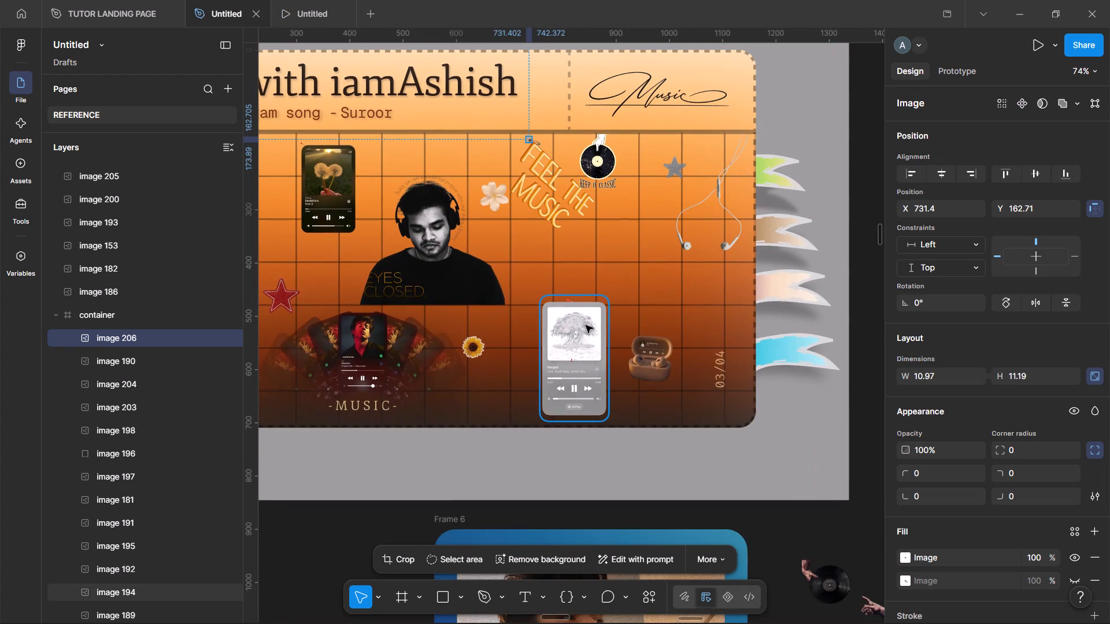
{"action": "left_click", "coordinate": [583, 329]}
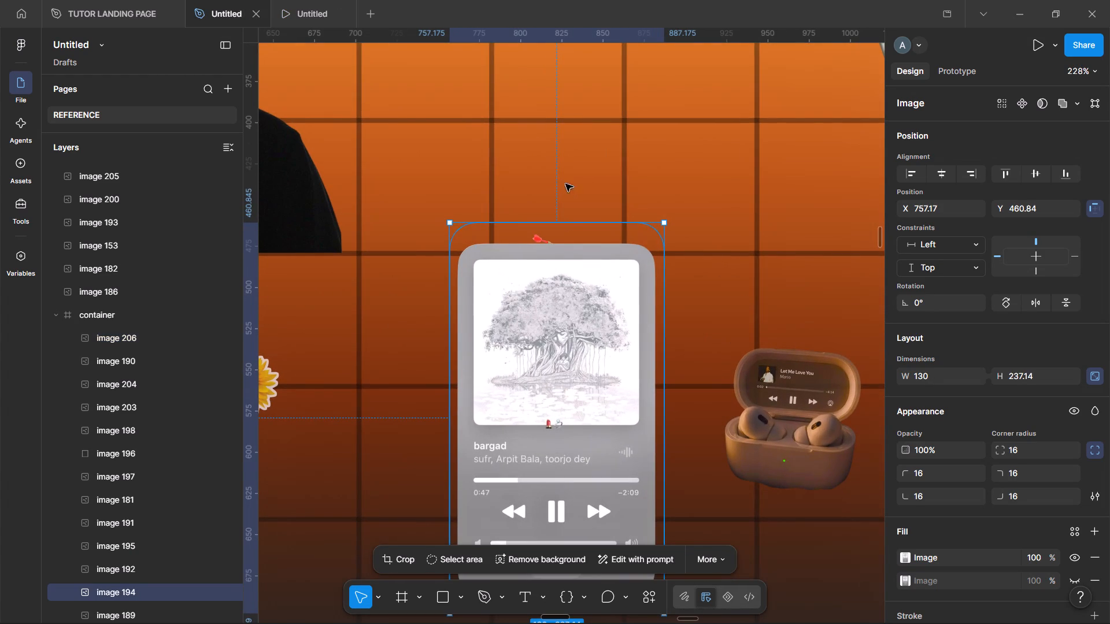
{"action": "left_click", "coordinate": [541, 243], "text": "shift"}
{"action": "scroll", "coordinate": [541, 243], "scroll_direction": "left", "scroll_amount": 1}
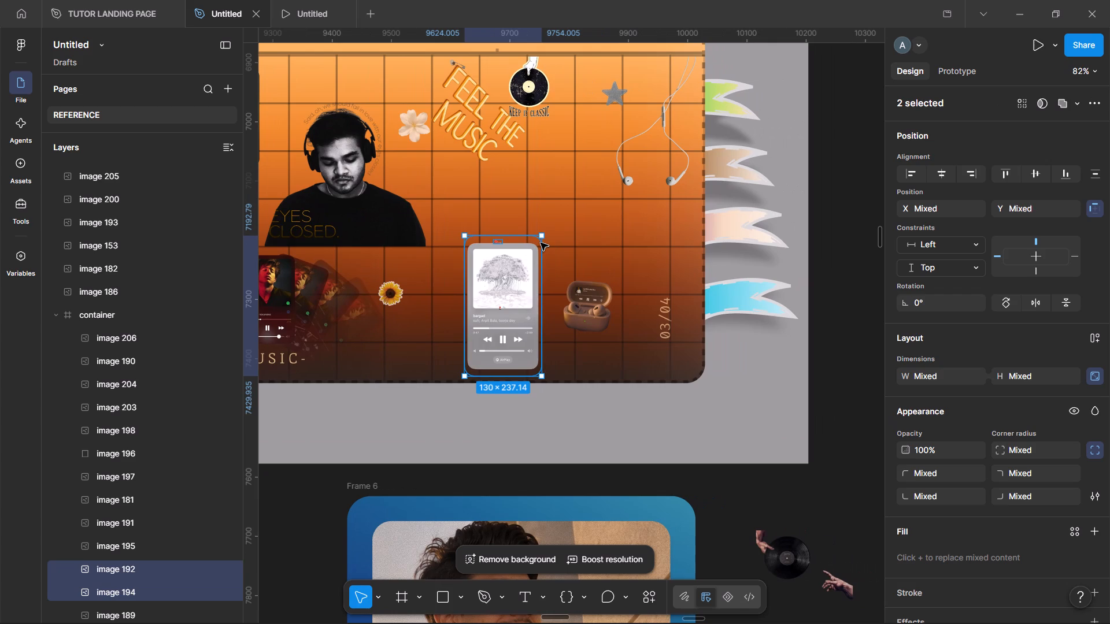
{"action": "key", "text": "shift+Up"}
{"action": "key", "text": "shift+Up"}
{"action": "key", "text": "shift+Up"}
{"action": "key", "text": "shift+Up"}
{"action": "key", "text": "shift+Up"}
{"action": "key", "text": "shift+Right"}
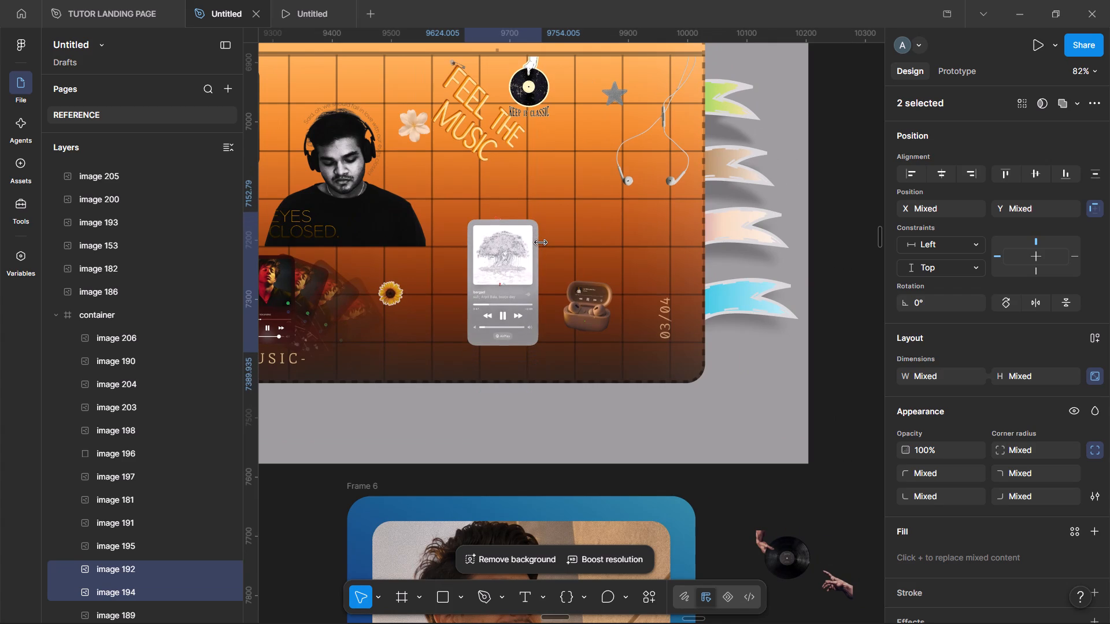
{"action": "key", "text": "shift+Left"}
Move the brown earbuds case up and to the right, to about X 962, Y 487 on the music board.
{"action": "left_click", "coordinate": [593, 302]}
{"action": "key", "text": "shift+Up"}
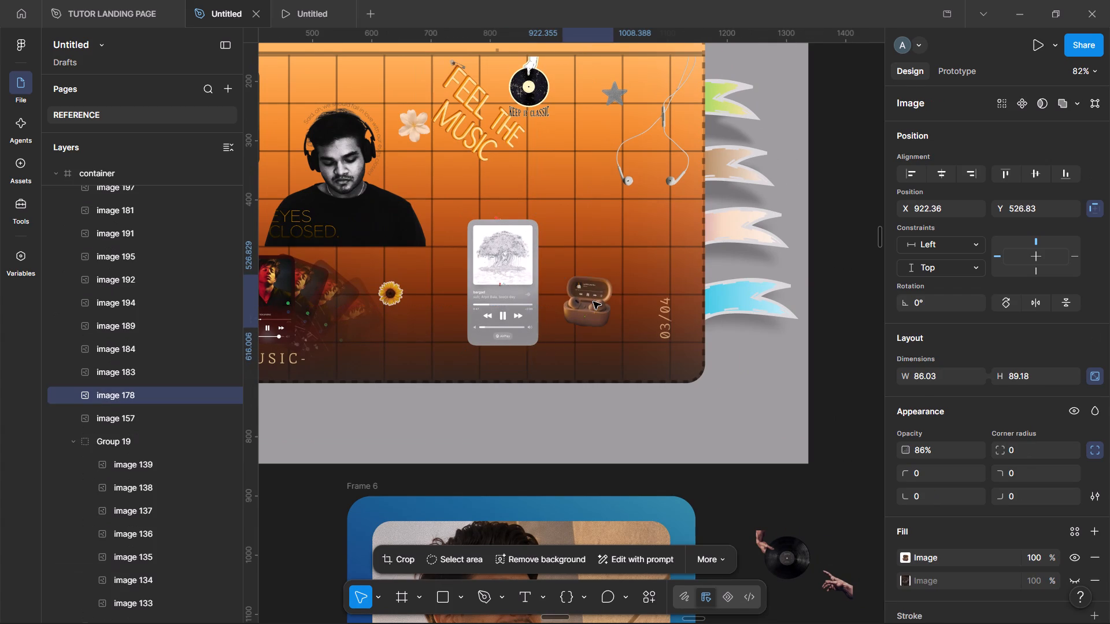
{"action": "key", "text": "shift+Up"}
{"action": "key", "text": "shift+Up"}
{"action": "key", "text": "shift+Up"}
{"action": "key", "text": "shift+Right"}
{"action": "key", "text": "shift+Right"}
{"action": "key", "text": "shift+Right"}
{"action": "key", "text": "shift+Up"}
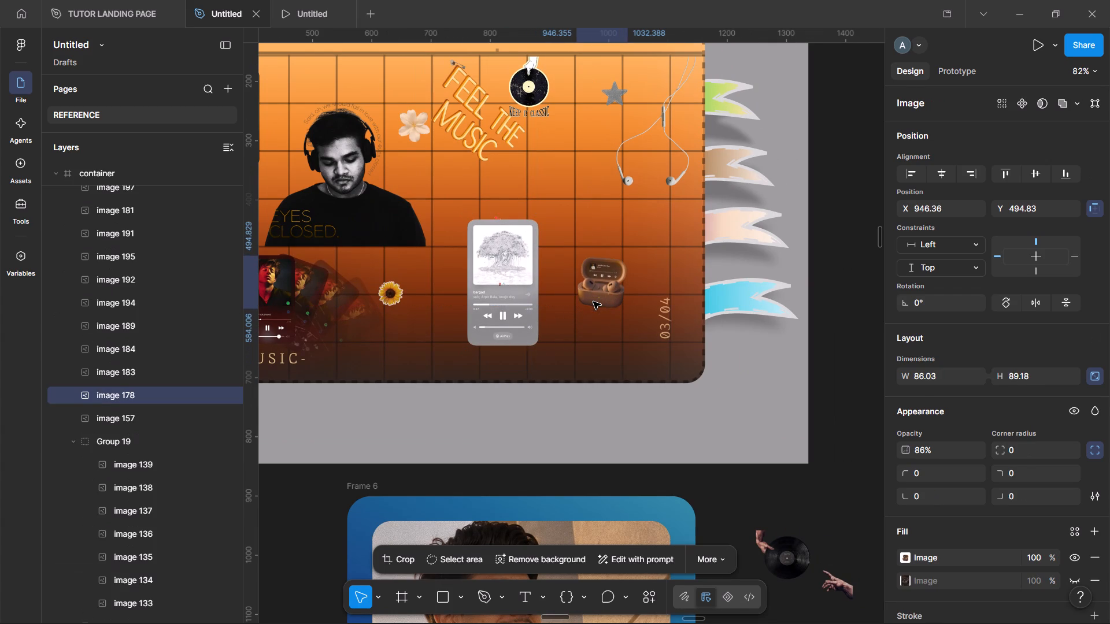
{"action": "key", "text": "shift+Right"}
{"action": "key", "text": "shift+Up"}
{"action": "key", "text": "shift+Right"}
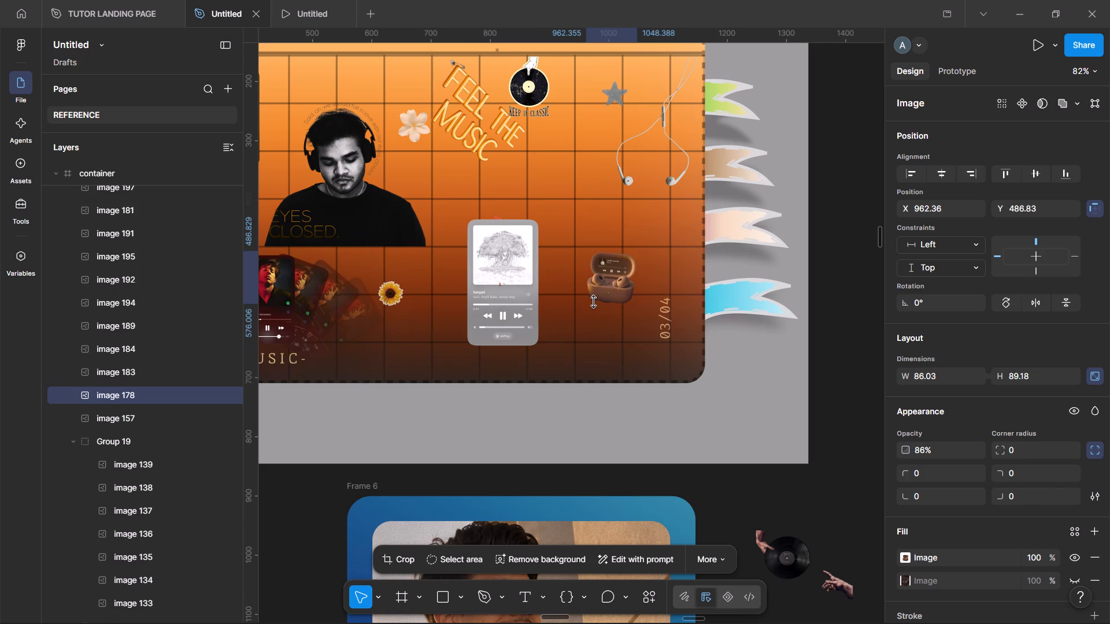
{"action": "left_click", "coordinate": [851, 346]}
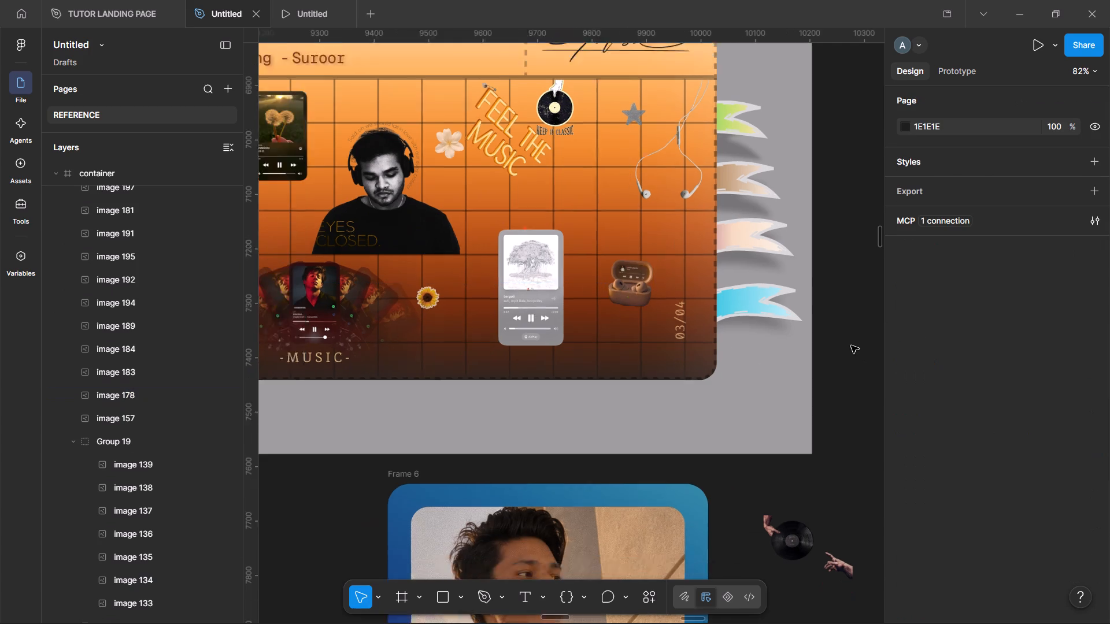
Review the rearranged music board in the prototype preview, and examine the food and profile boards on the canvas and in the preview.
{"action": "left_click", "coordinate": [300, 0]}
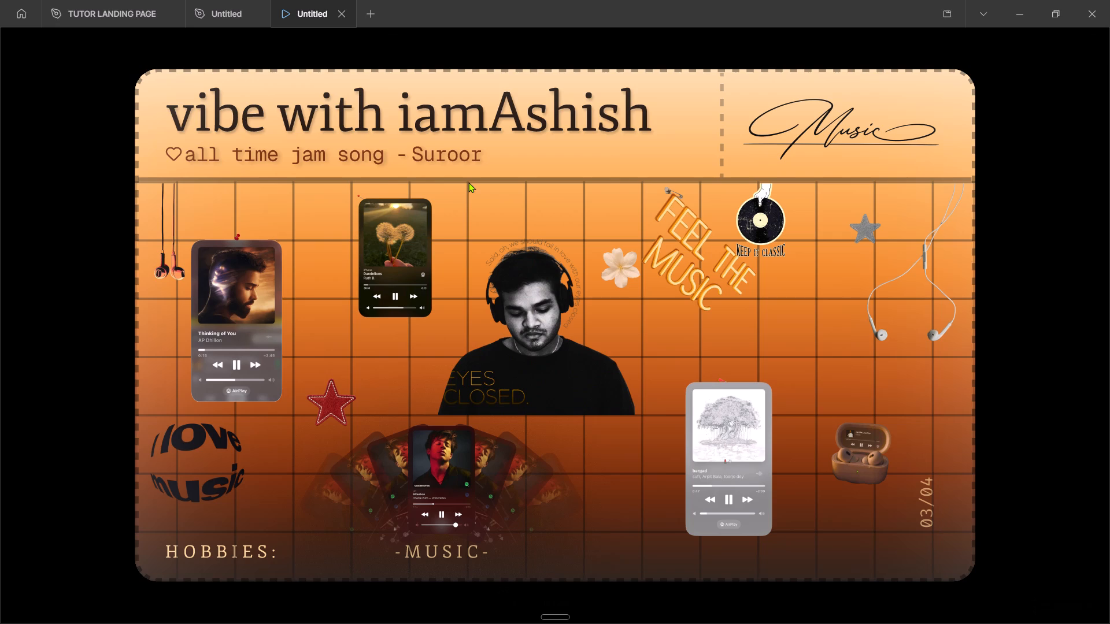
{"action": "left_click", "coordinate": [116, 4]}
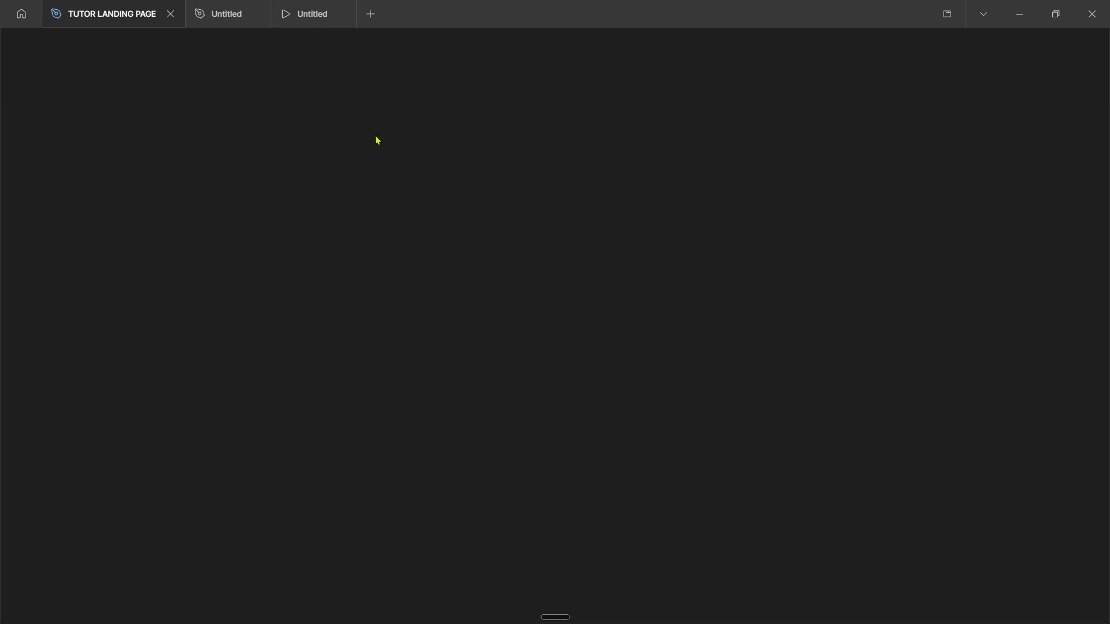
{"action": "left_click", "coordinate": [234, 0]}
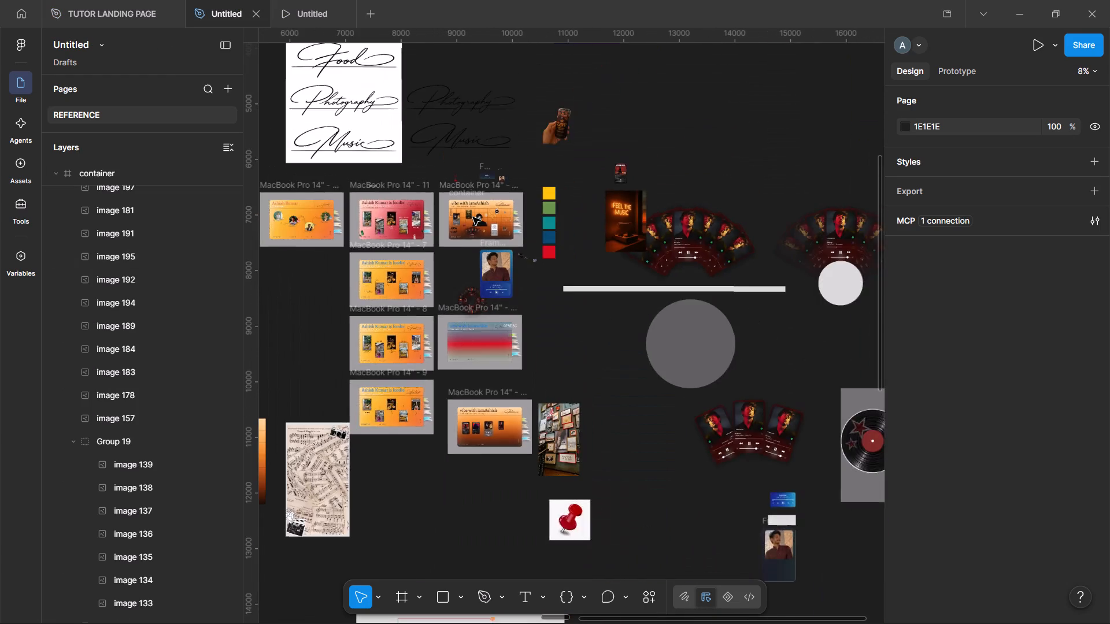
{"action": "scroll", "coordinate": [473, 217], "scroll_direction": "down", "scroll_amount": 3}
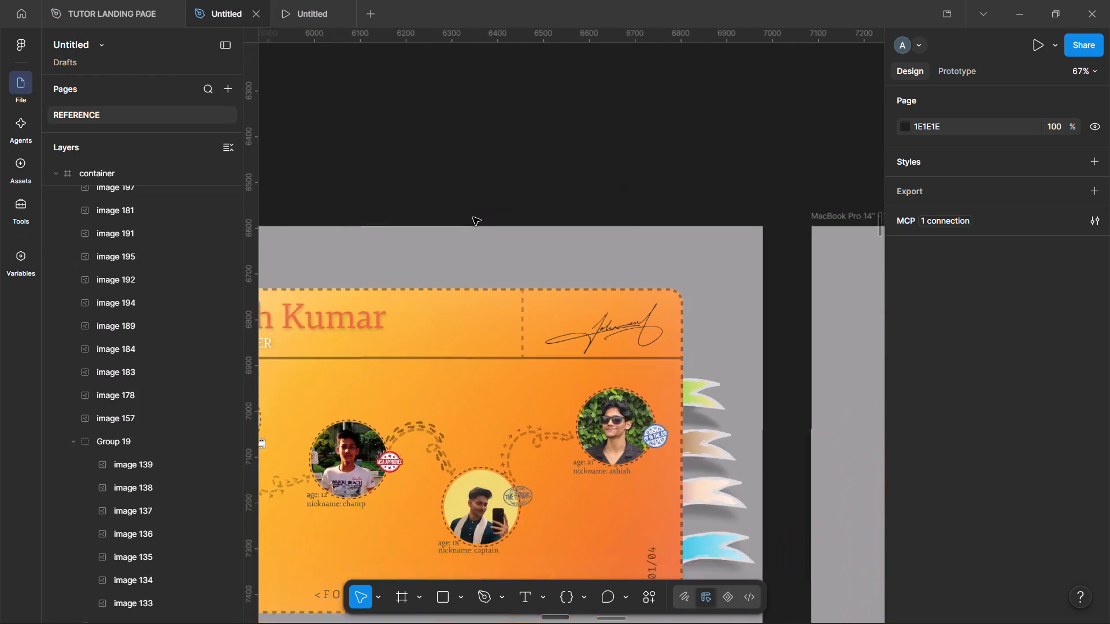
{"action": "scroll", "coordinate": [473, 217], "scroll_direction": "right", "scroll_amount": 1}
{"action": "scroll", "coordinate": [473, 217], "scroll_direction": "down", "scroll_amount": 3}
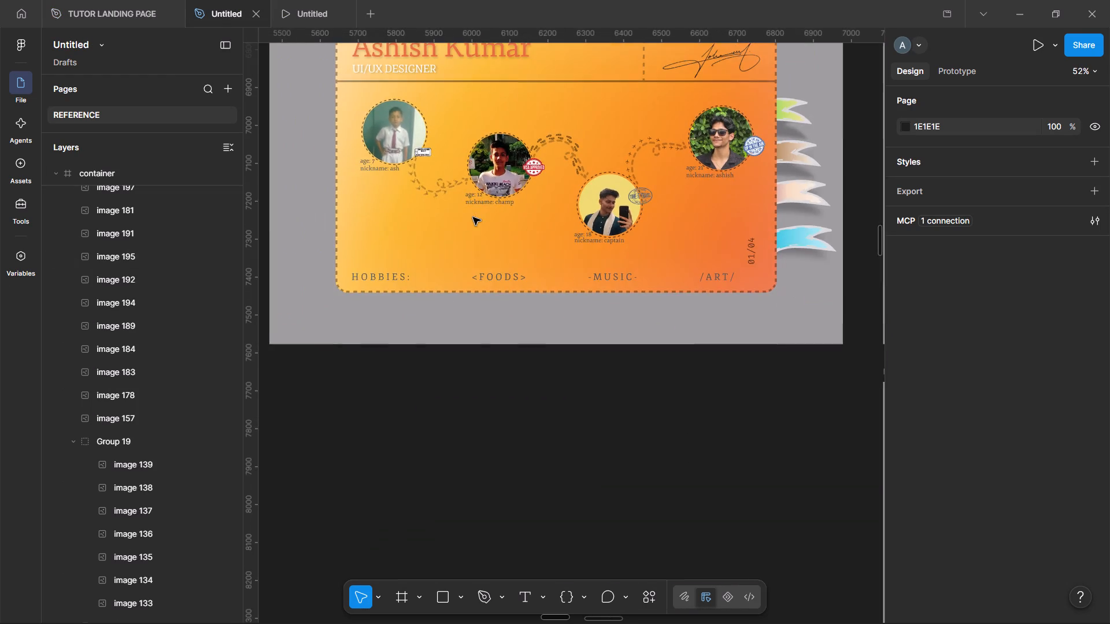
{"action": "scroll", "coordinate": [473, 217], "scroll_direction": "left", "scroll_amount": 4}
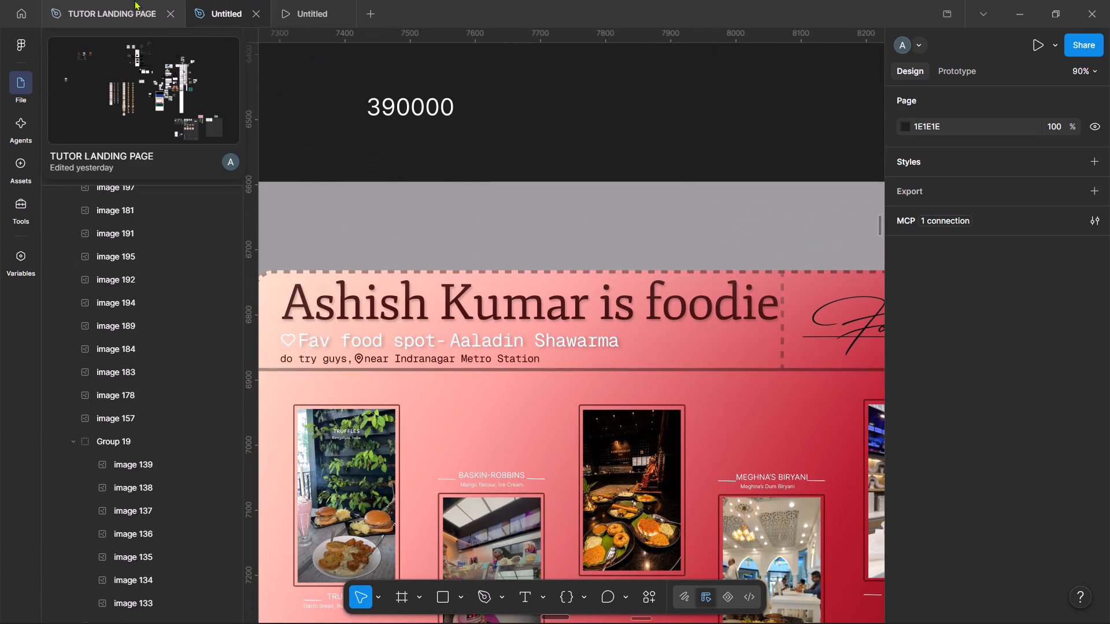
{"action": "left_click", "coordinate": [298, 8]}
{"action": "key", "text": "Left"}
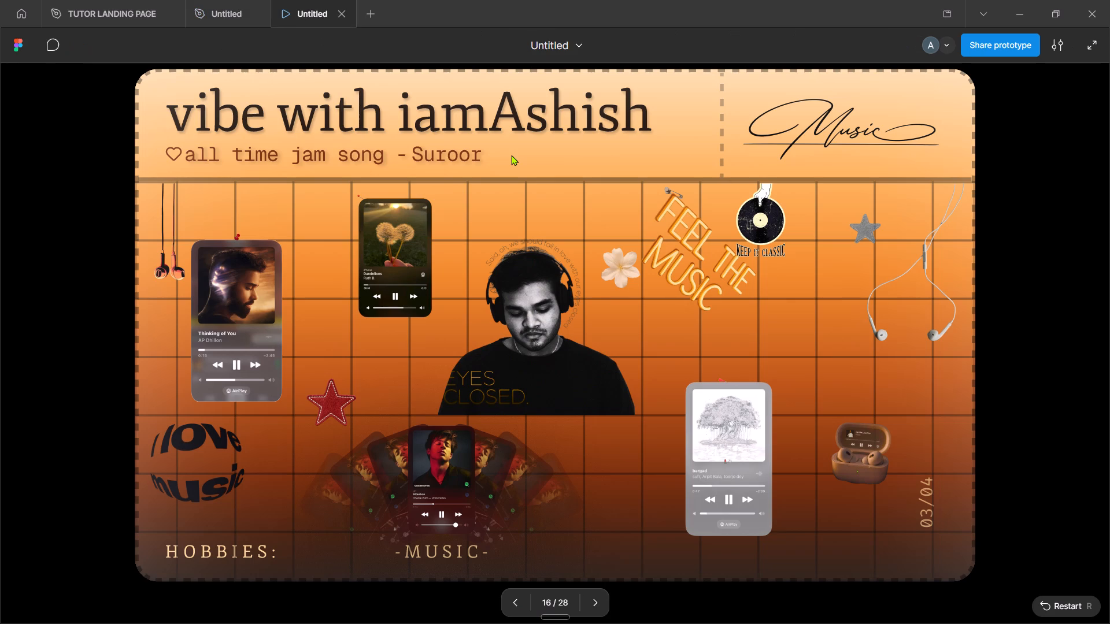
{"action": "key", "text": "Left"}
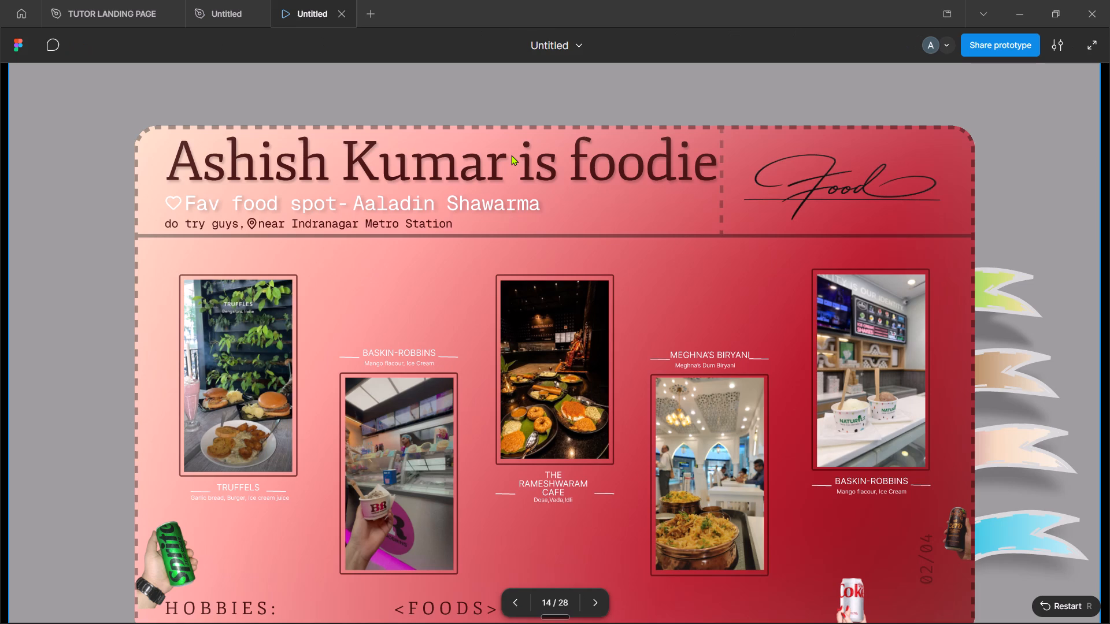
{"action": "scroll", "coordinate": [511, 155], "scroll_direction": "down", "scroll_amount": 1}
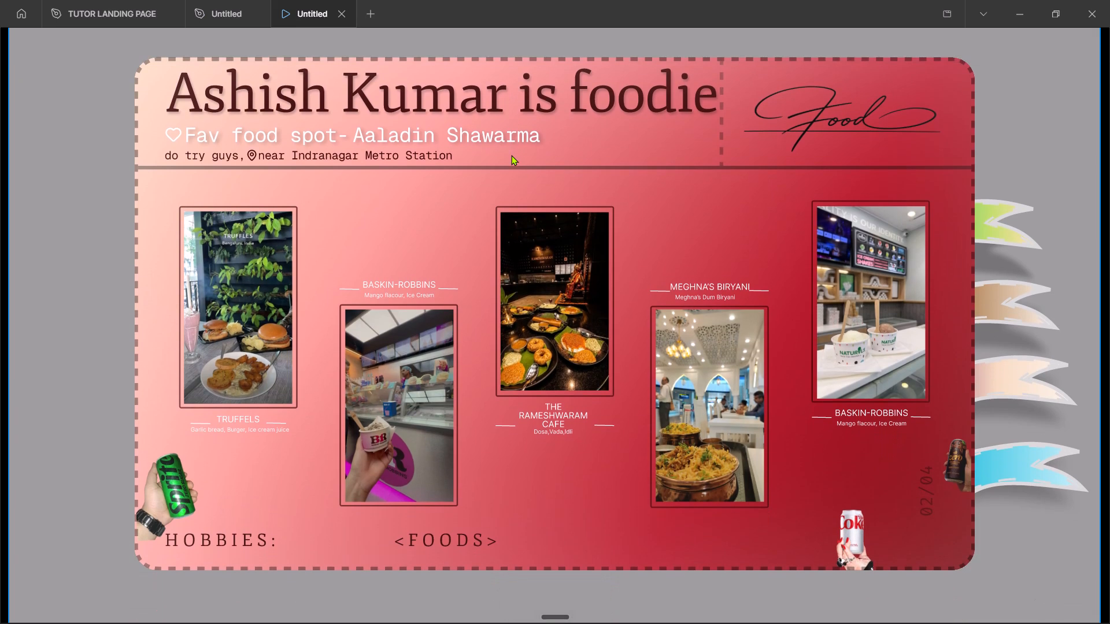
{"action": "key", "text": "Left"}
{"action": "scroll", "coordinate": [511, 155], "scroll_direction": "right", "scroll_amount": 1}
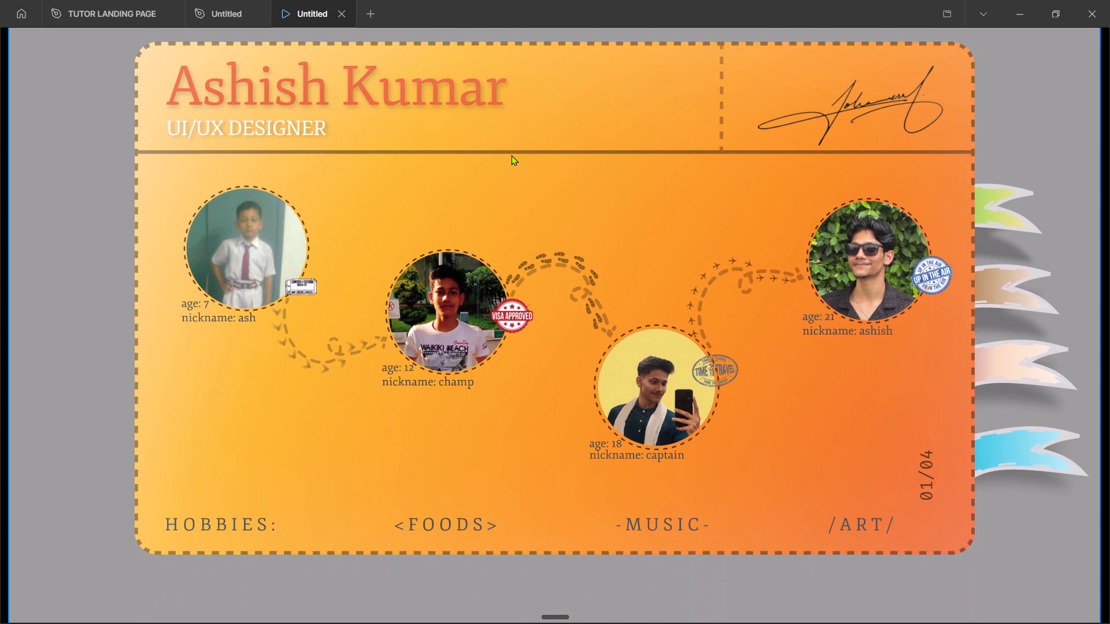
Step through the profile, food and music boards in the prototype preview to examine how each transition looks.
{"action": "scroll", "coordinate": [511, 155], "scroll_direction": "right", "scroll_amount": 1}
{"action": "key", "text": "Right"}
{"action": "key", "text": "Right"}
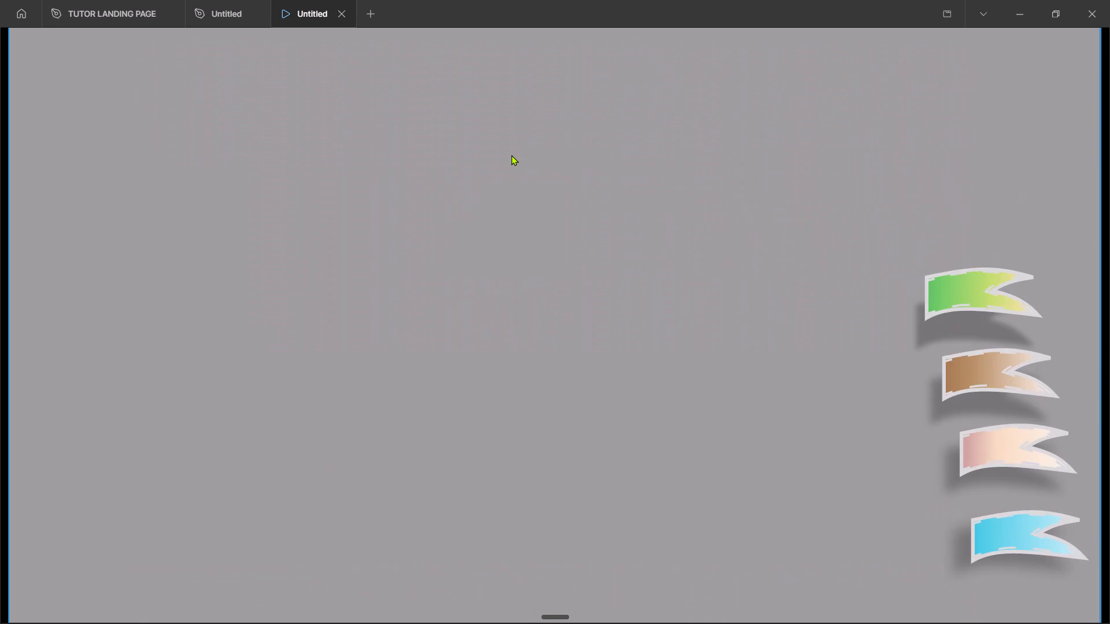
{"action": "key", "text": "Right"}
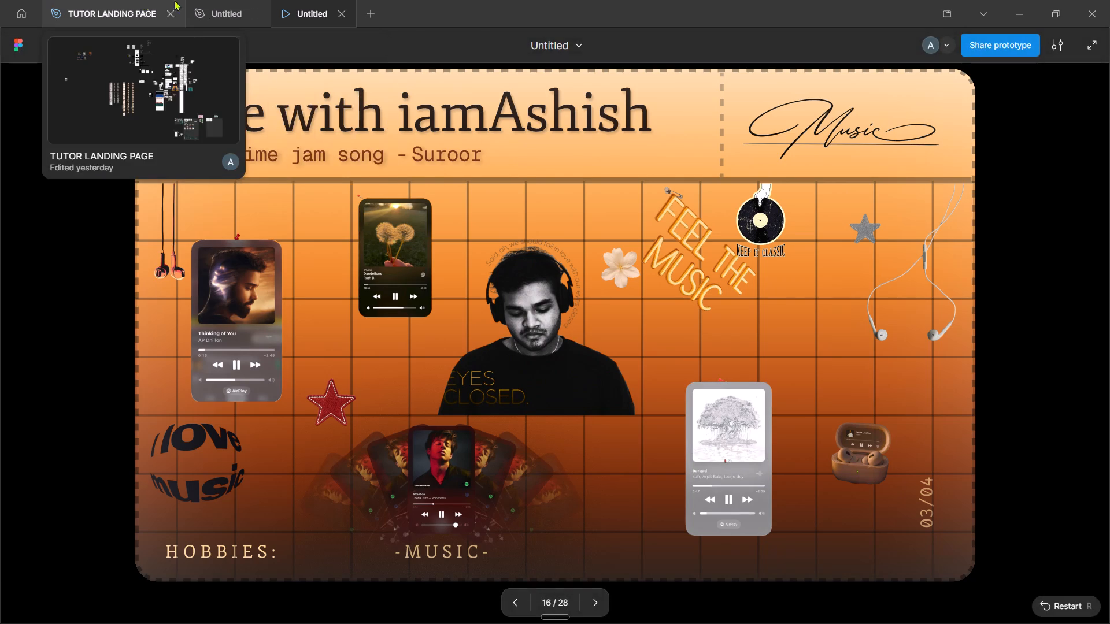
In the design file, examine the prototype connections of frames MacBook Pro 14" - 3, 10 and 11 leading towards the music board.
{"action": "left_click", "coordinate": [206, 8]}
{"action": "scroll", "coordinate": [354, 198], "scroll_direction": "right", "scroll_amount": 3}
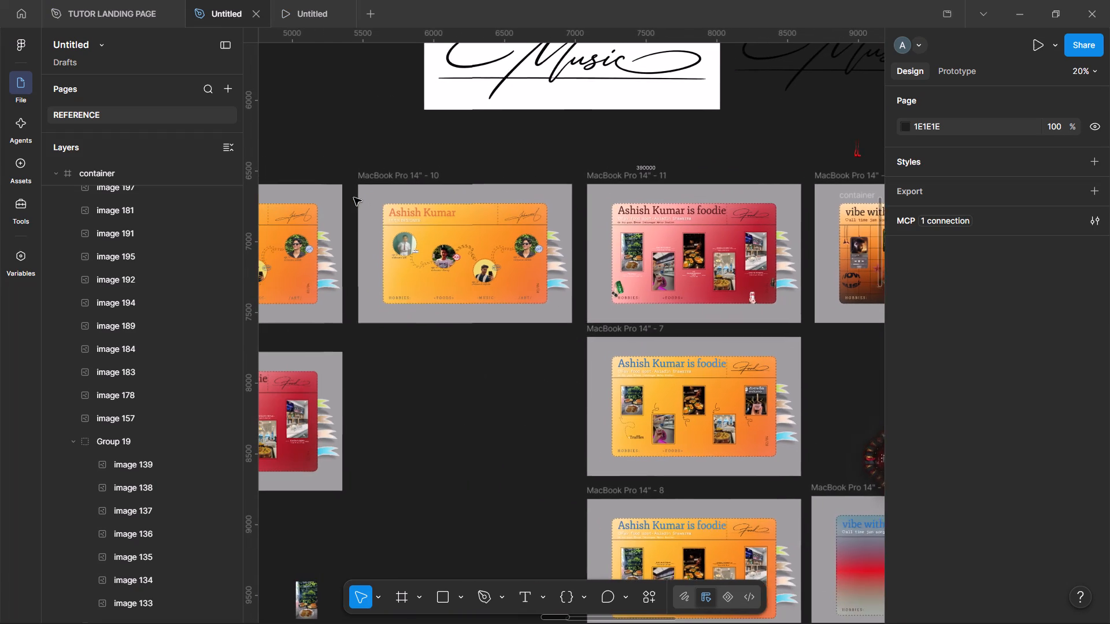
{"action": "left_click", "coordinate": [409, 174]}
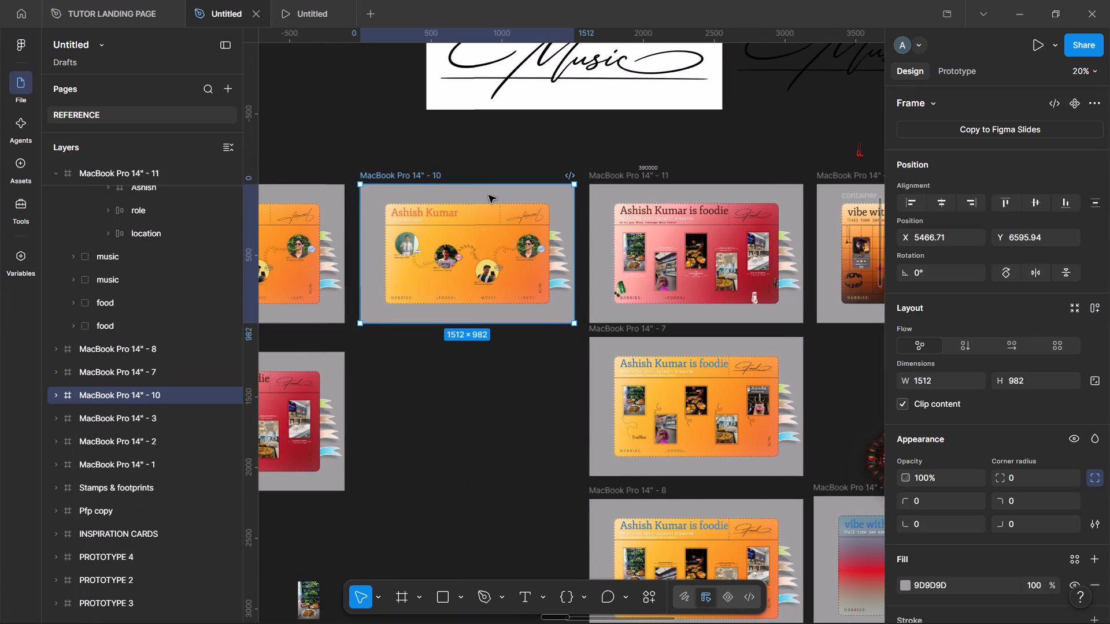
{"action": "scroll", "coordinate": [321, 175], "scroll_direction": "right", "scroll_amount": 2}
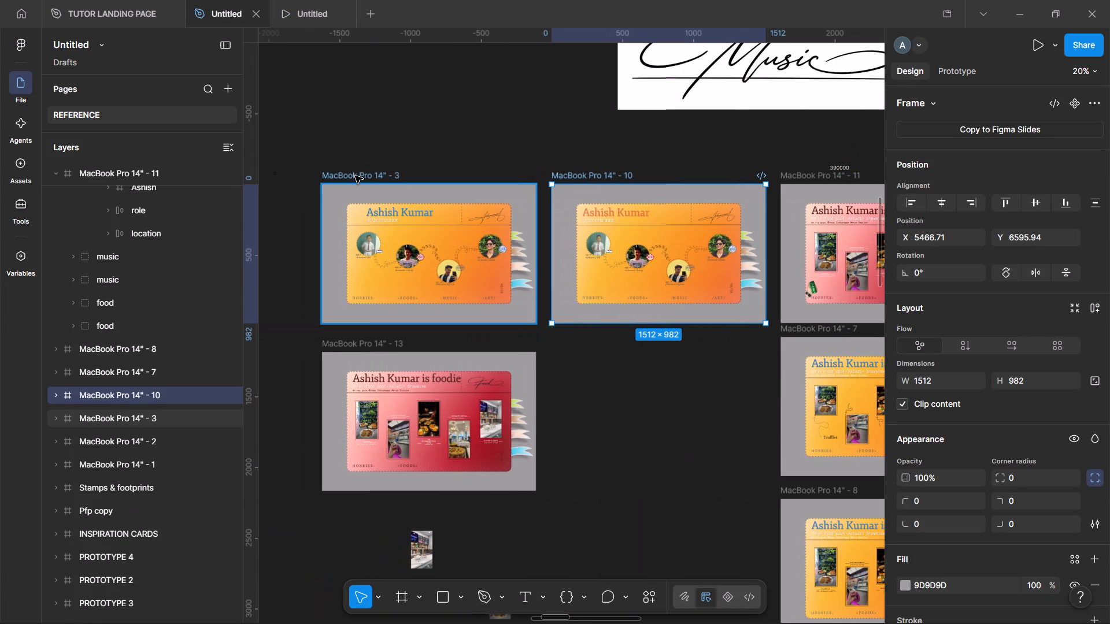
{"action": "left_click", "coordinate": [355, 176]}
{"action": "scroll", "coordinate": [355, 176], "scroll_direction": "left", "scroll_amount": 2}
{"action": "left_click", "coordinate": [970, 71]}
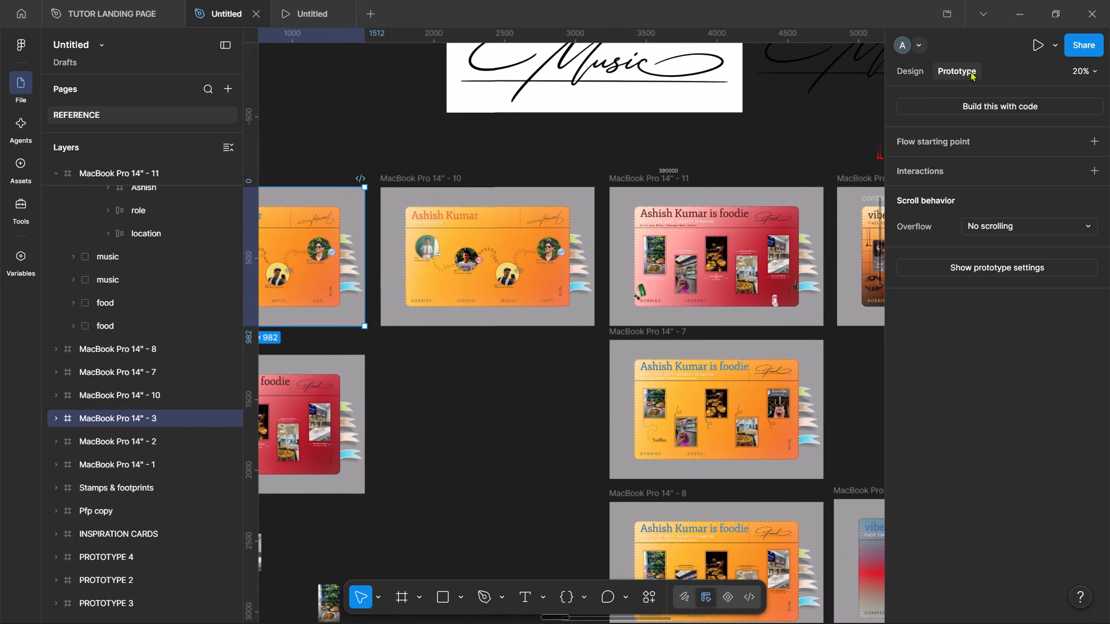
{"action": "left_click", "coordinate": [429, 182]}
{"action": "scroll", "coordinate": [429, 182], "scroll_direction": "left", "scroll_amount": 1}
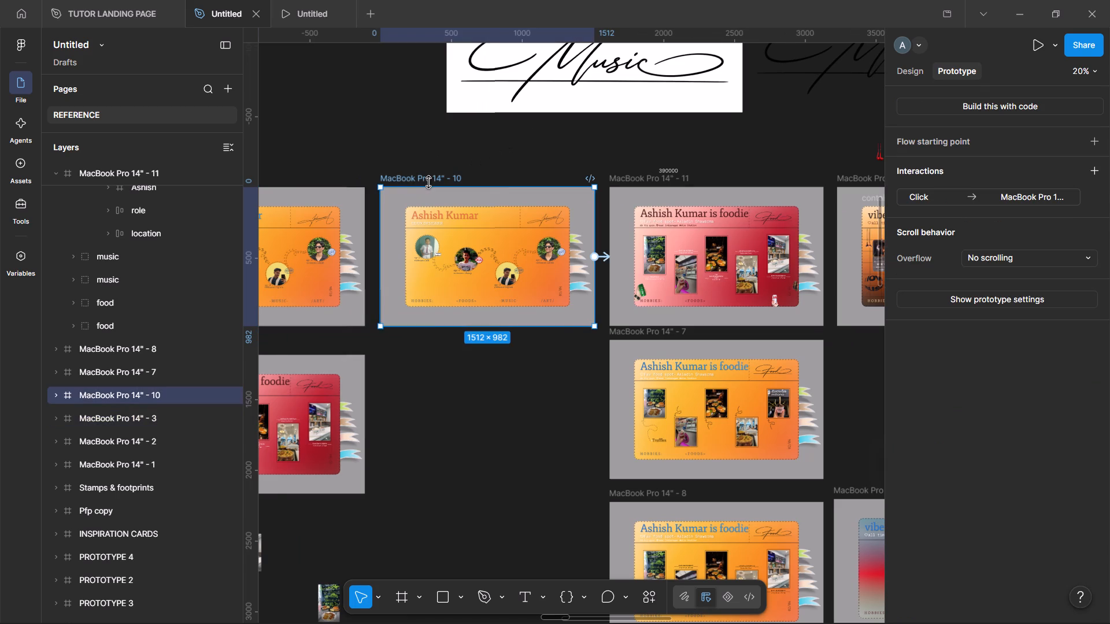
{"action": "scroll", "coordinate": [429, 182], "scroll_direction": "left", "scroll_amount": 1}
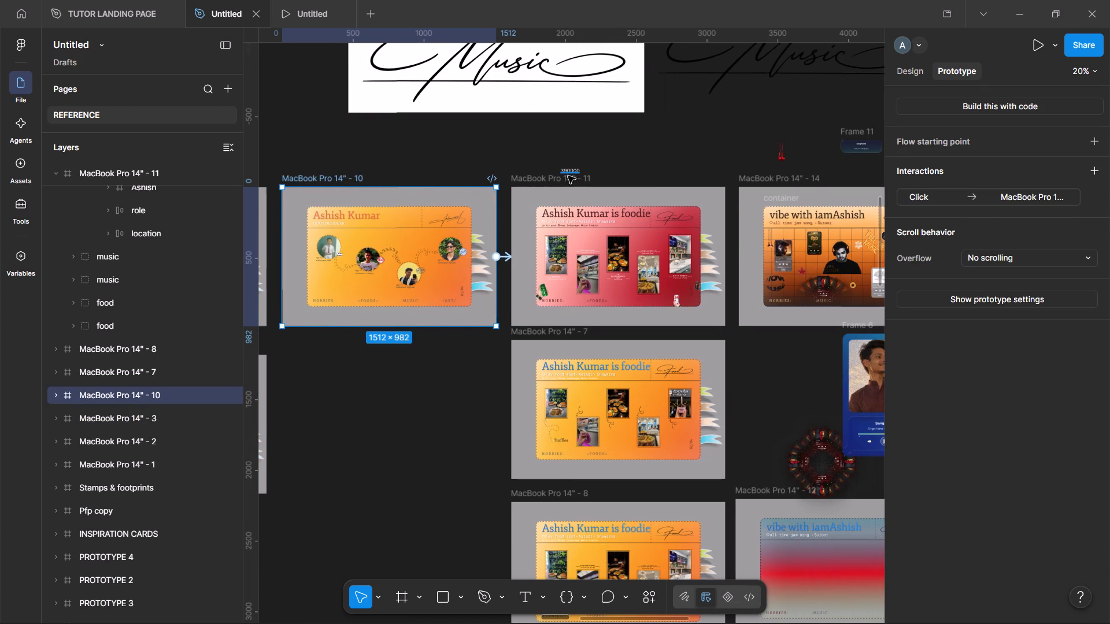
{"action": "left_click", "coordinate": [559, 183]}
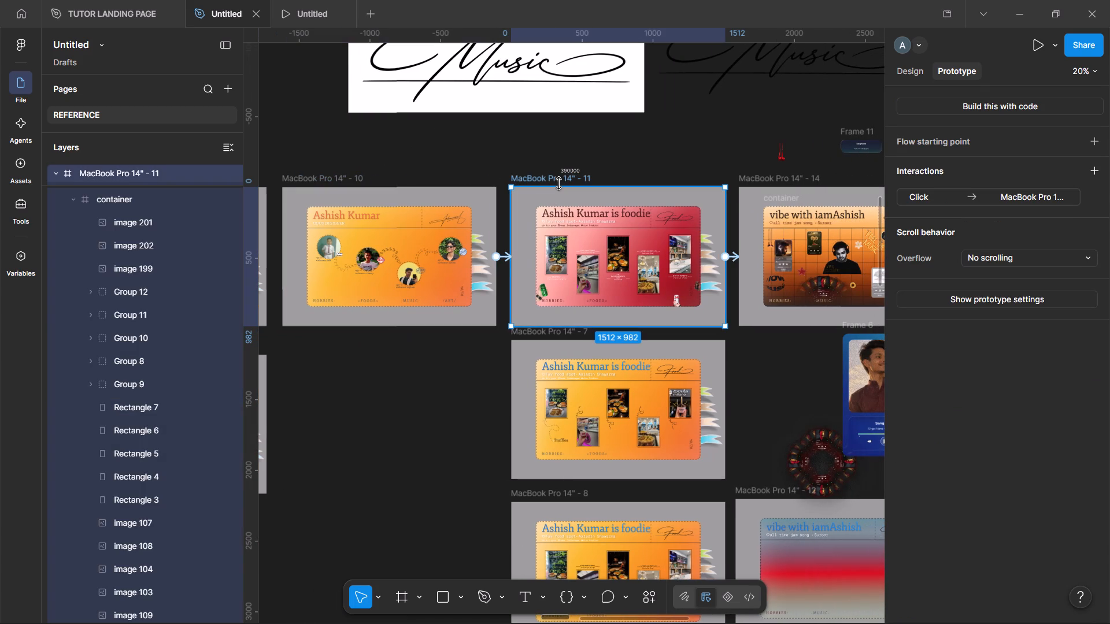
{"action": "scroll", "coordinate": [559, 183], "scroll_direction": "left", "scroll_amount": 2}
{"action": "scroll", "coordinate": [559, 183], "scroll_direction": "right", "scroll_amount": 5}
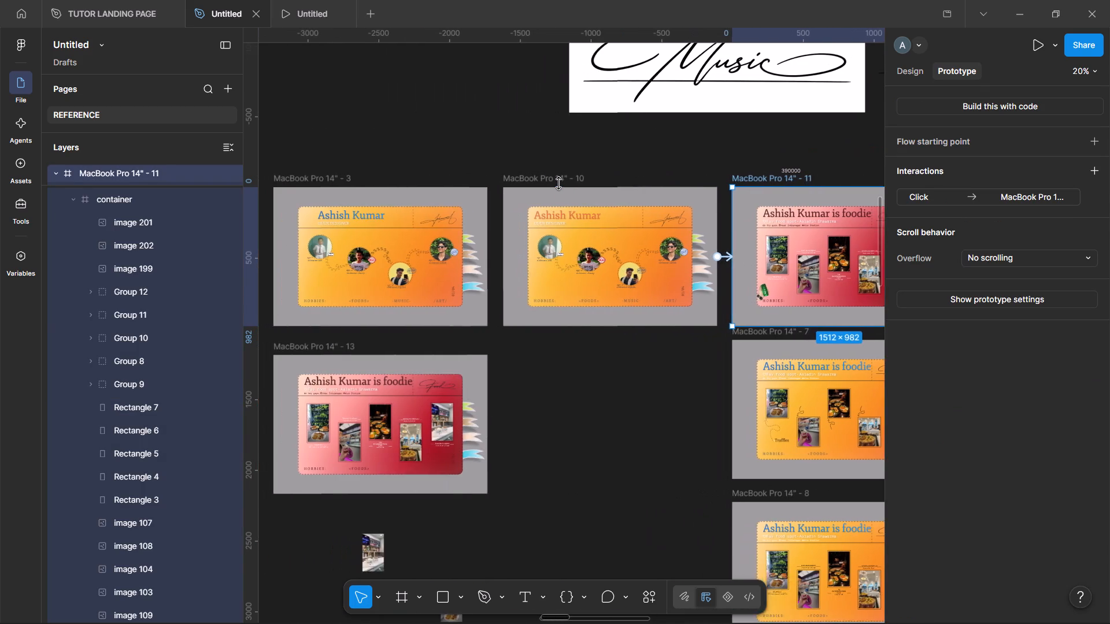
{"action": "scroll", "coordinate": [559, 183], "scroll_direction": "right", "scroll_amount": 1}
Delete the spare food board frame MacBook Pro 14" - 13 beneath the first profile board.
{"action": "left_click", "coordinate": [494, 311]}
{"action": "scroll", "coordinate": [494, 311], "scroll_direction": "left", "scroll_amount": 1}
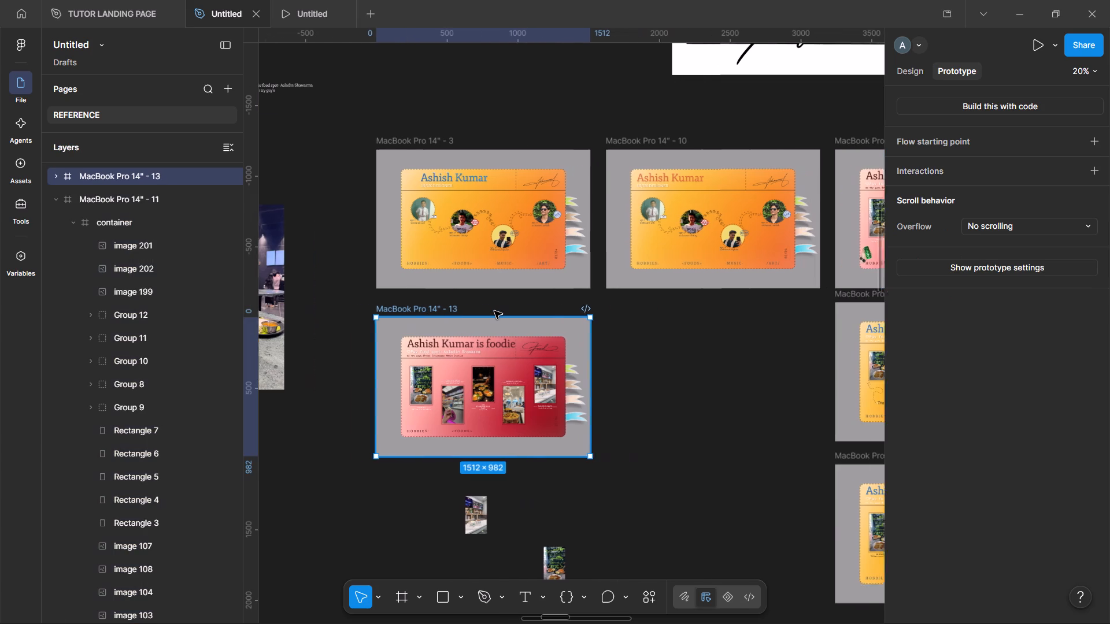
{"action": "scroll", "coordinate": [494, 311], "scroll_direction": "left", "scroll_amount": 1}
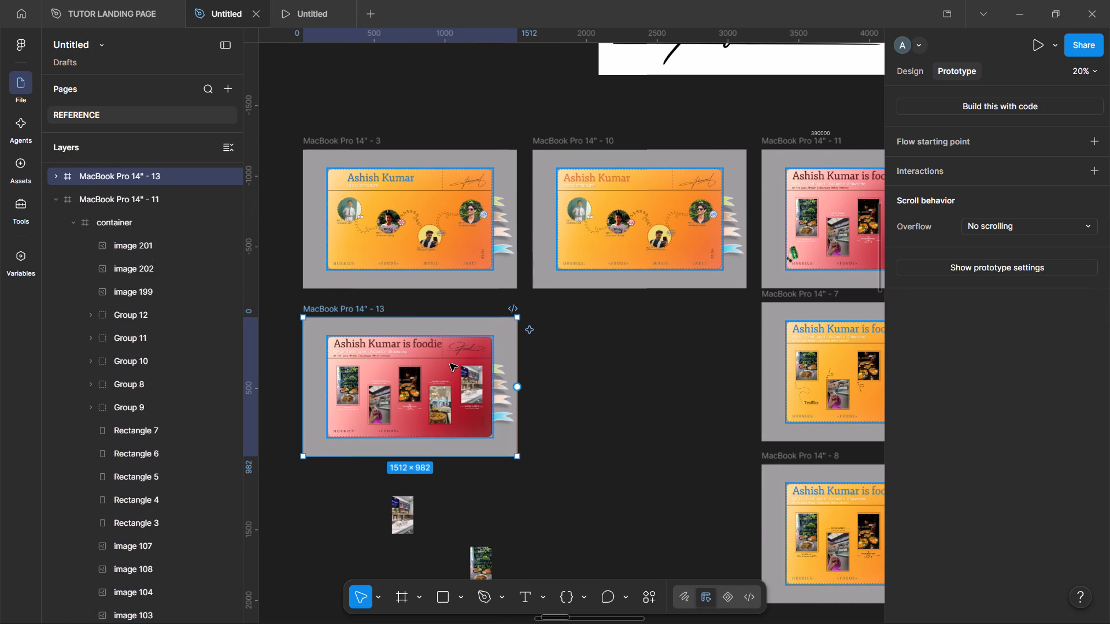
{"action": "key", "text": "Delete"}
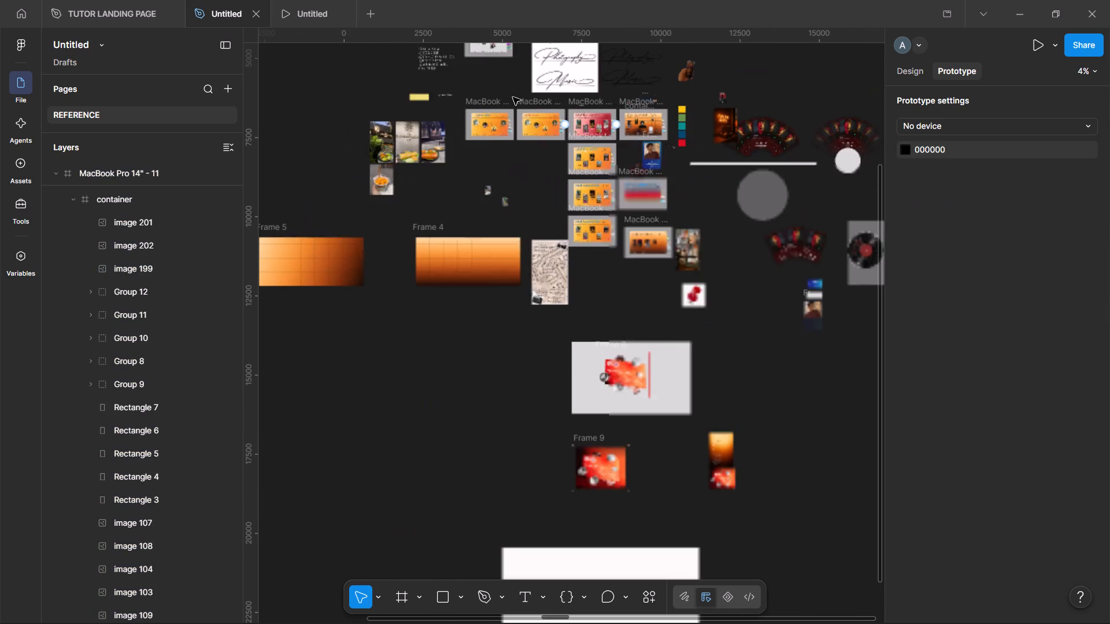
Go back and forth between the profile, food and music boards in the prototype preview to examine their order and transitions.
{"action": "scroll", "coordinate": [513, 97], "scroll_direction": "up", "scroll_amount": 1}
{"action": "left_click", "coordinate": [732, 402]}
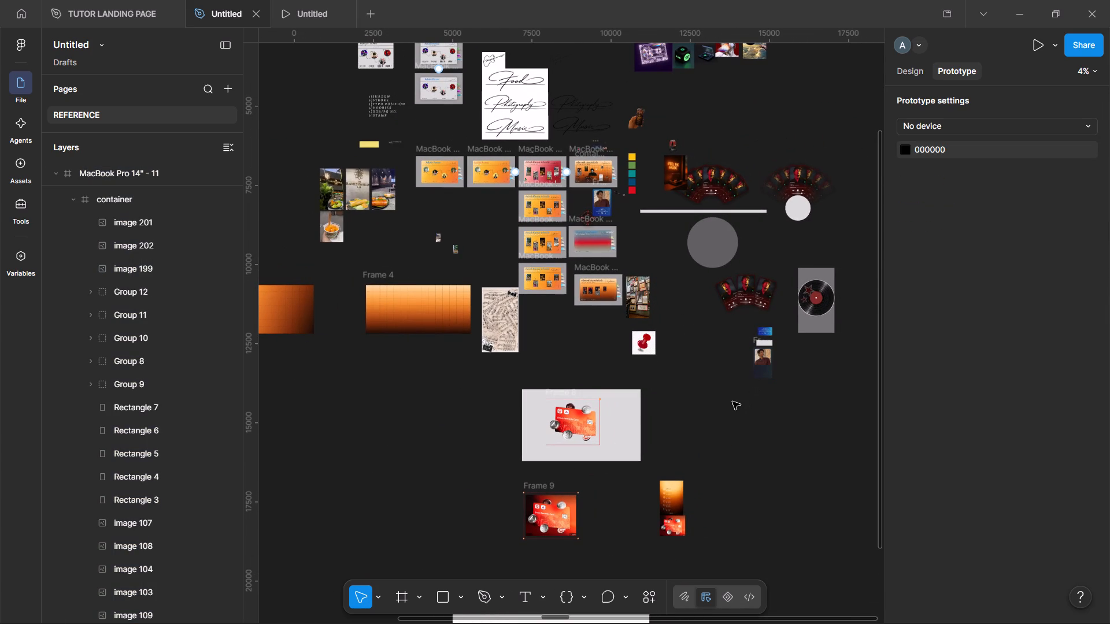
{"action": "scroll", "coordinate": [629, 247], "scroll_direction": "up", "scroll_amount": 3}
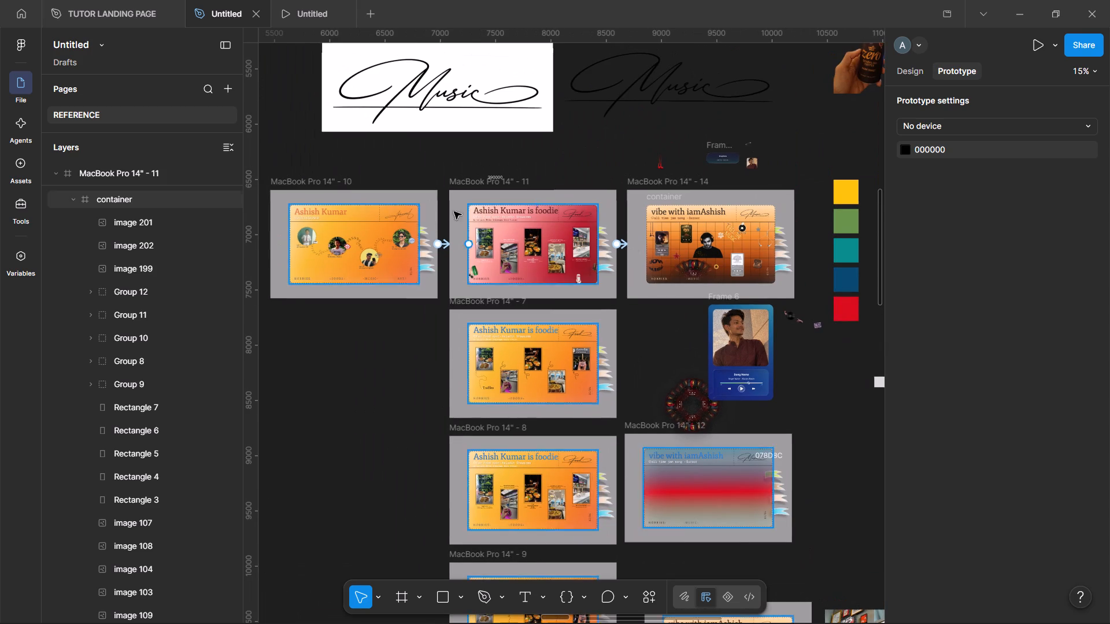
{"action": "left_click", "coordinate": [305, 3]}
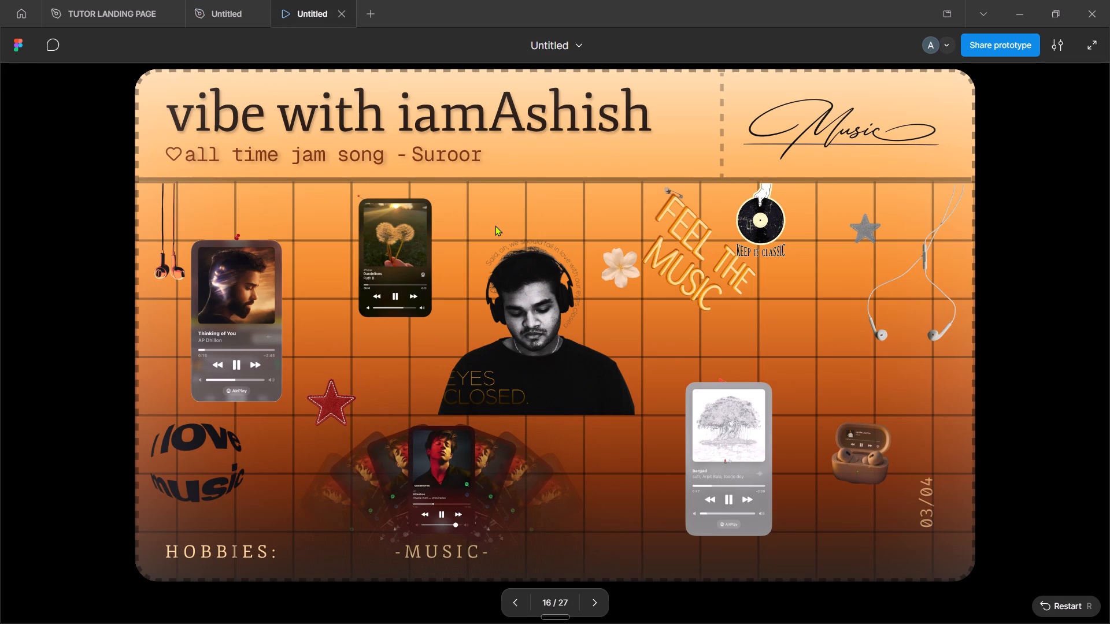
{"action": "key", "text": "Left"}
{"action": "key", "text": "Left"}
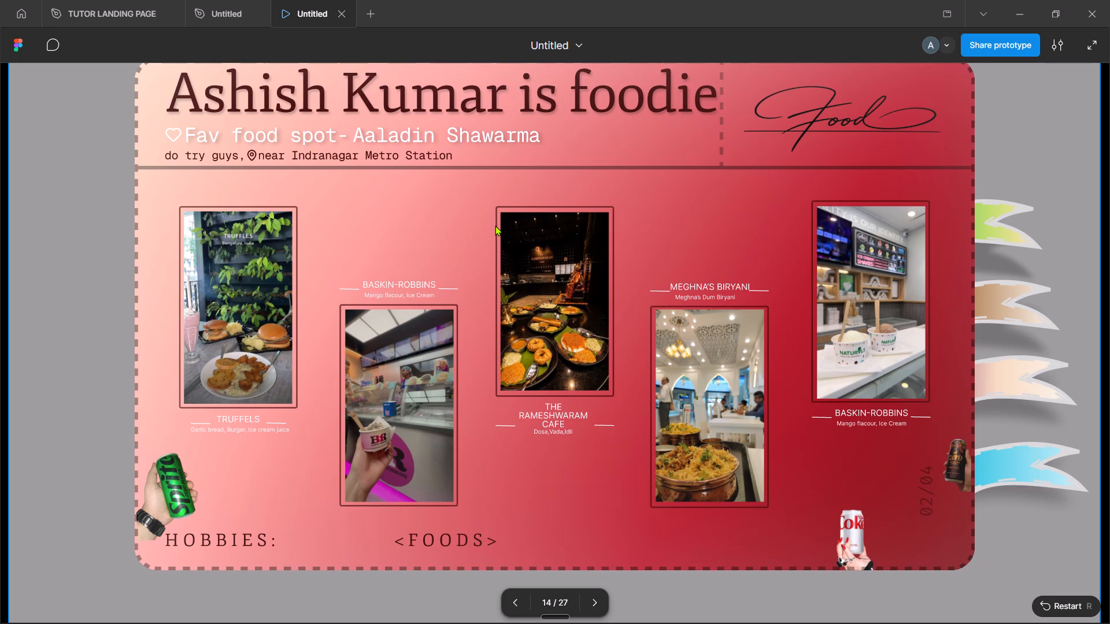
{"action": "key", "text": "Left"}
{"action": "key", "text": "Right"}
{"action": "key", "text": "Right"}
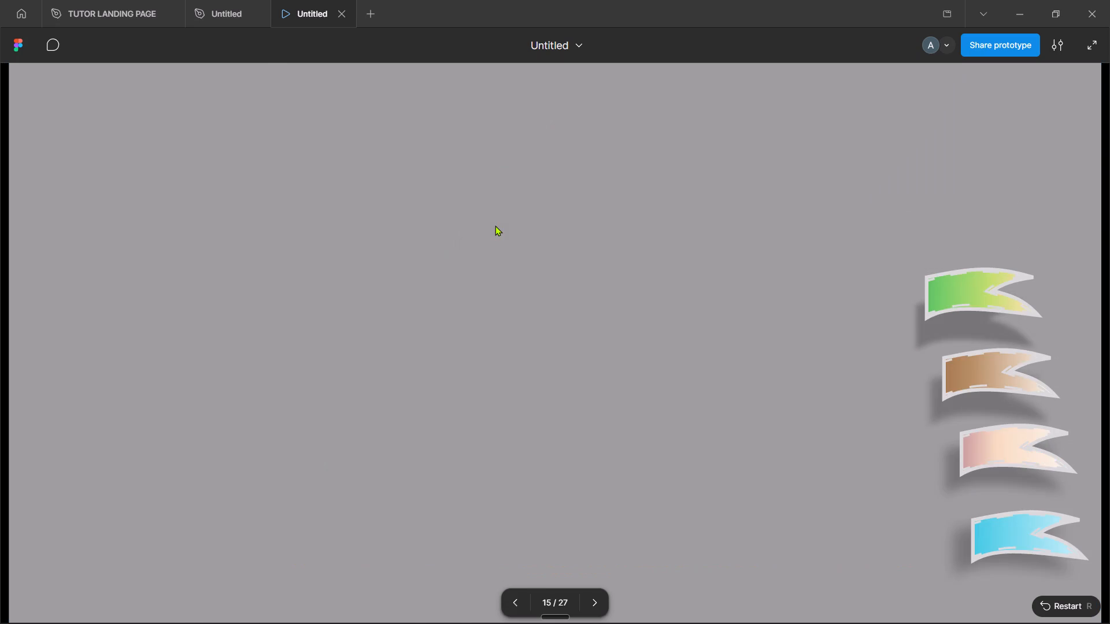
{"action": "key", "text": "Right"}
{"action": "left_click", "coordinate": [210, 0]}
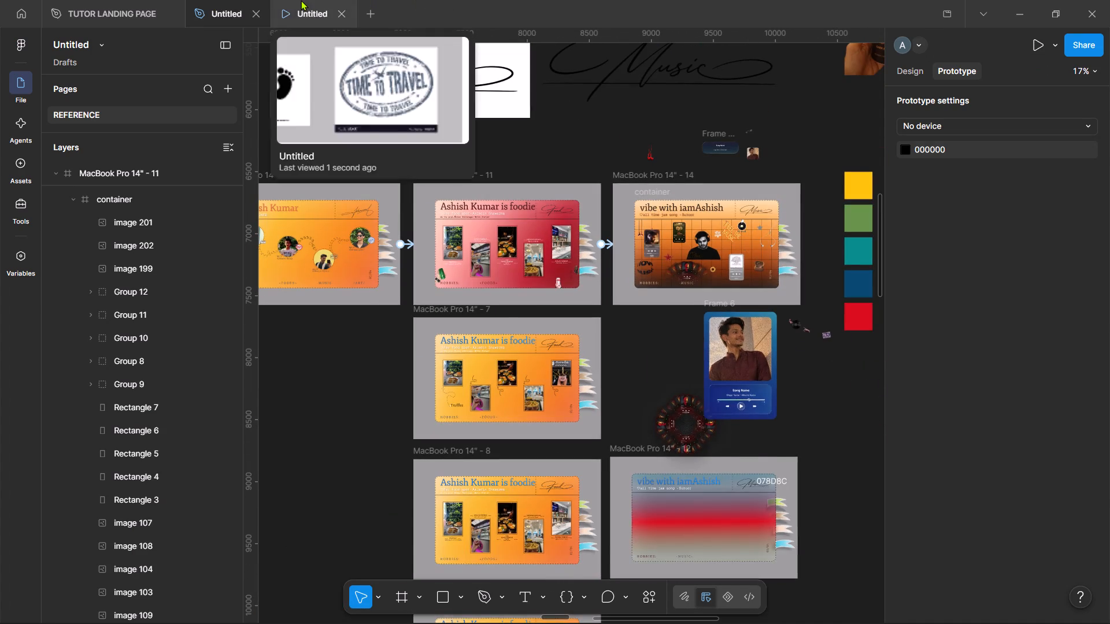
{"action": "left_click", "coordinate": [301, 0]}
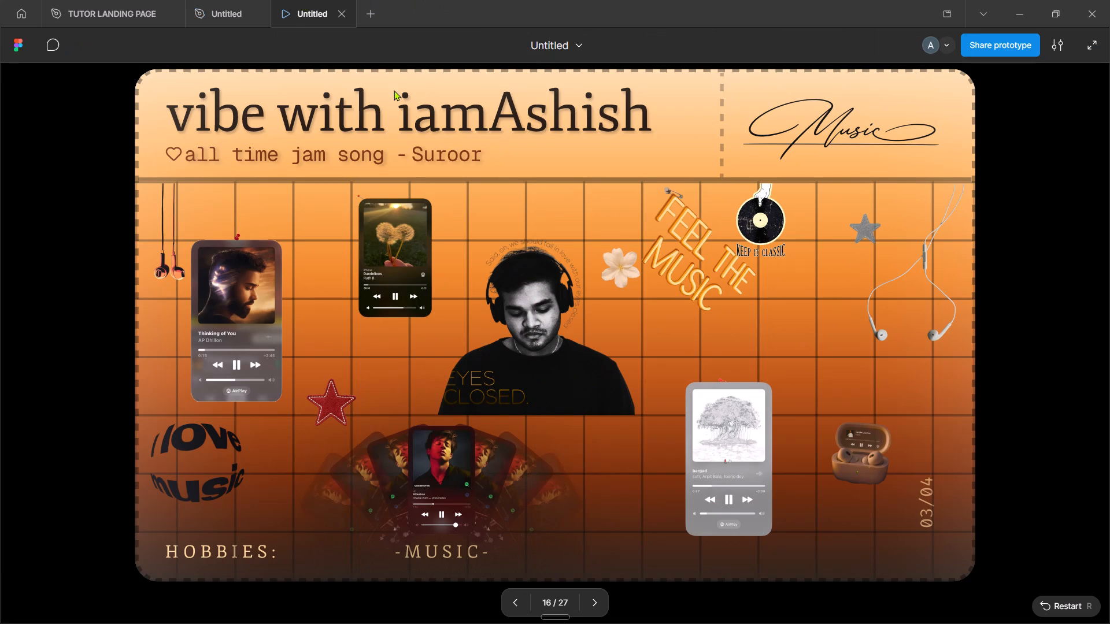
In the design file, inspect the music board's green ribbon, its MacBook Pro 14" - 14 frame and the background grid group with their prototype settings.
{"action": "left_click", "coordinate": [203, 0]}
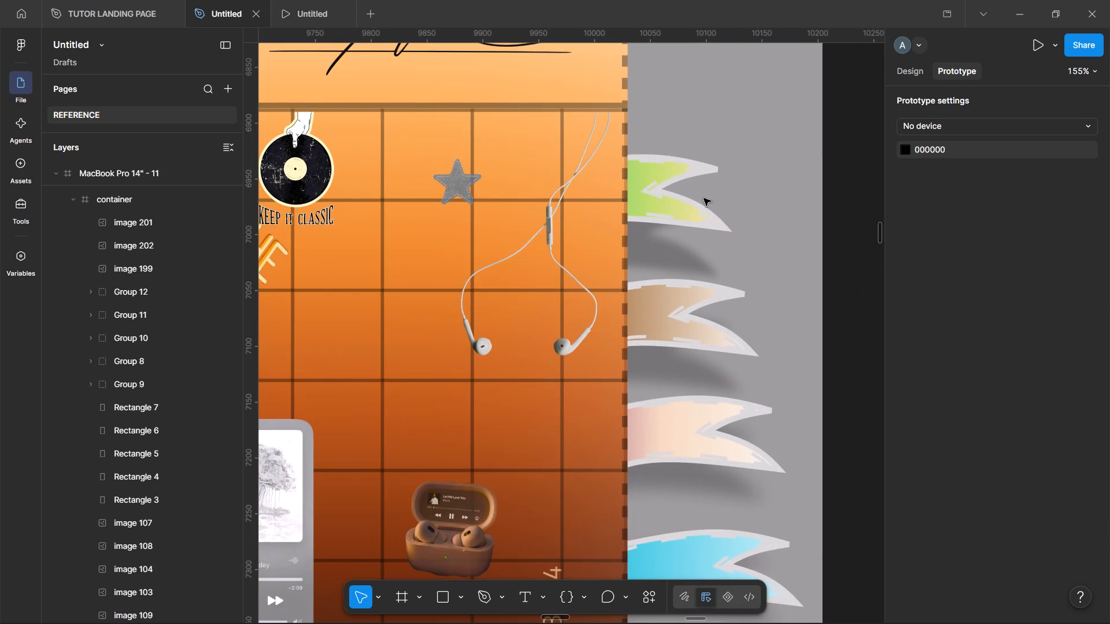
{"action": "left_click", "coordinate": [676, 209]}
{"action": "scroll", "coordinate": [120, 292], "scroll_direction": "up", "scroll_amount": 2}
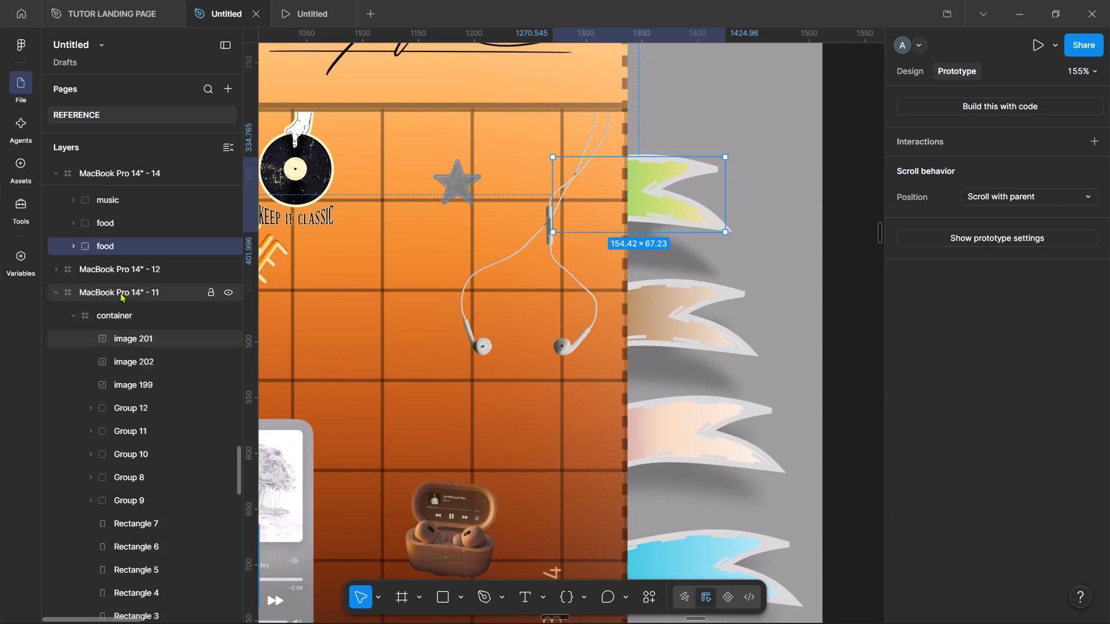
{"action": "scroll", "coordinate": [120, 292], "scroll_direction": "up", "scroll_amount": 3}
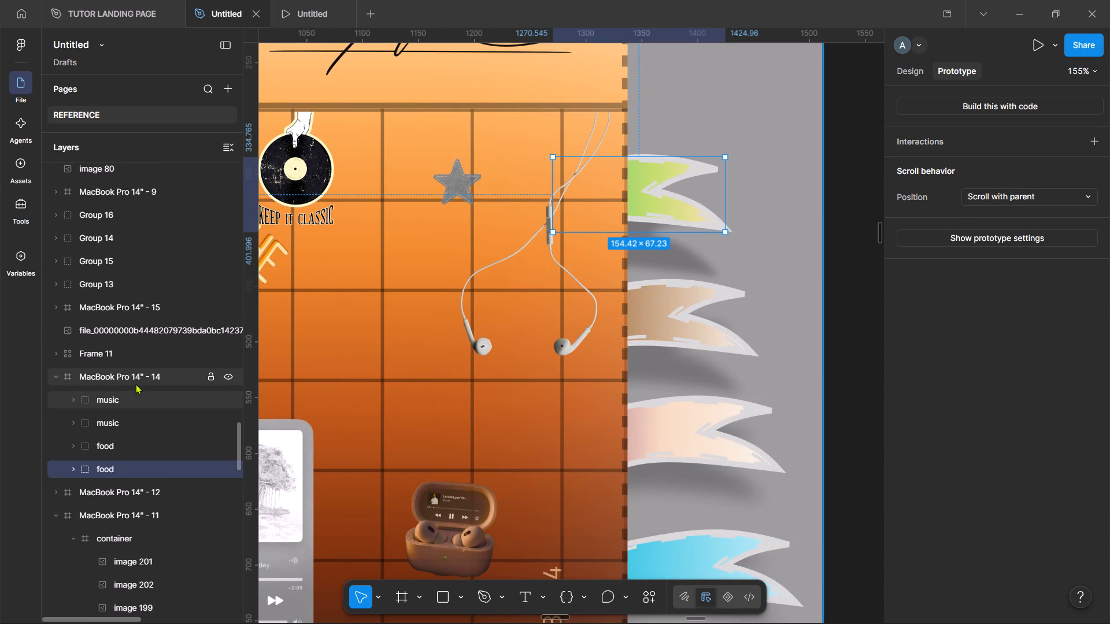
{"action": "left_click", "coordinate": [135, 384]}
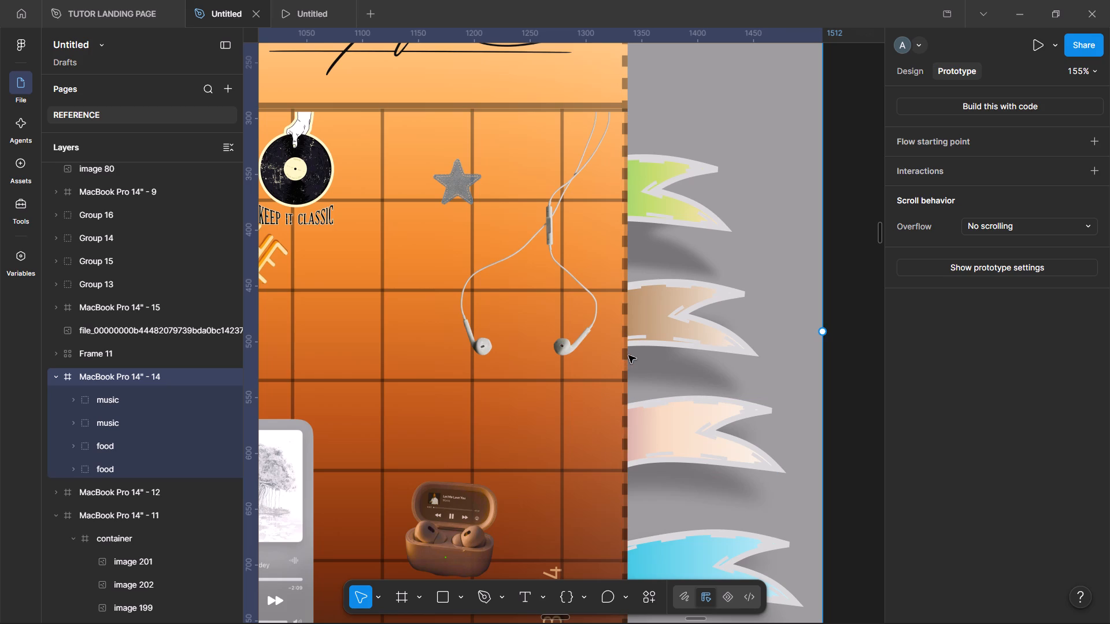
{"action": "left_click", "coordinate": [617, 395]}
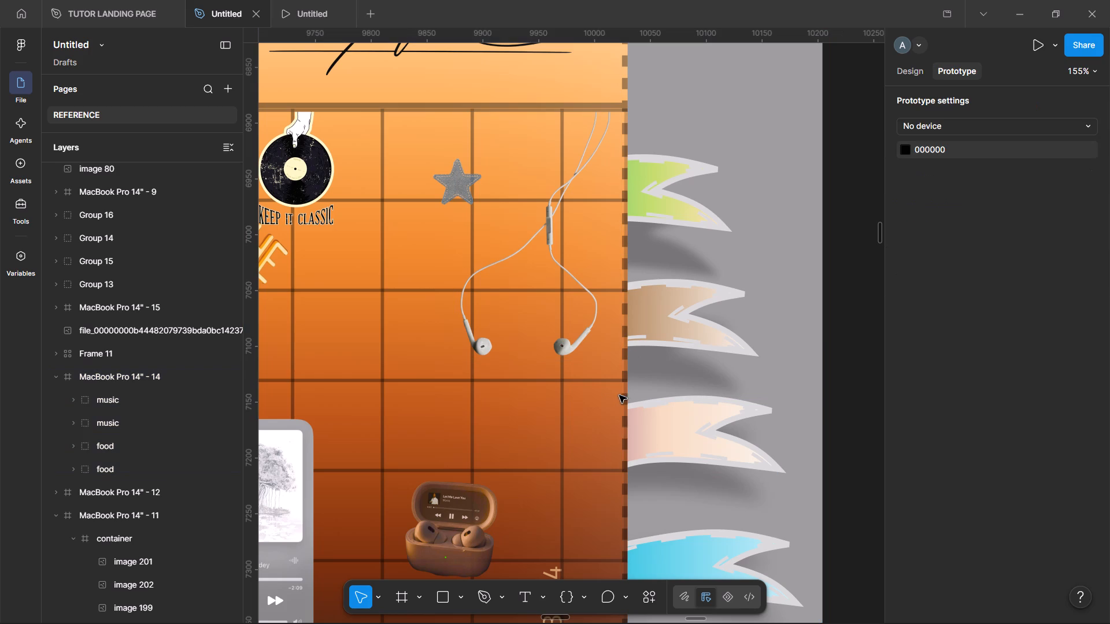
{"action": "left_click", "coordinate": [623, 395]}
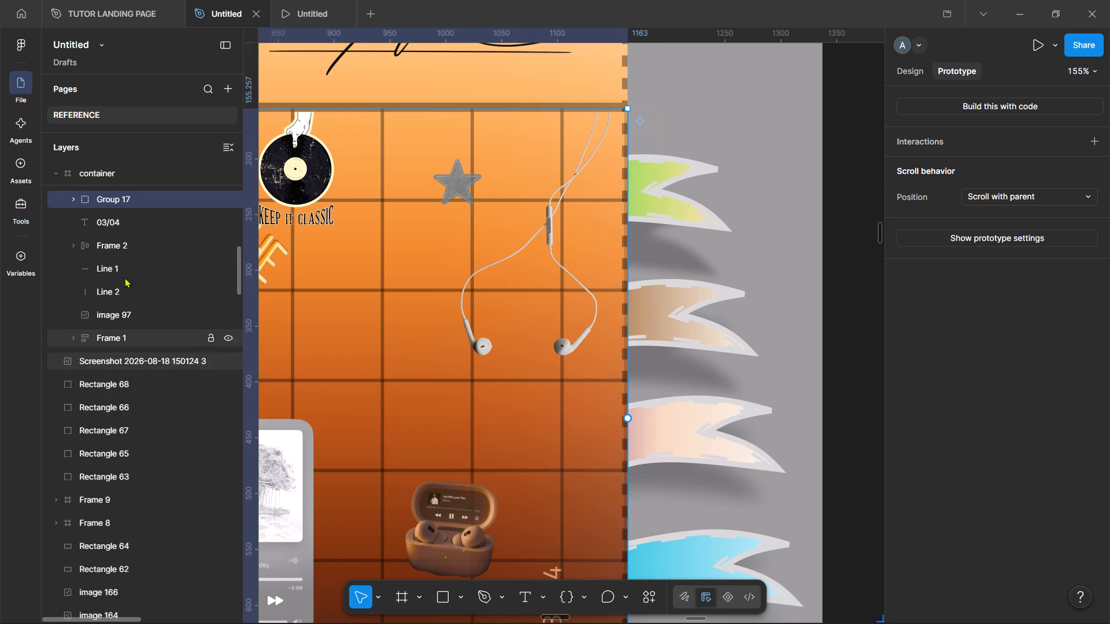
{"action": "scroll", "coordinate": [120, 266], "scroll_direction": "up", "scroll_amount": 5}
{"action": "left_click", "coordinate": [72, 436]}
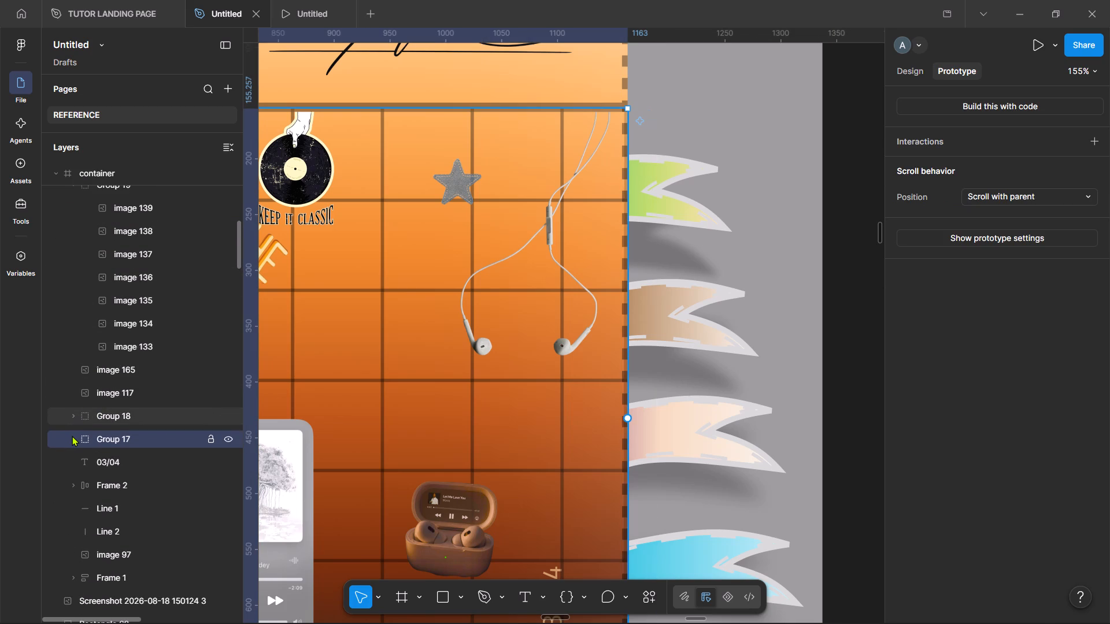
{"action": "left_click", "coordinate": [72, 436]}
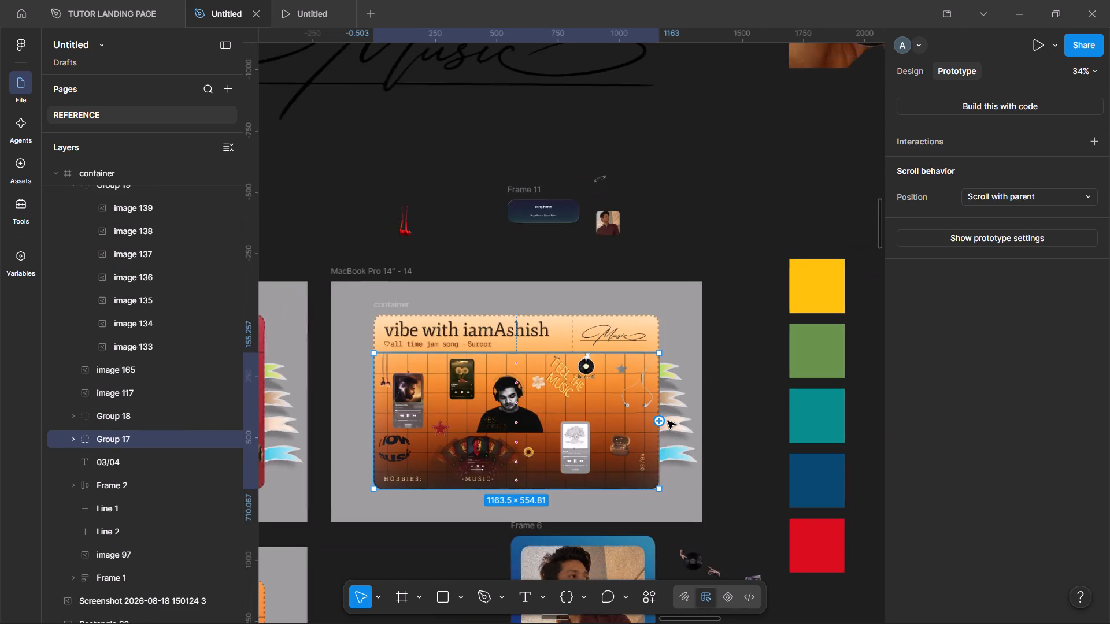
Look over the other board frames and reference artwork across the canvas, including the two Brave Rewards Card designs.
{"action": "left_click", "coordinate": [693, 414]}
{"action": "scroll", "coordinate": [693, 414], "scroll_direction": "down", "scroll_amount": 6}
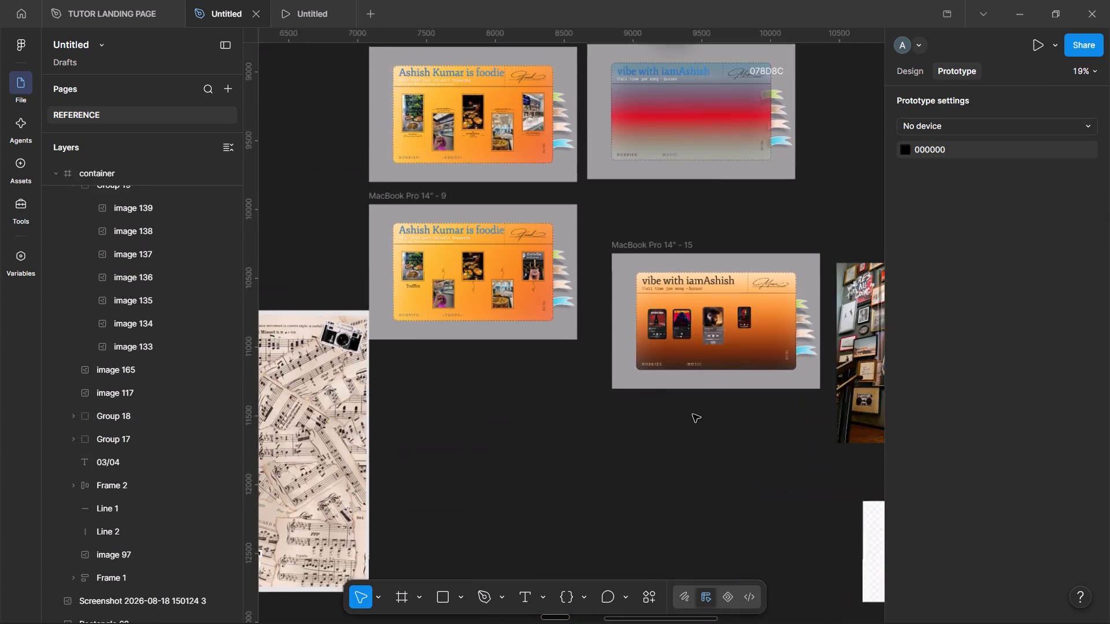
{"action": "scroll", "coordinate": [693, 414], "scroll_direction": "down", "scroll_amount": 1}
{"action": "scroll", "coordinate": [693, 414], "scroll_direction": "right", "scroll_amount": 1}
{"action": "scroll", "coordinate": [693, 414], "scroll_direction": "up", "scroll_amount": 2}
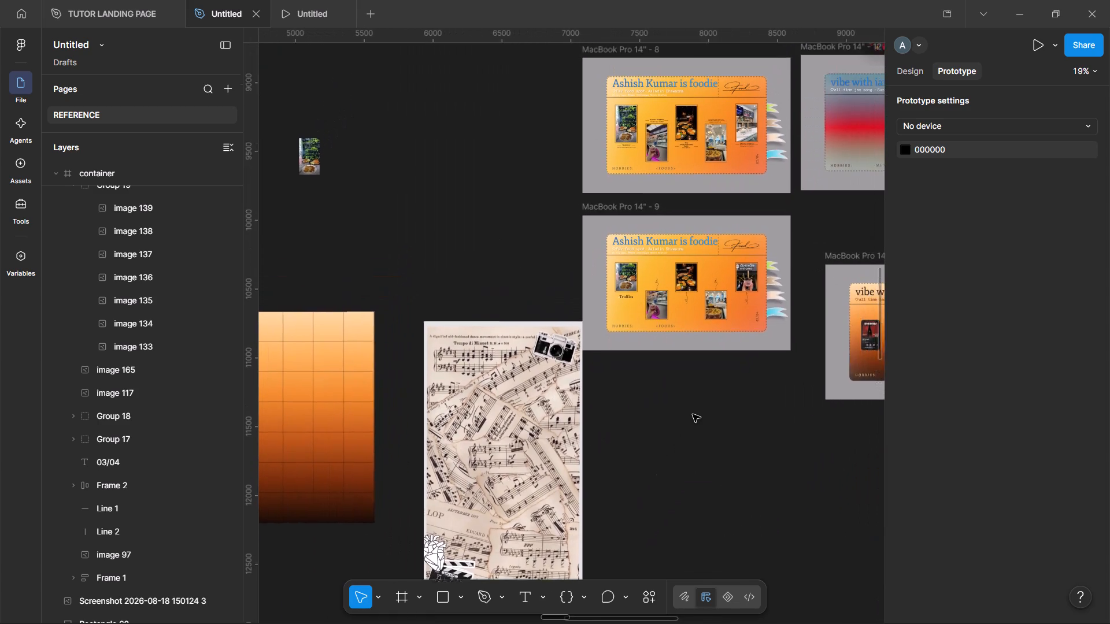
{"action": "scroll", "coordinate": [693, 414], "scroll_direction": "up", "scroll_amount": 4}
{"action": "scroll", "coordinate": [693, 414], "scroll_direction": "left", "scroll_amount": 1}
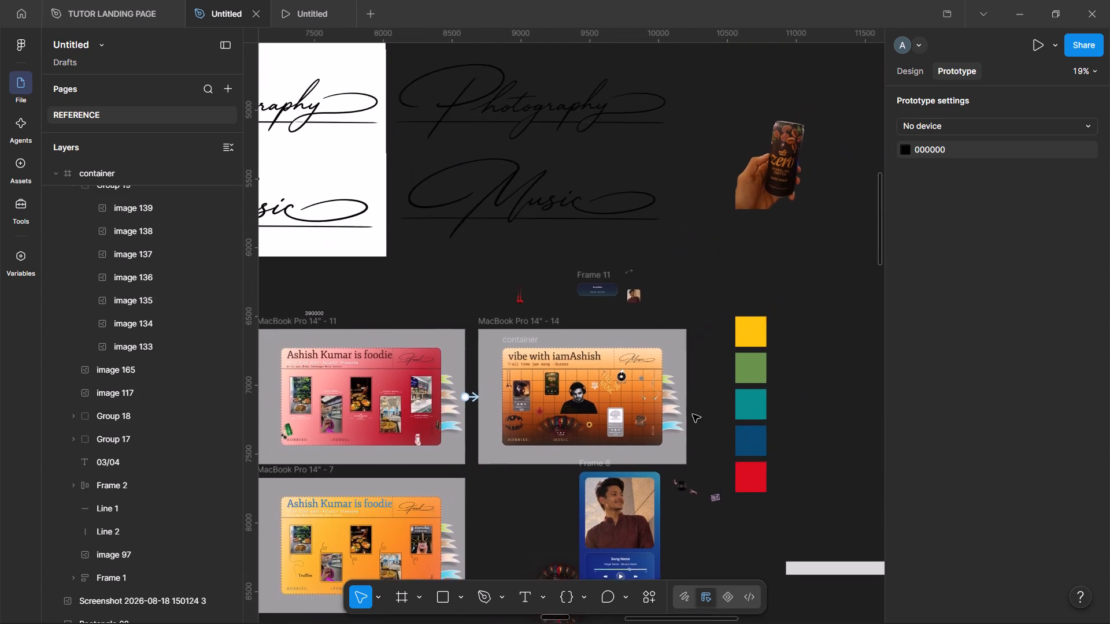
{"action": "scroll", "coordinate": [693, 414], "scroll_direction": "right", "scroll_amount": 3}
{"action": "scroll", "coordinate": [693, 414], "scroll_direction": "up", "scroll_amount": 3}
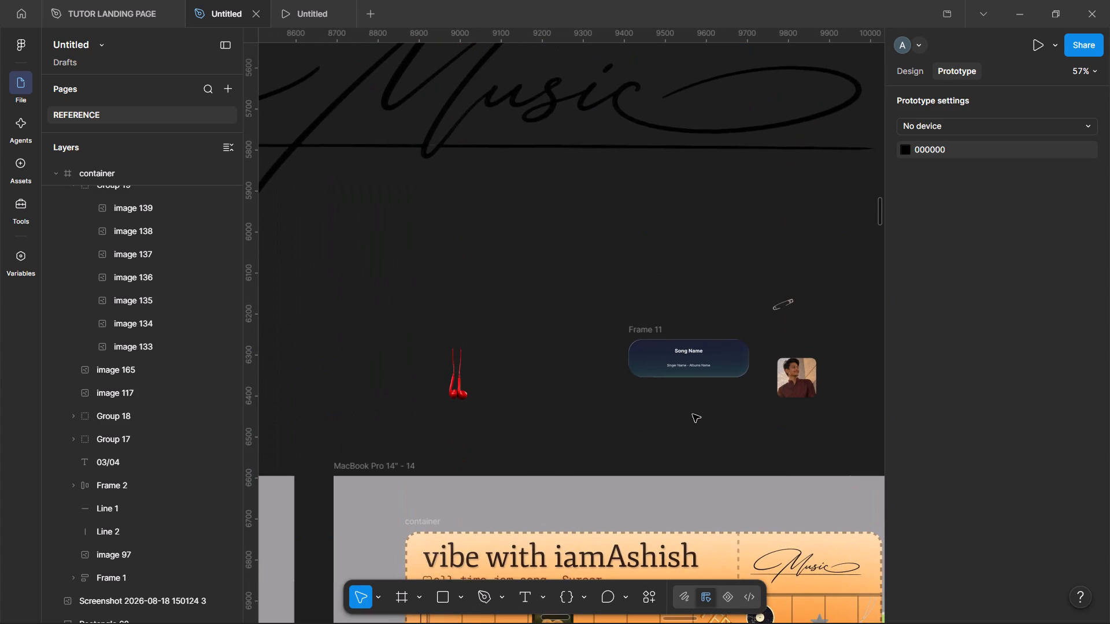
{"action": "left_click", "coordinate": [732, 220]}
{"action": "scroll", "coordinate": [732, 220], "scroll_direction": "down", "scroll_amount": 1}
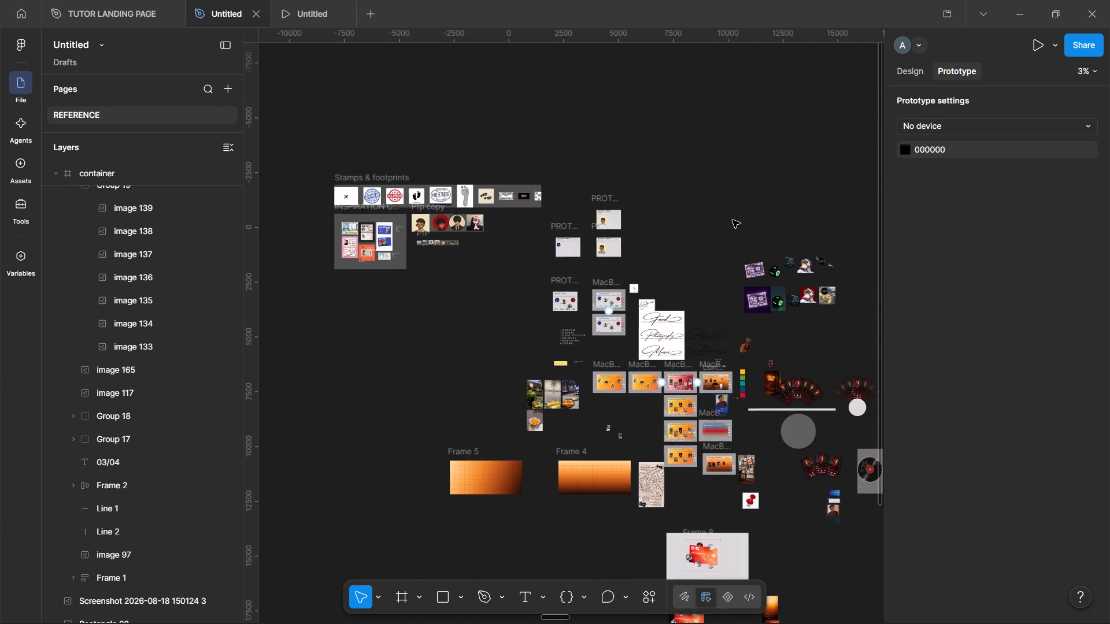
{"action": "scroll", "coordinate": [732, 220], "scroll_direction": "down", "scroll_amount": 1}
{"action": "scroll", "coordinate": [743, 506], "scroll_direction": "down", "scroll_amount": 2}
{"action": "scroll", "coordinate": [743, 506], "scroll_direction": "up", "scroll_amount": 1}
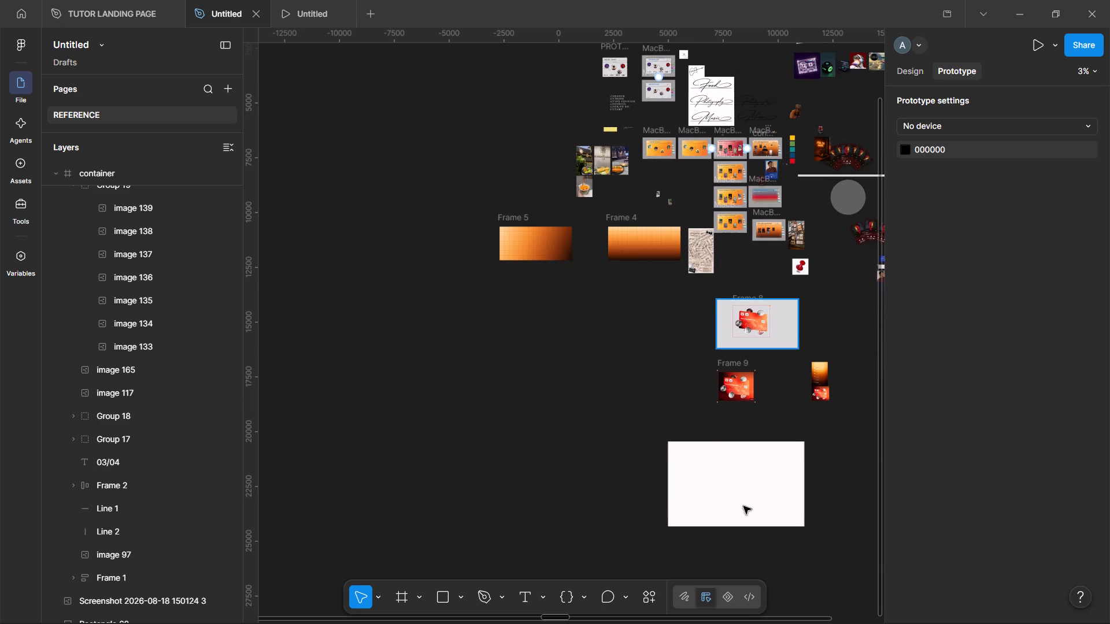
{"action": "scroll", "coordinate": [743, 506], "scroll_direction": "up", "scroll_amount": 5}
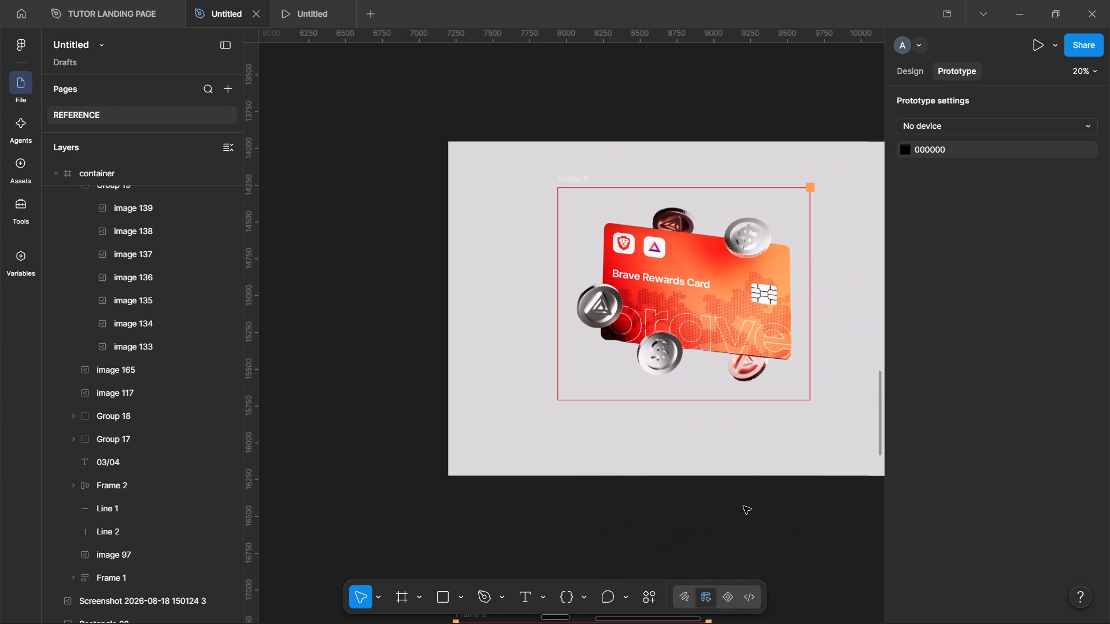
{"action": "scroll", "coordinate": [743, 506], "scroll_direction": "down", "scroll_amount": 3}
{"action": "double_click", "coordinate": [648, 487]}
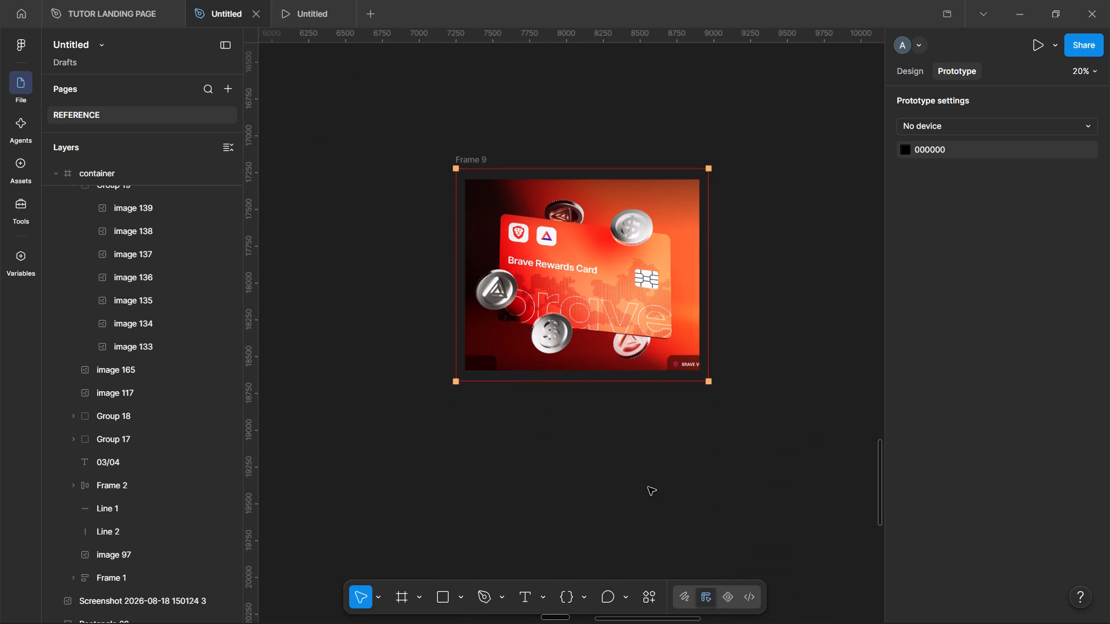